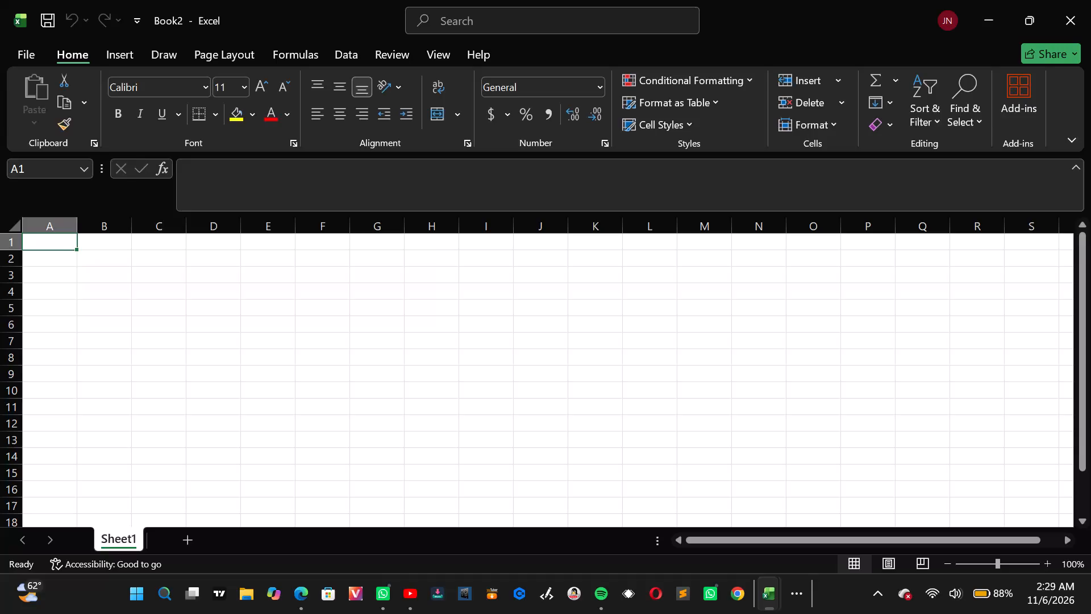
key("d")
key("a")
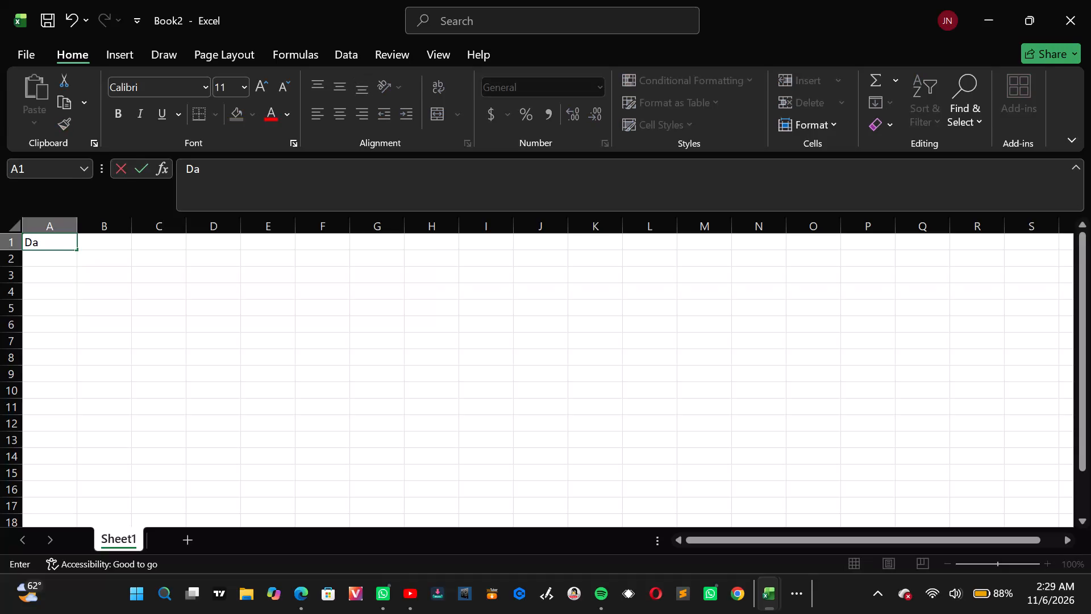
type("te")
key("Right")
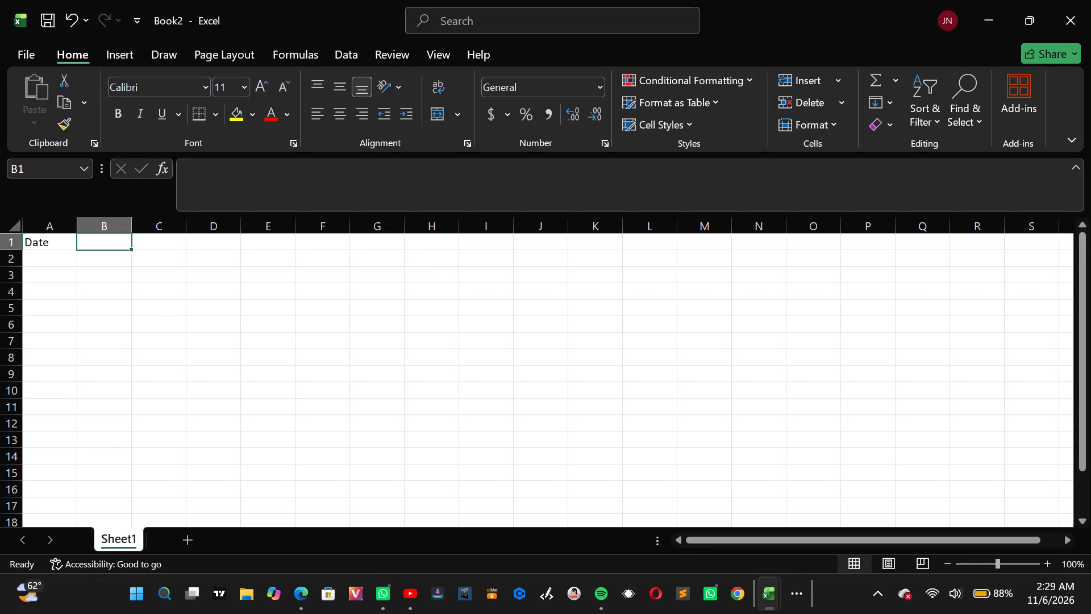
key("p")
type("roduct")
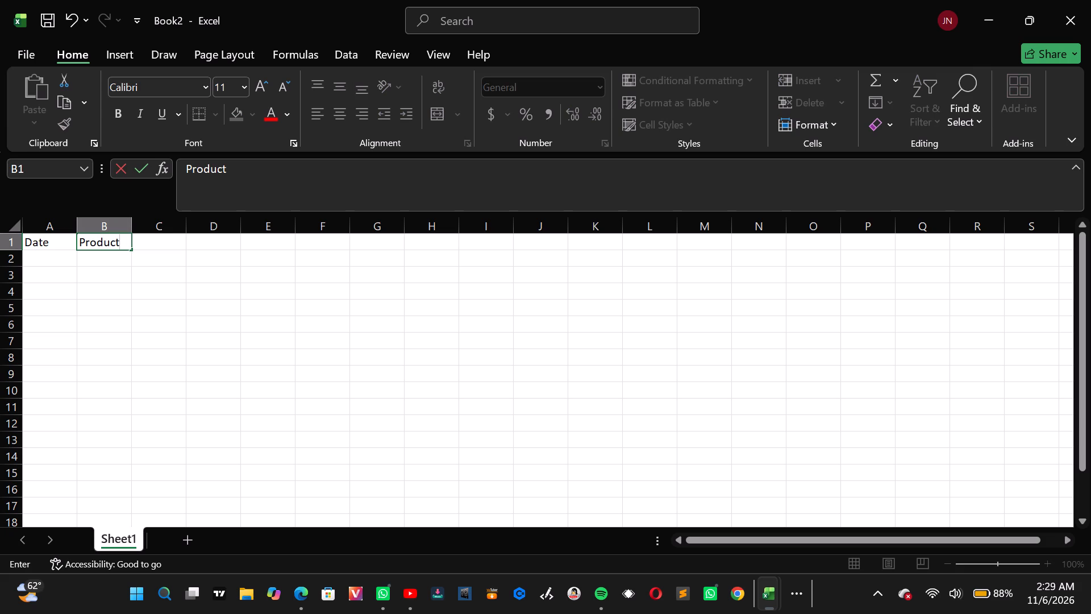
key("Right")
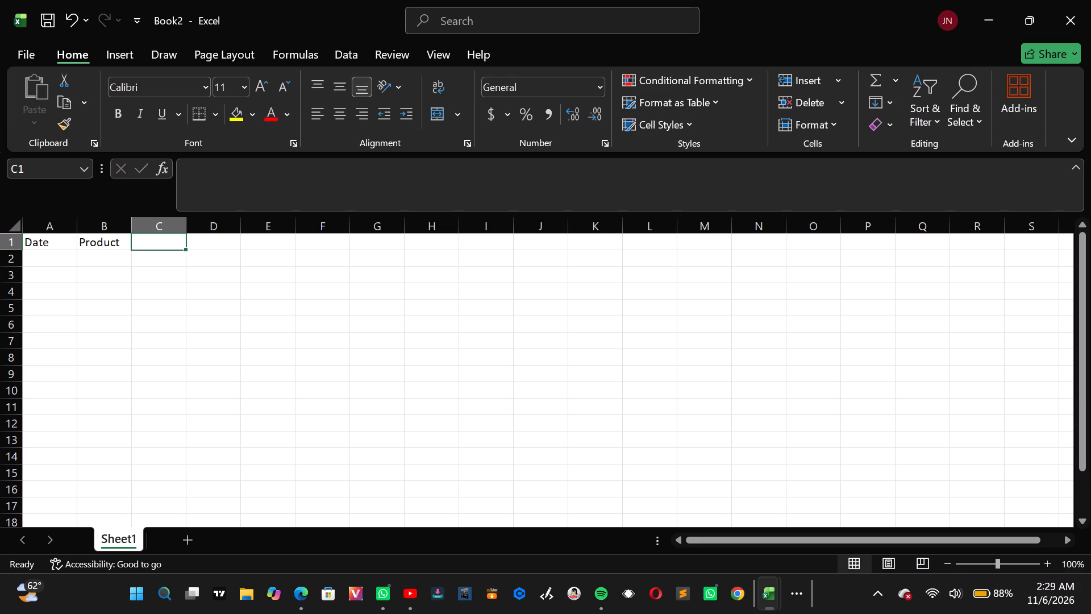
key("c")
type("ategory")
key("Right")
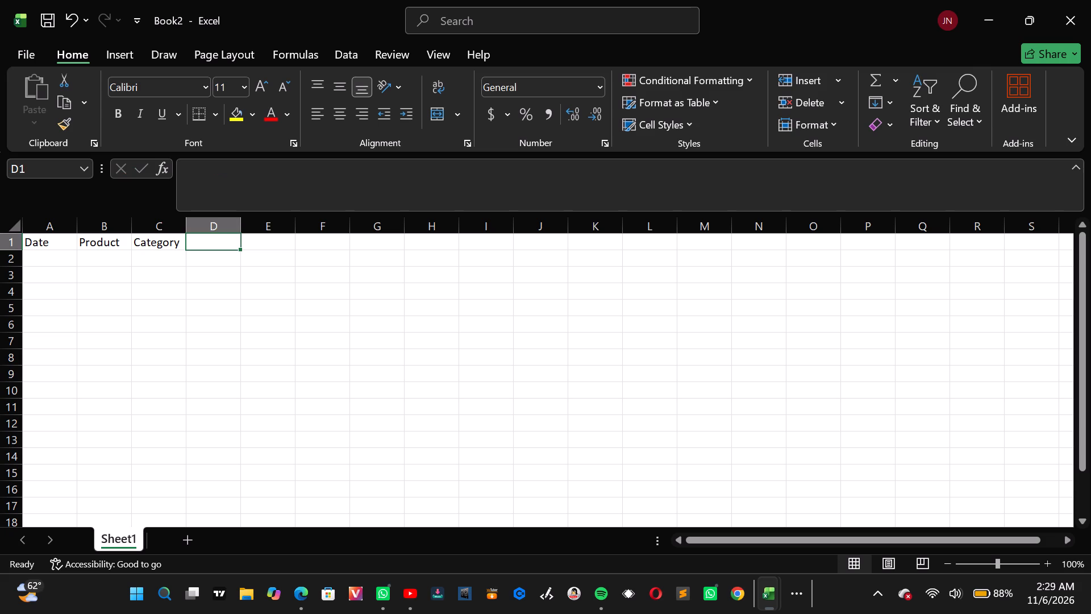
key("q")
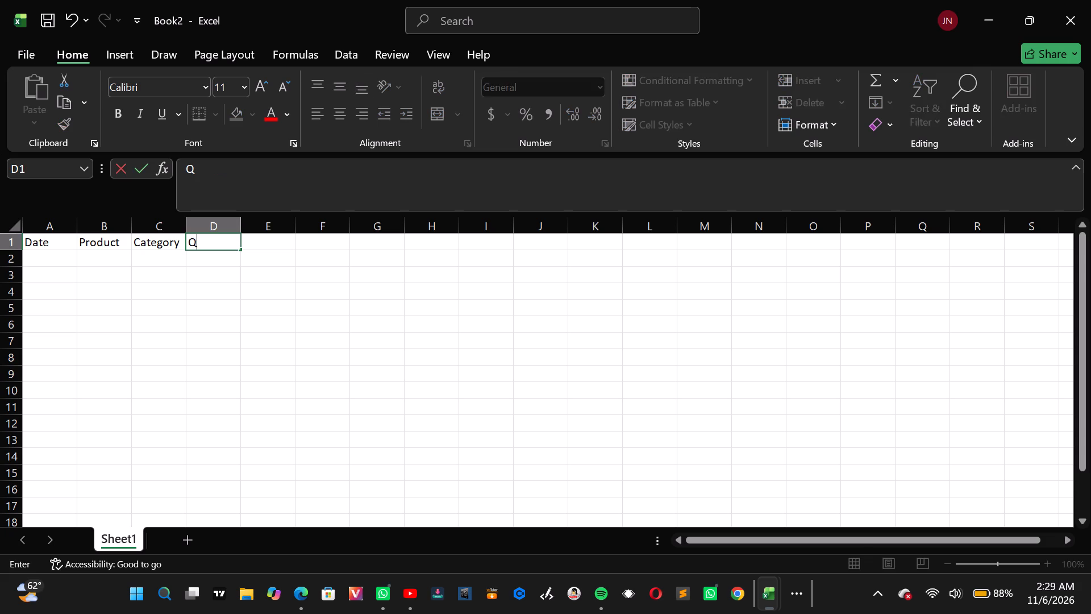
type("ua")
type("ntity")
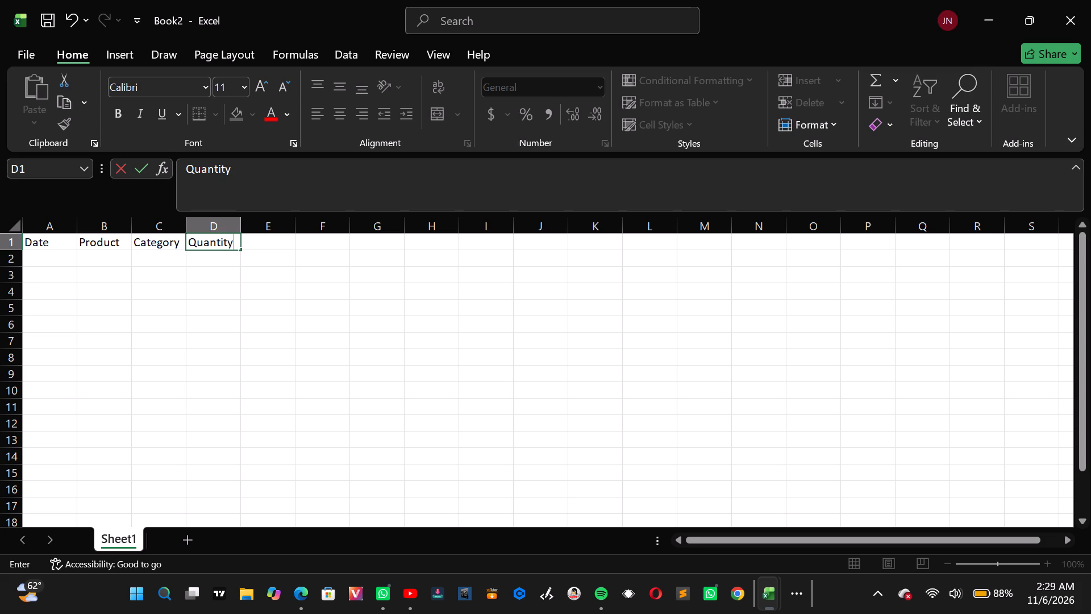
key("Right")
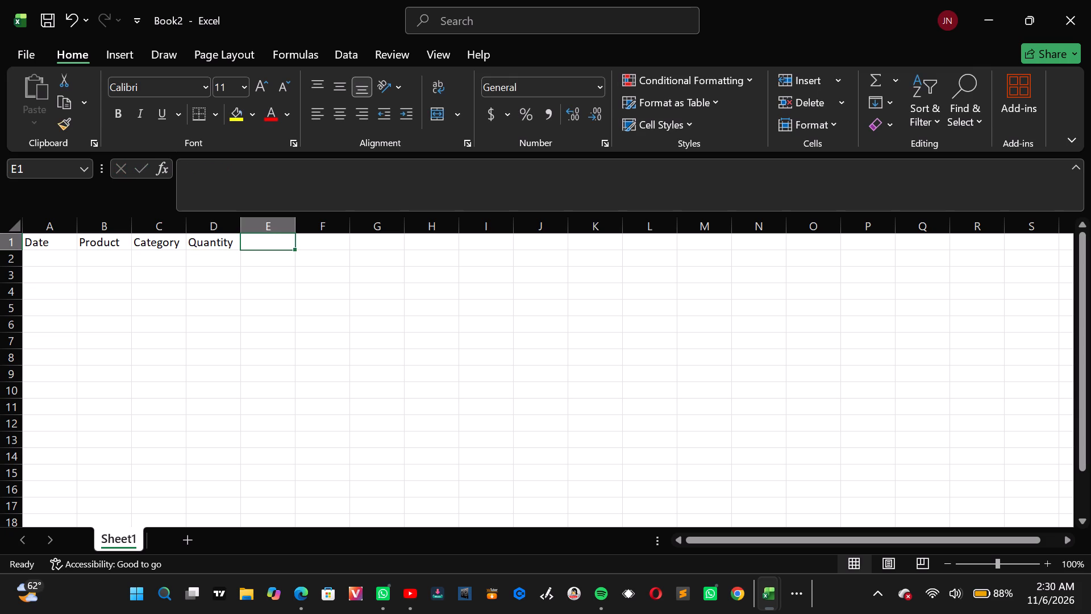
type("UNI")
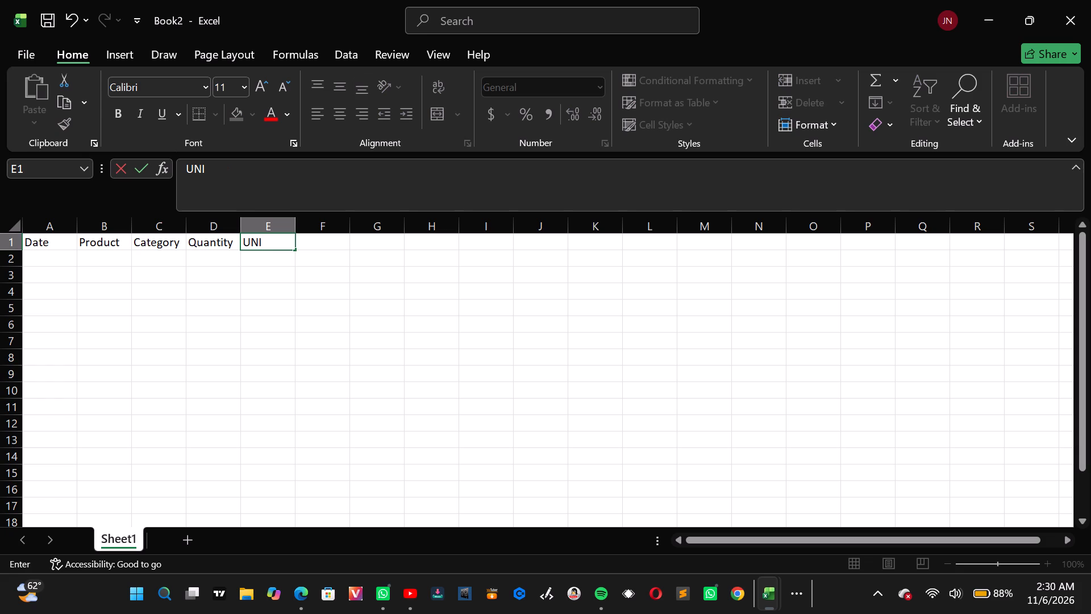
key("t")
key("BackSpace")
key("BackSpace")
key("BackSpace")
type("nit")
key("space")
key("p")
type("rice")
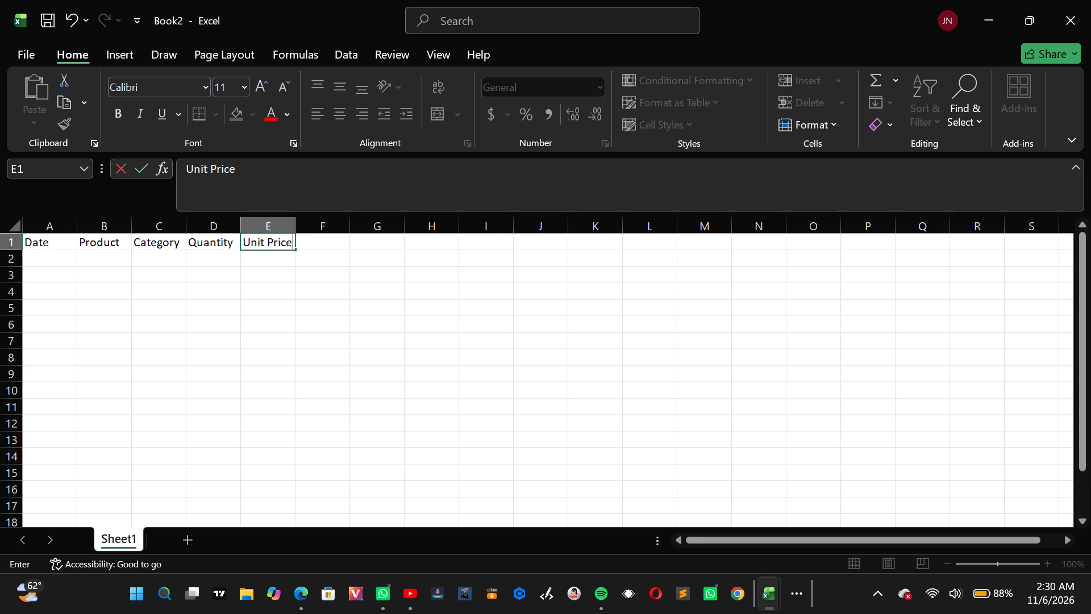
key("bracketleft")
type("KSH")
key("shift+braceright")
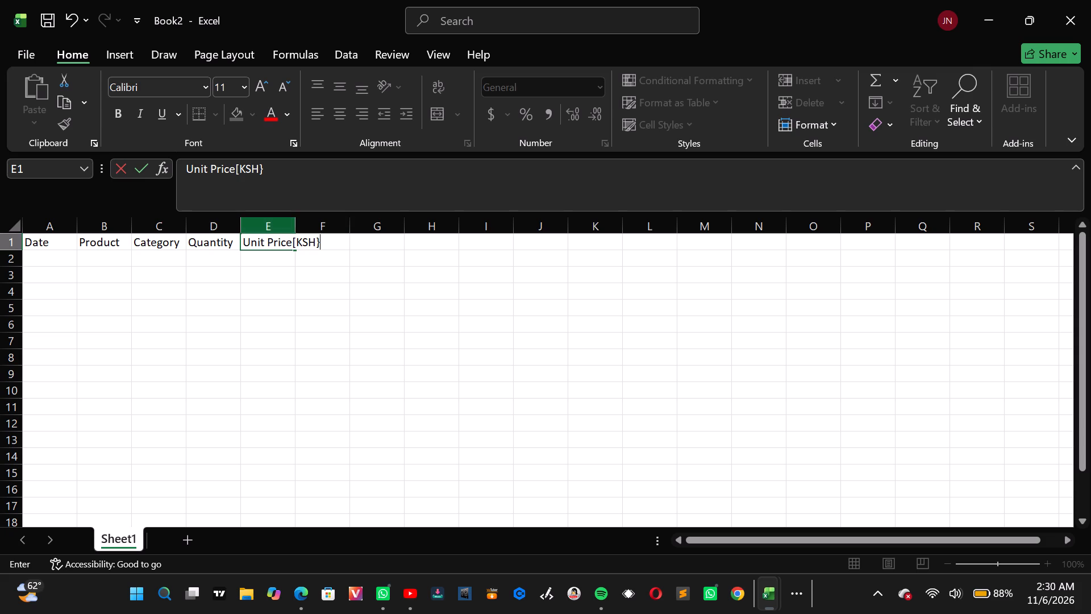
left_click(295, 267)
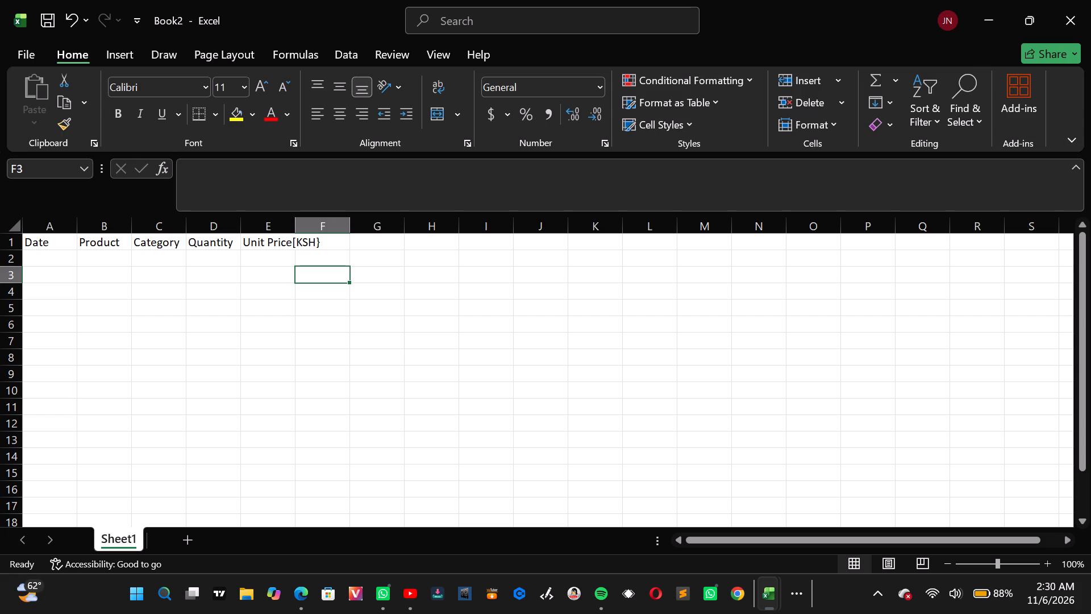
left_click_drag(295, 229, 305, 229)
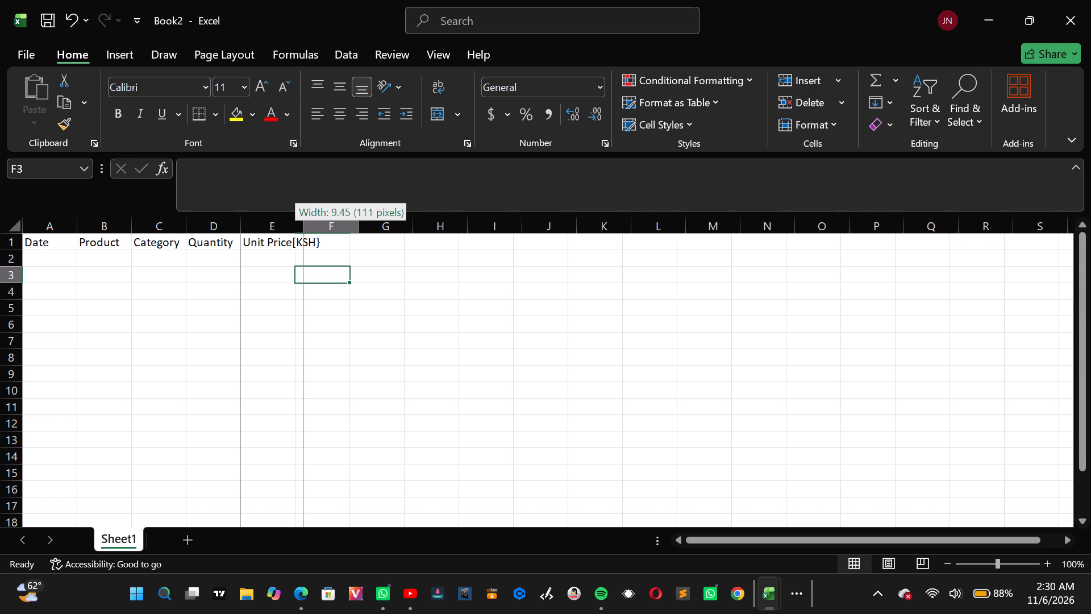
left_click_drag(305, 229, 318, 231)
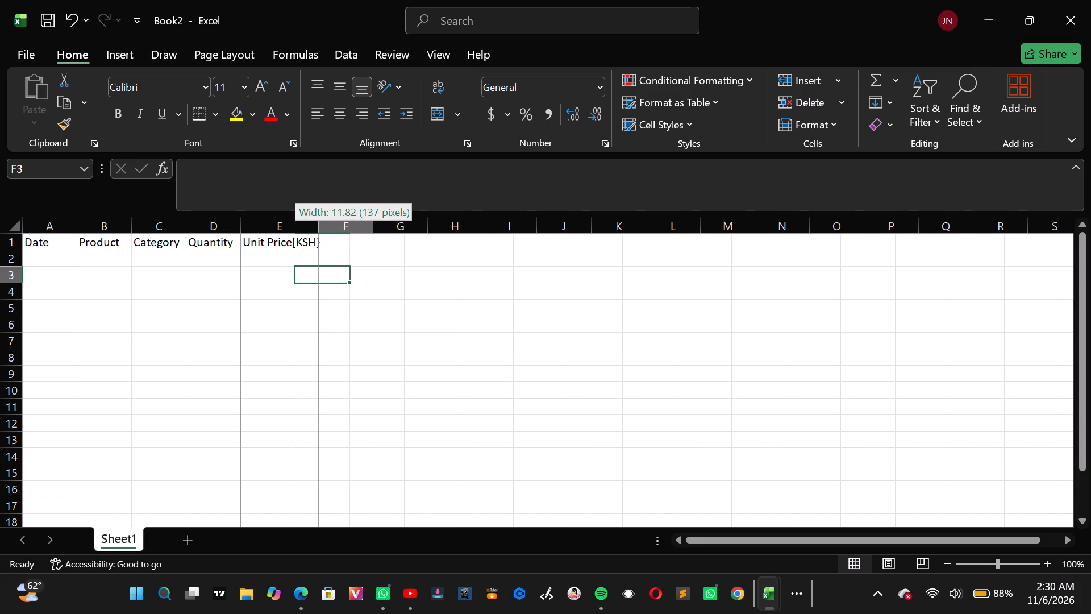
left_click_drag(318, 231, 320, 231)
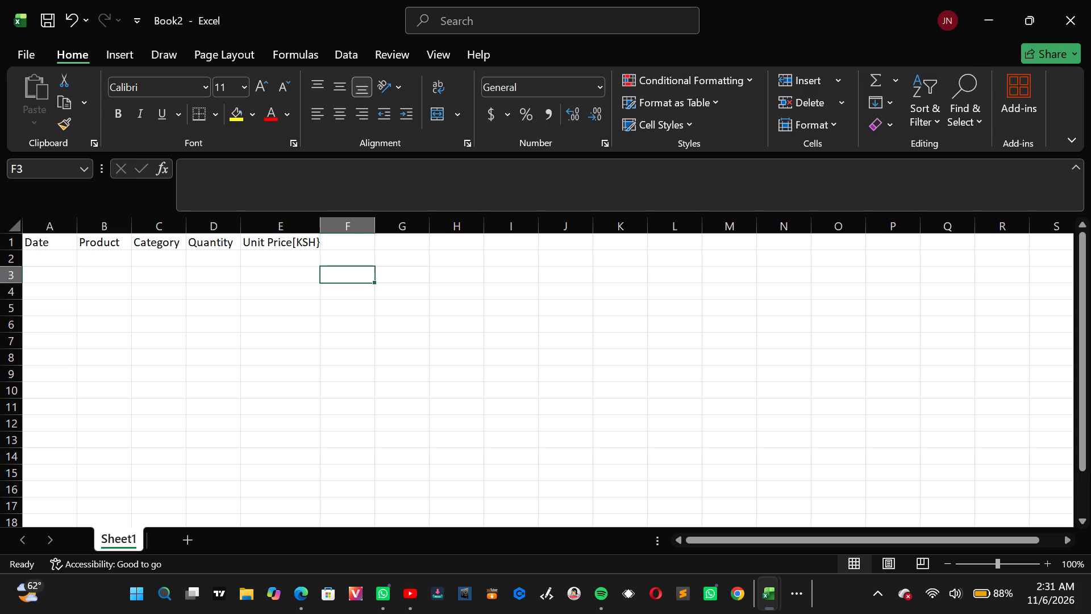
key("Down")
key("Left")
key("Left")
key("Left")
key("Left")
key("Left")
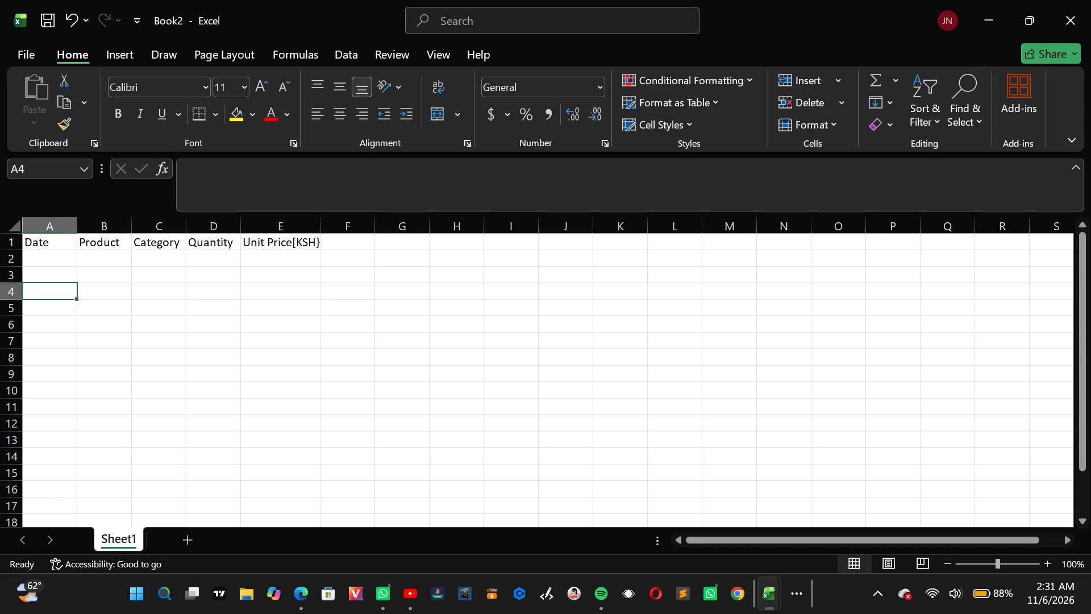
key("Up")
key("Up")
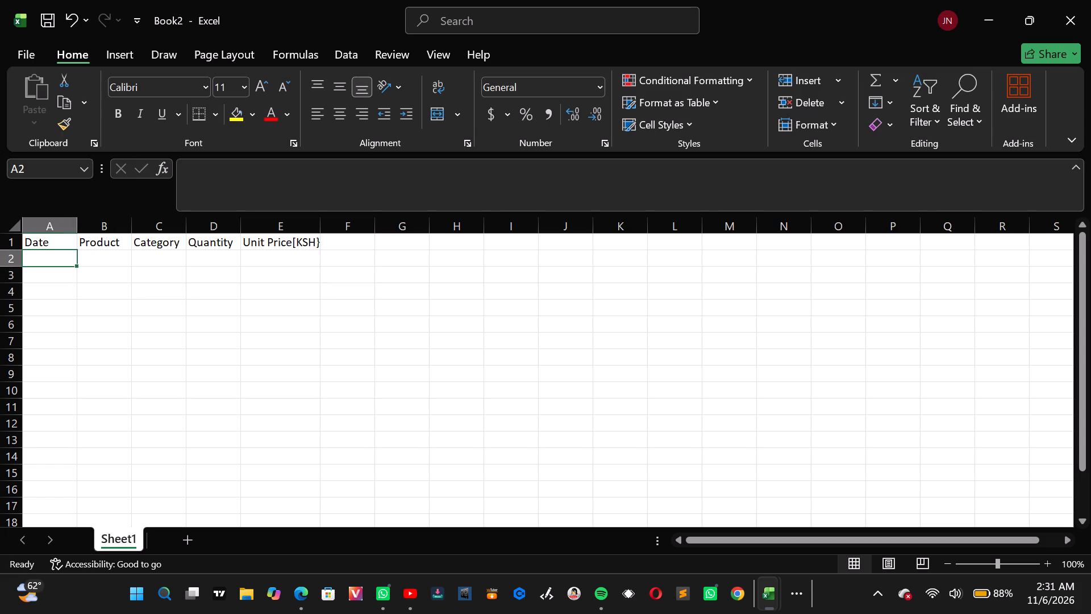
key("0")
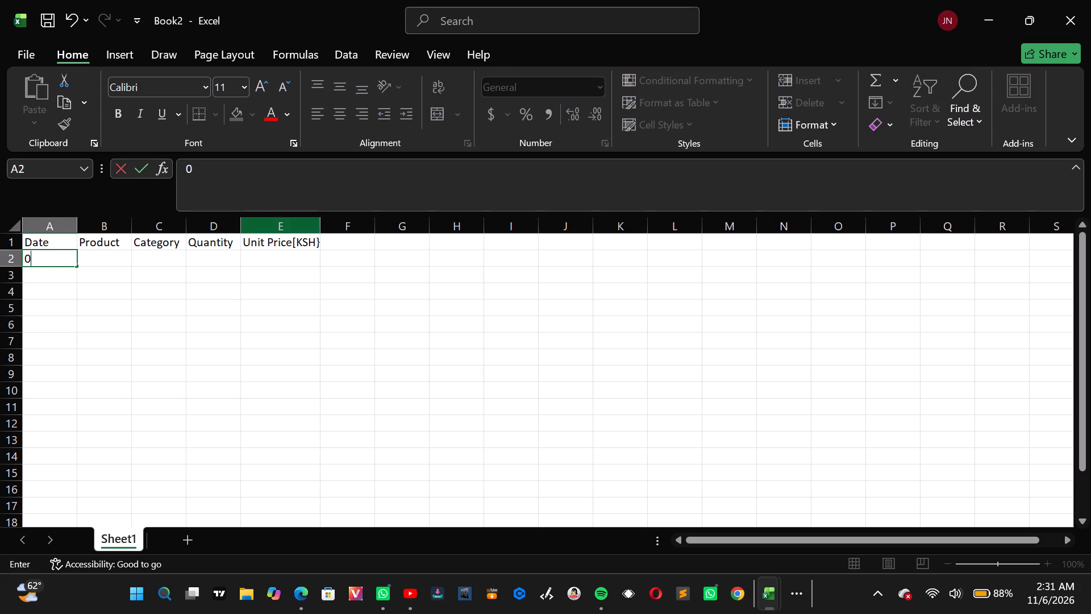
key("1")
key("slash")
type("11")
key("shift+question")
key("BackSpace")
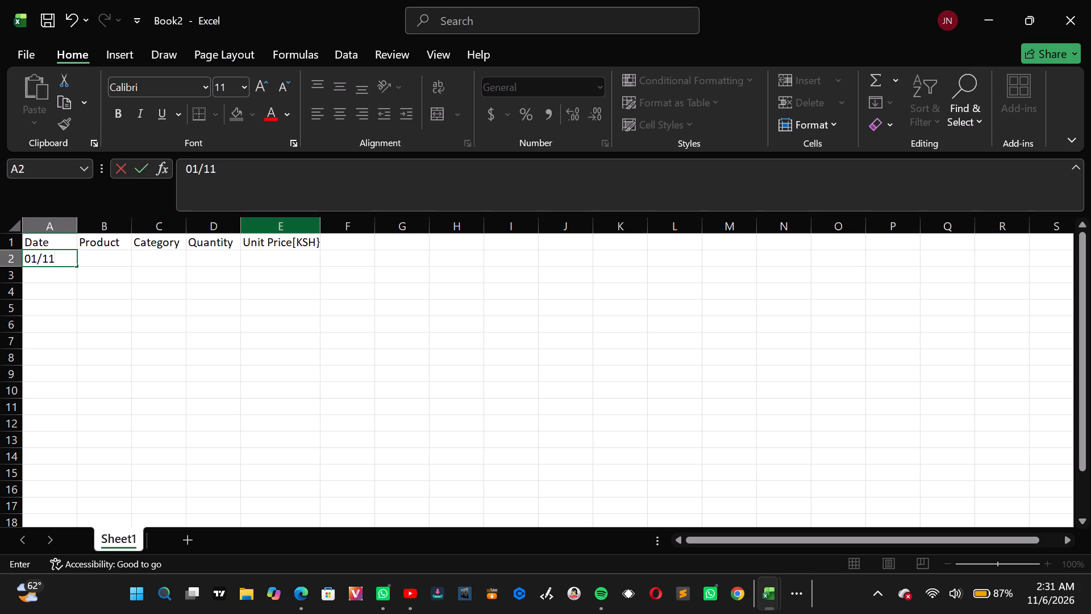
key("shift+question")
key("BackSpace")
key("shift+question")
Complete the date 01/11/26 in cell A2 under the Date header, using a slash before the year.
key("BackSpace")
key("shift+question")
key("shift+question")
key("BackSpace")
key("BackSpace")
key("shift+question")
key("BackSpace")
key("shift+question")
key("BackSpace")
key("slash")
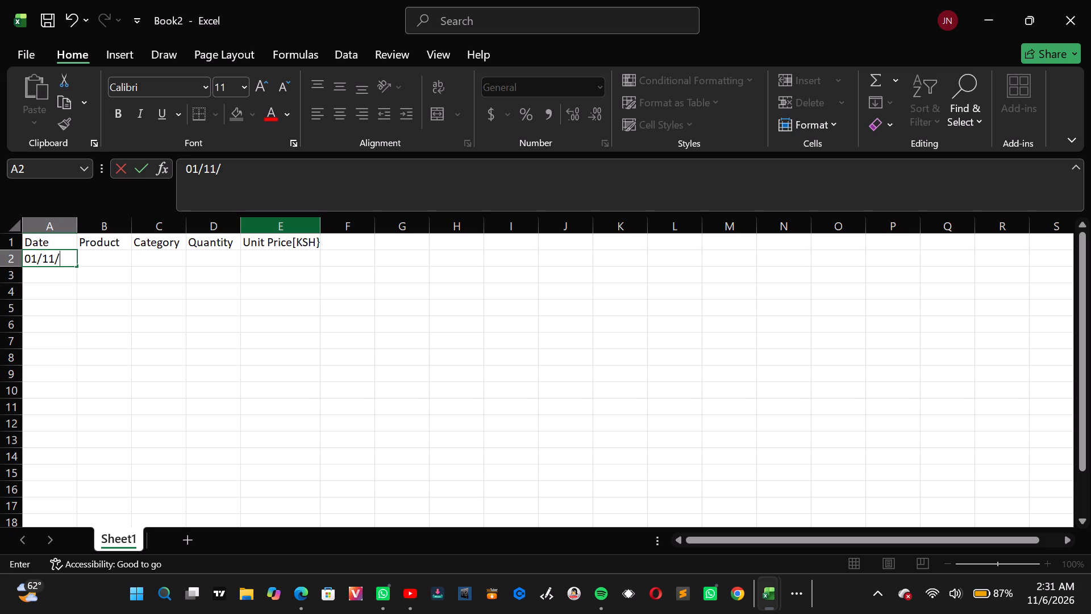
type("26")
key("Down")
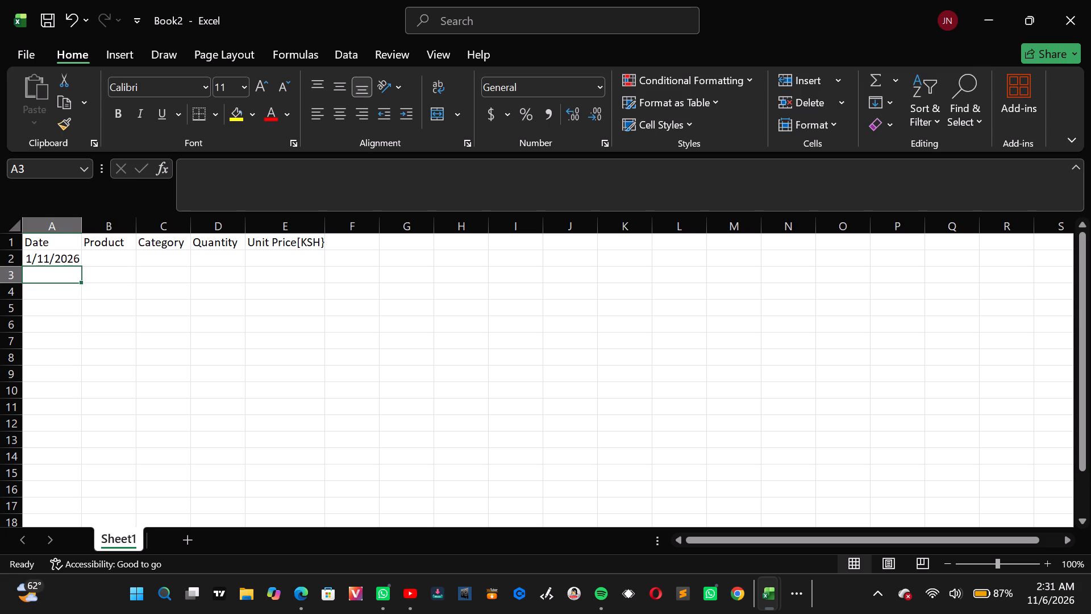
Name the range A2:A16 in the Date column DATES.
left_click(66, 256)
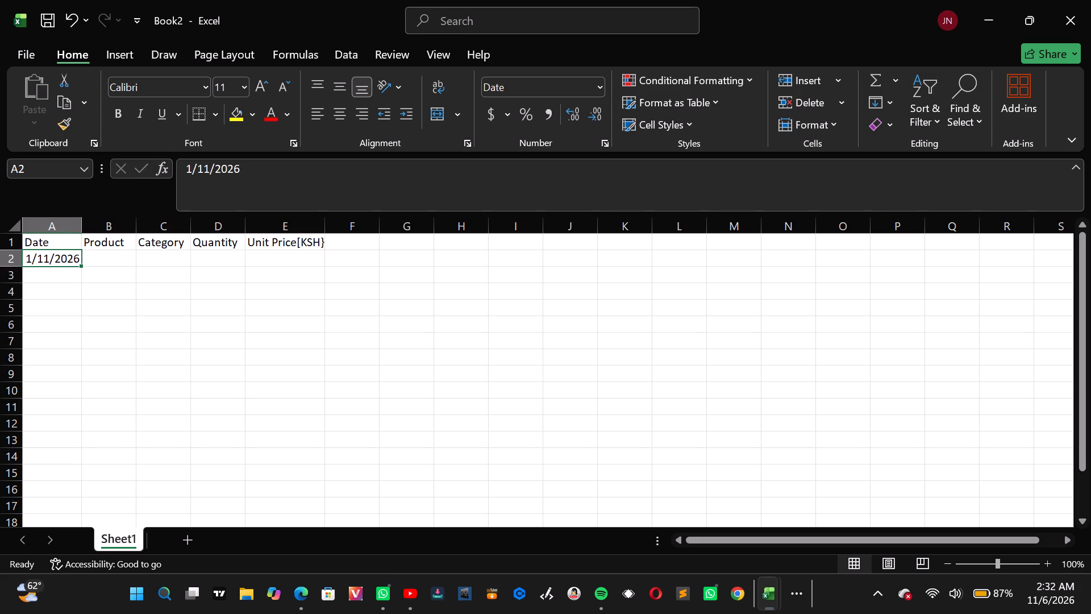
left_click_drag(66, 256, 59, 429)
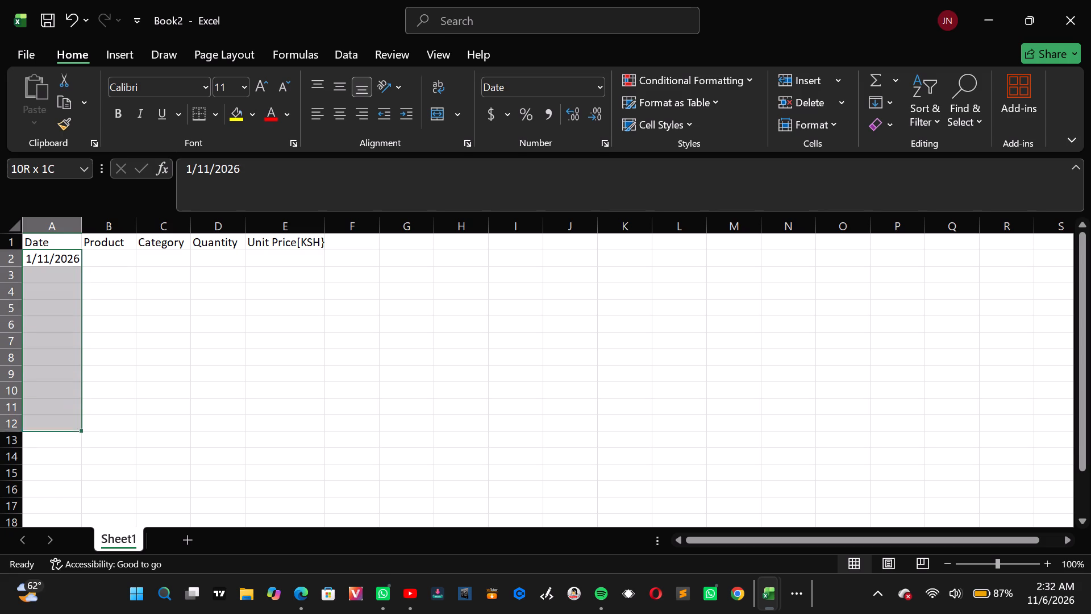
left_click_drag(59, 429, 60, 485)
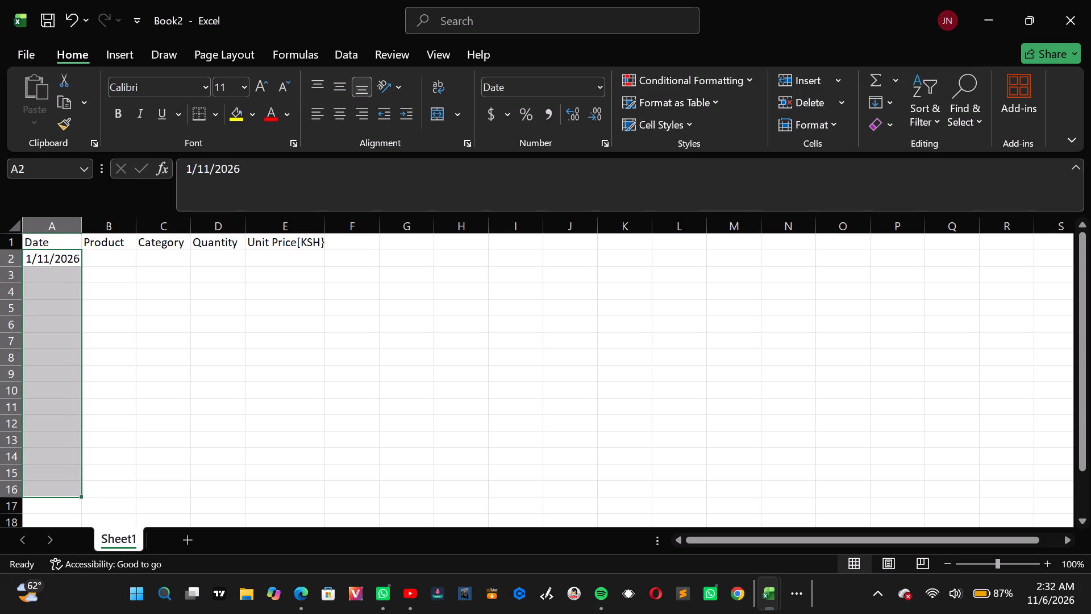
left_click(1077, 168)
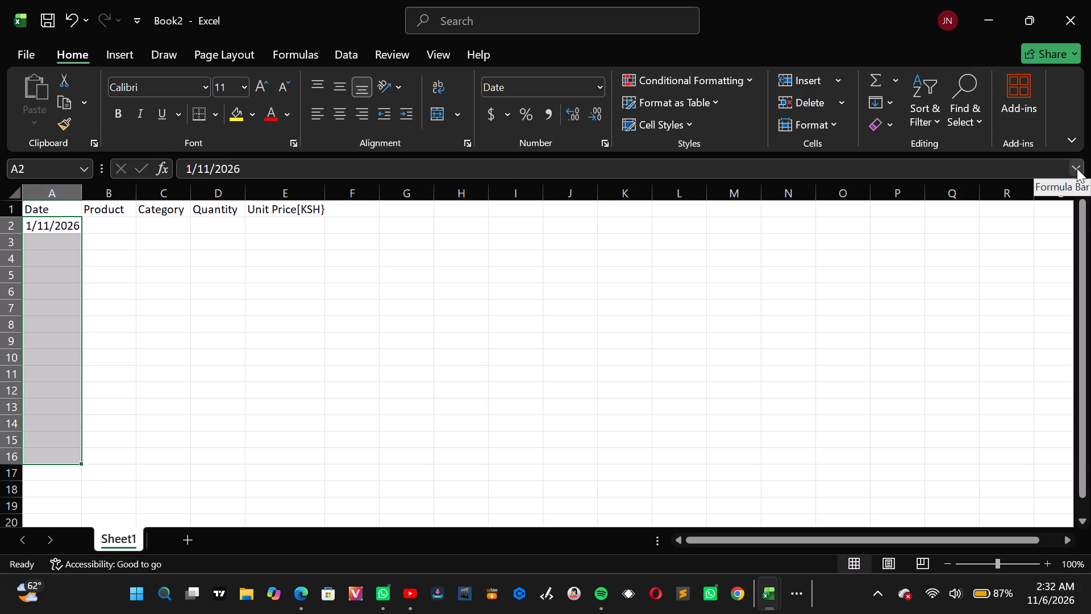
left_click(1077, 168)
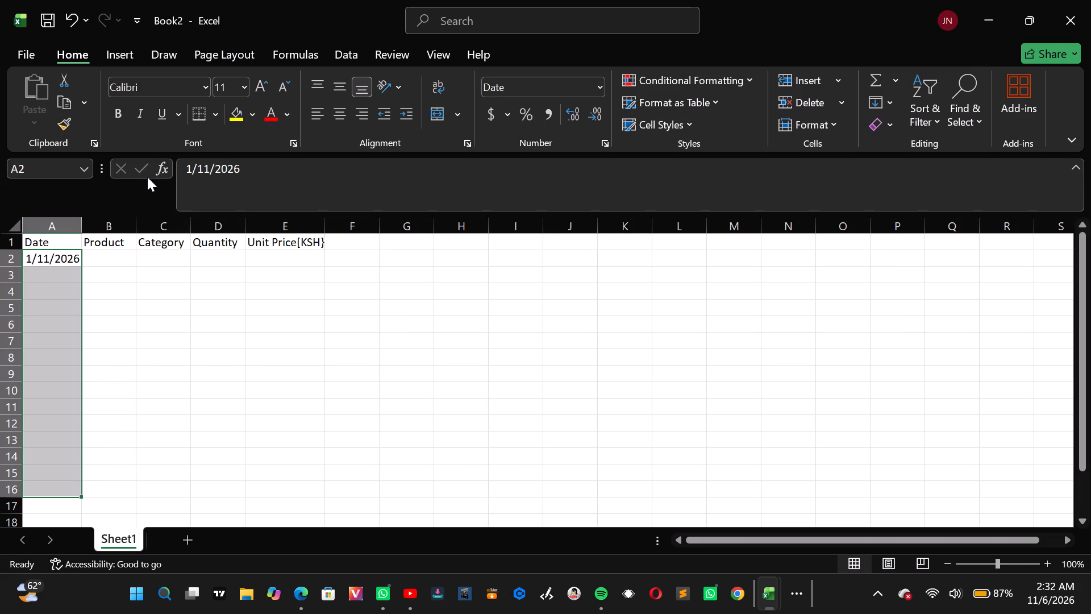
left_click(84, 169)
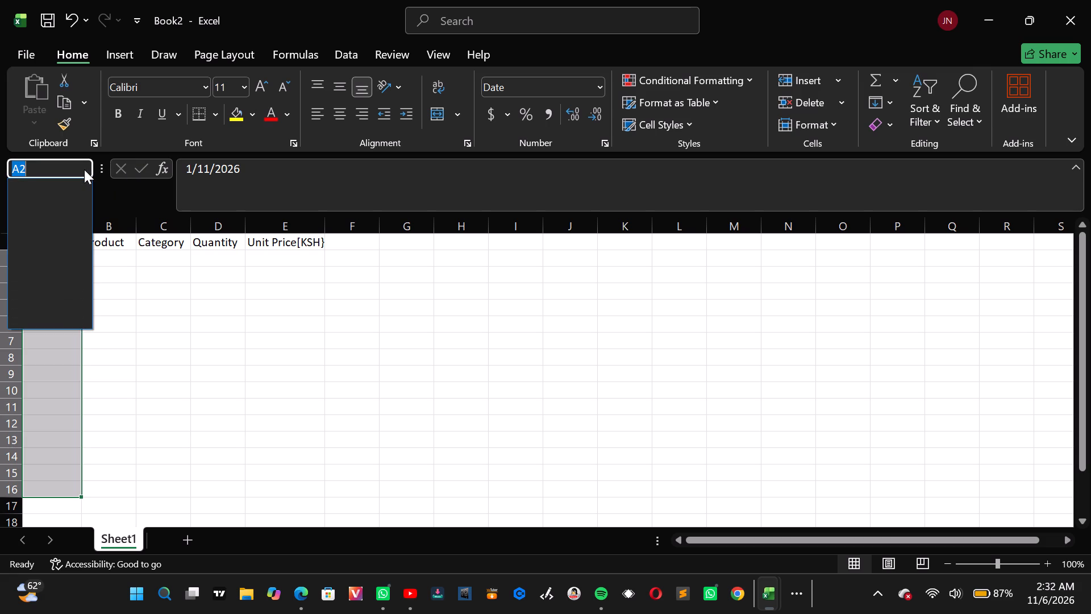
key("BackSpace")
type("DATES")
key("Return")
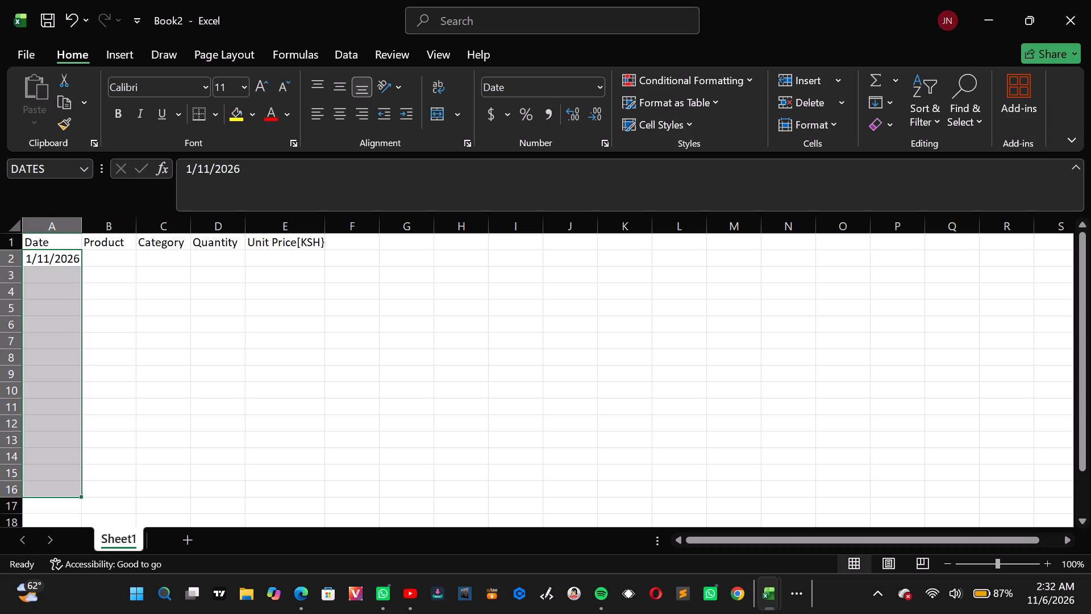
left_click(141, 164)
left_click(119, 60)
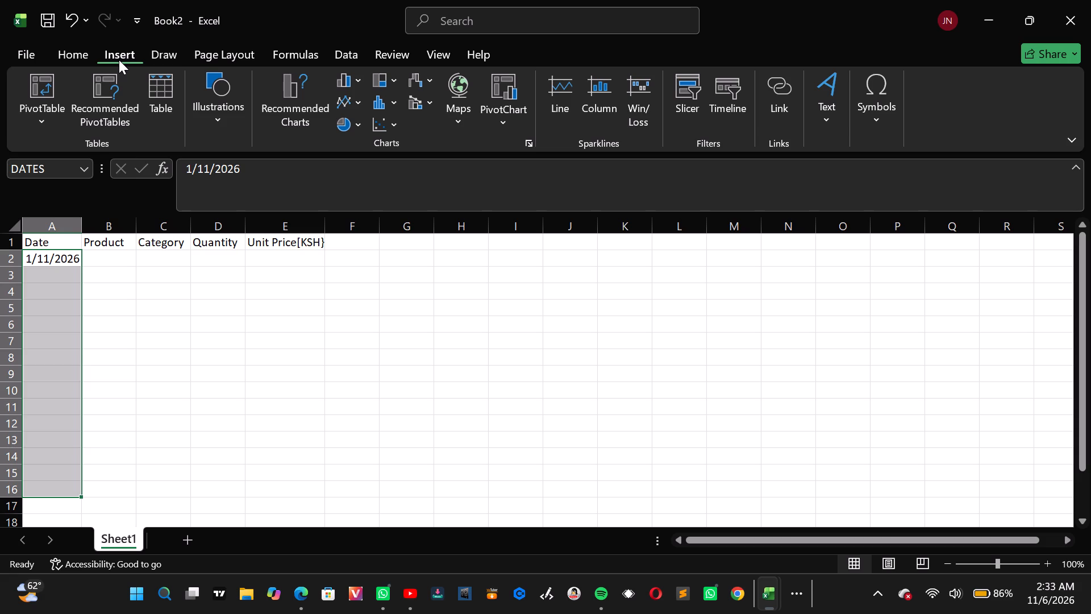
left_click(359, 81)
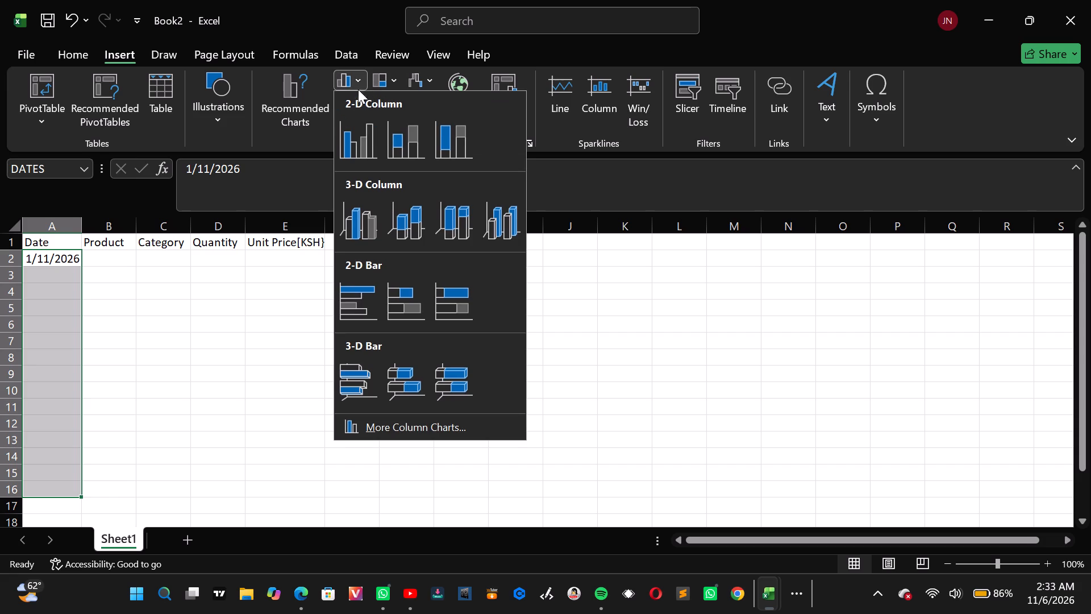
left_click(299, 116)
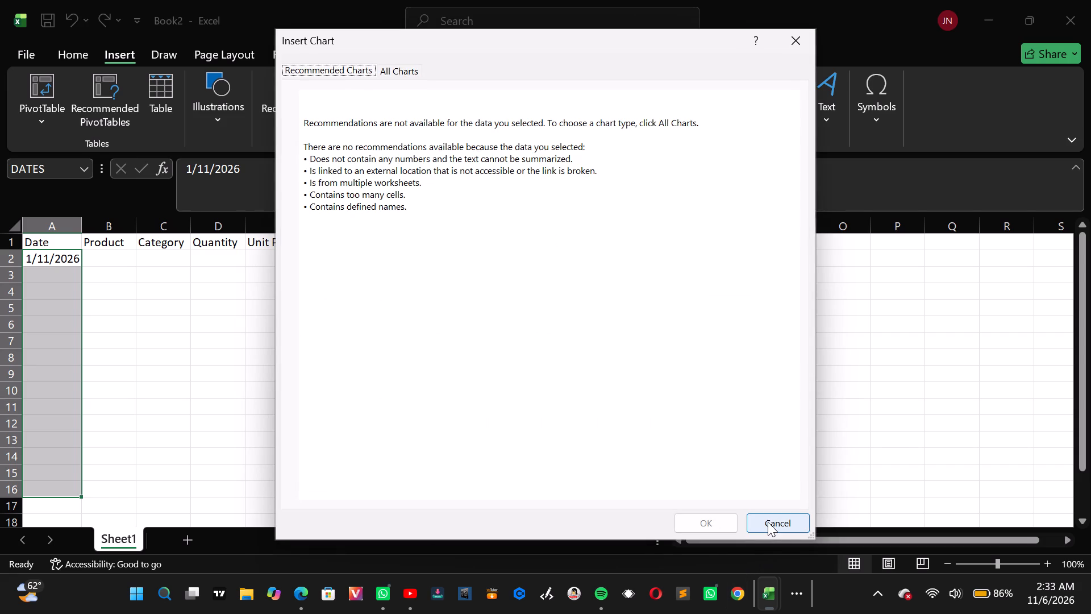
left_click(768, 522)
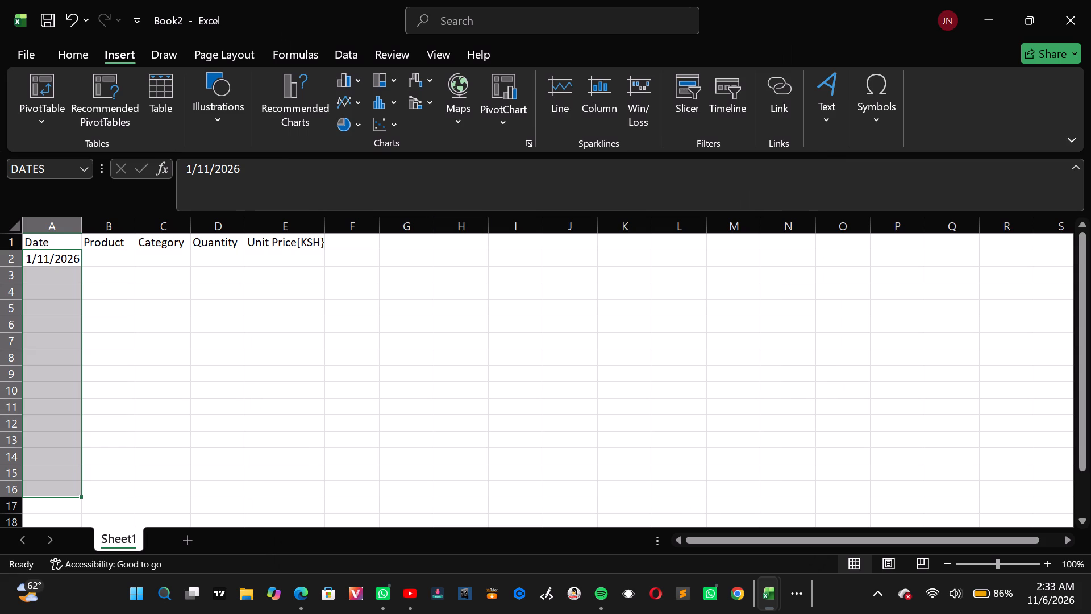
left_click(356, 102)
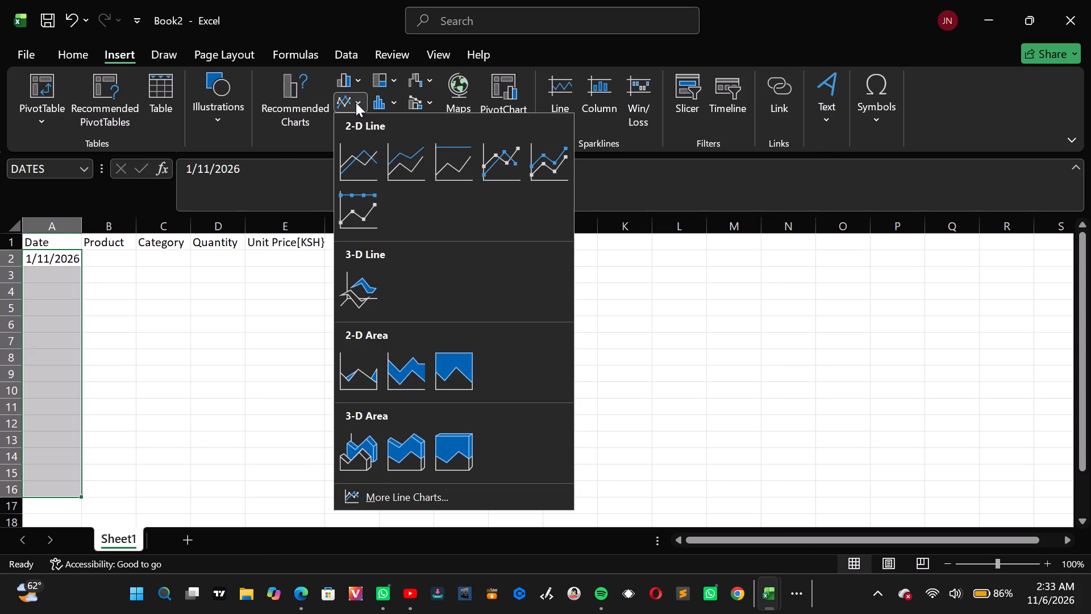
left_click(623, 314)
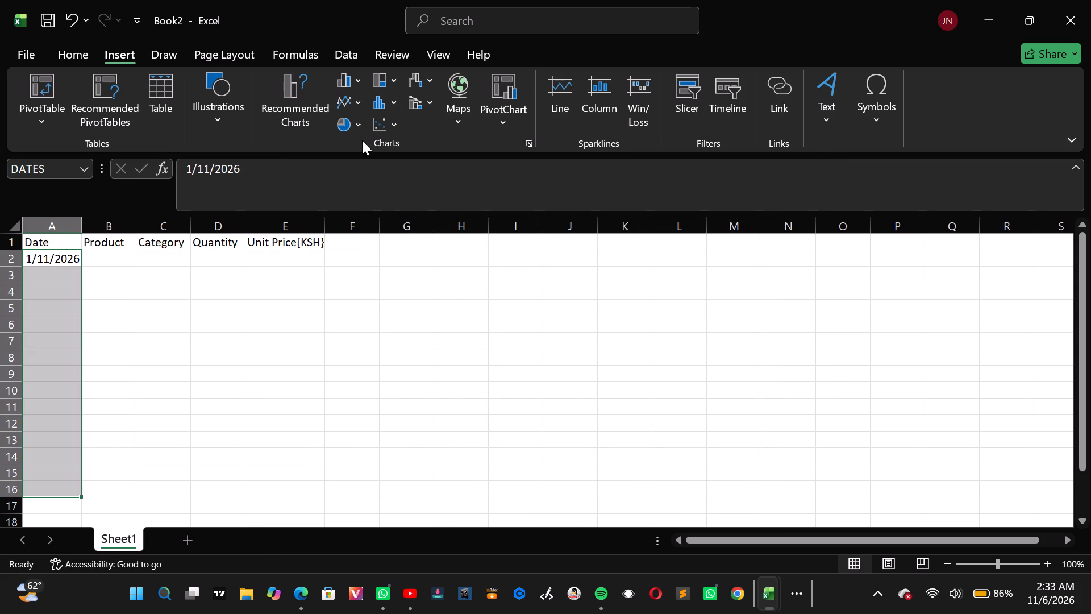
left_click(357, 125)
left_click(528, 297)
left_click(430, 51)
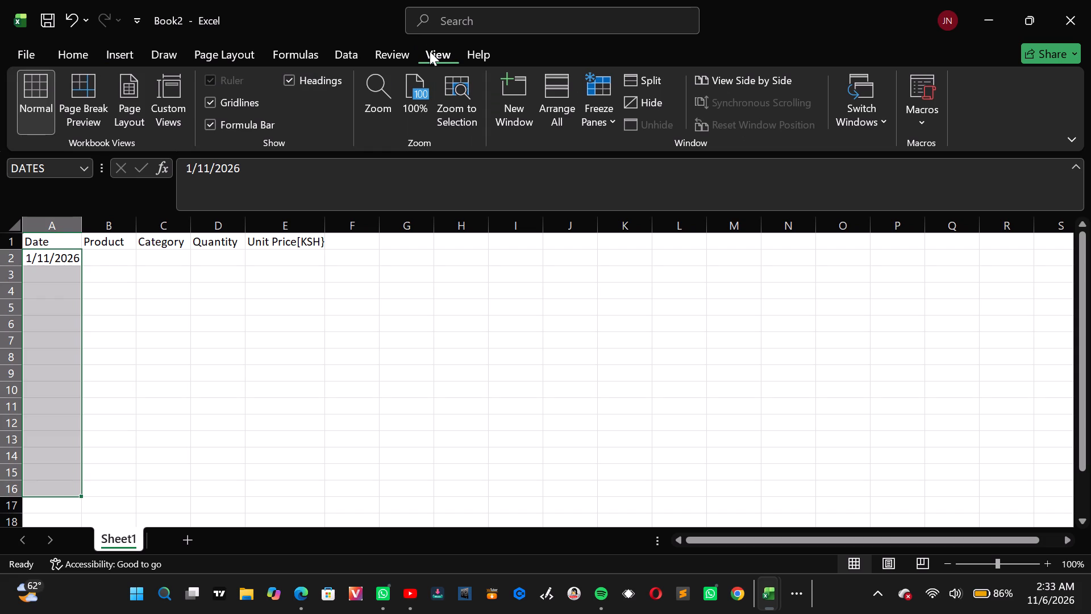
Run a spell check with the DATES range selected.
left_click(399, 52)
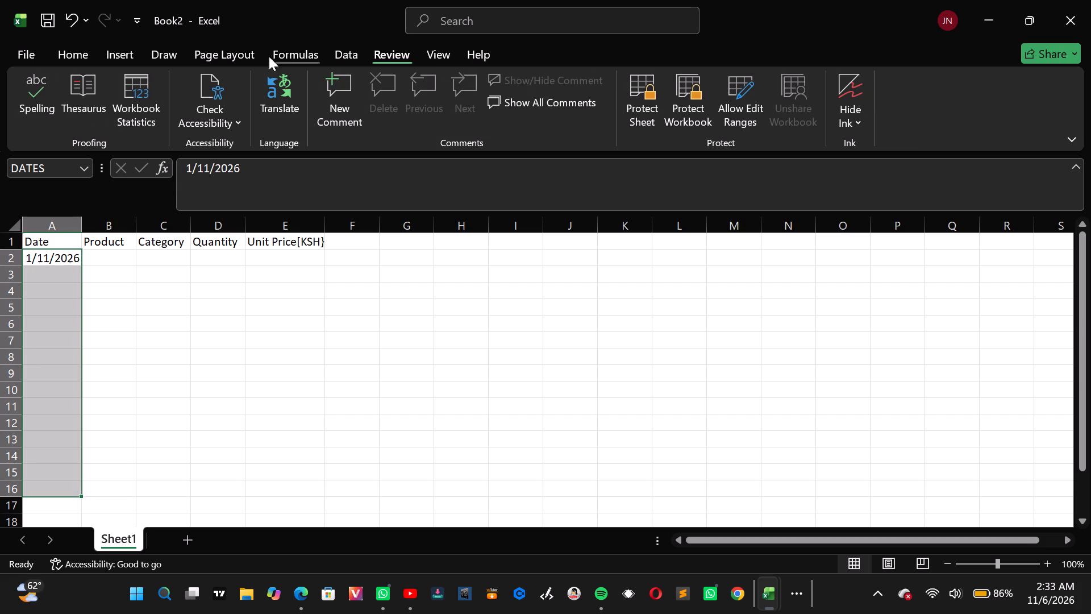
left_click(43, 103)
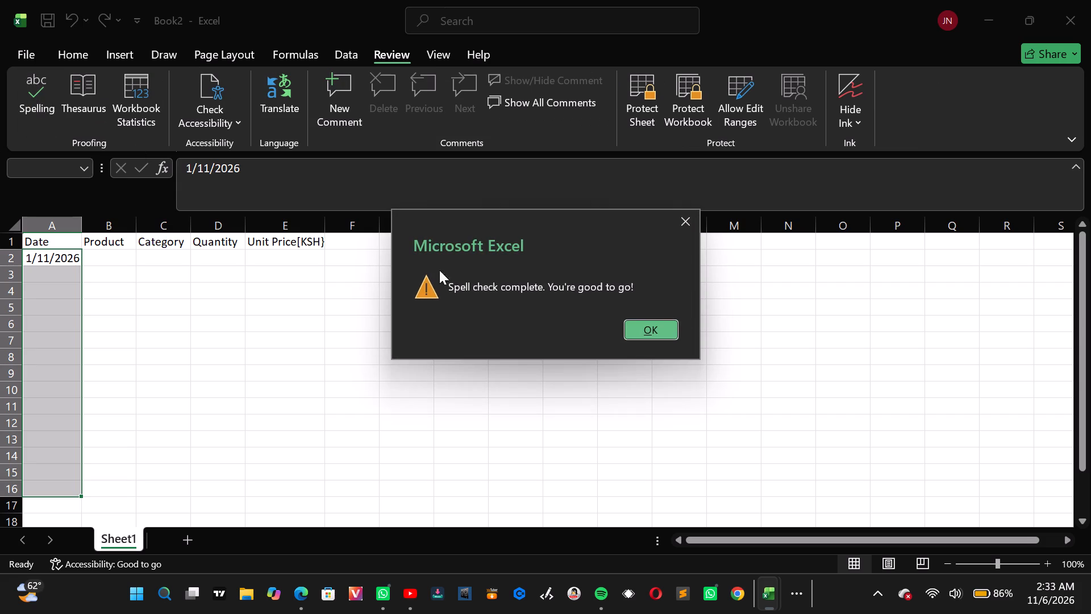
left_click(644, 327)
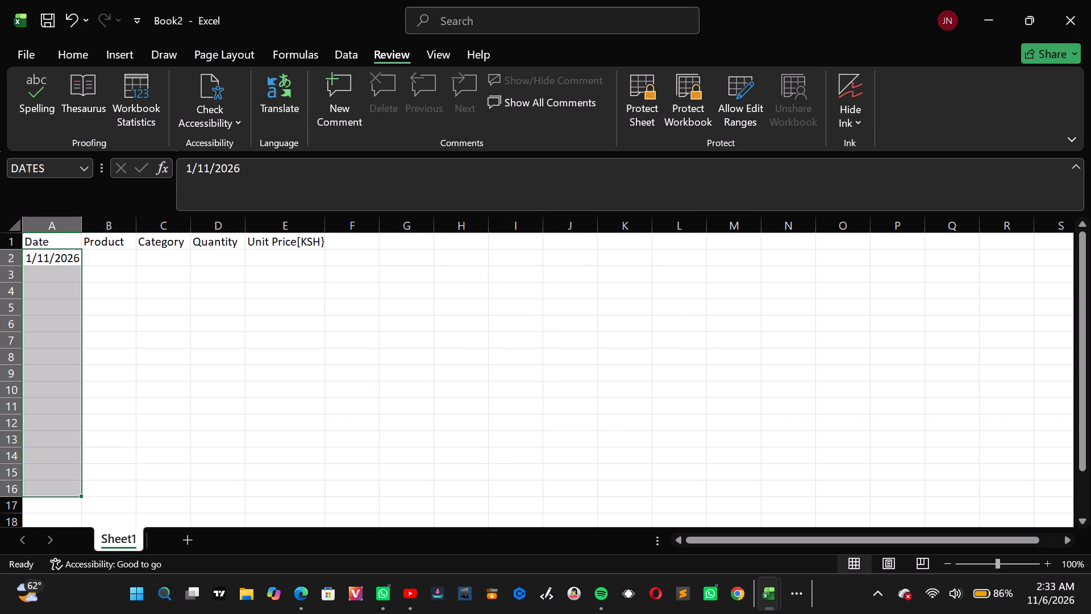
Look up the date entry from A2 in the Thesaurus, then close the lookup.
left_click(72, 101)
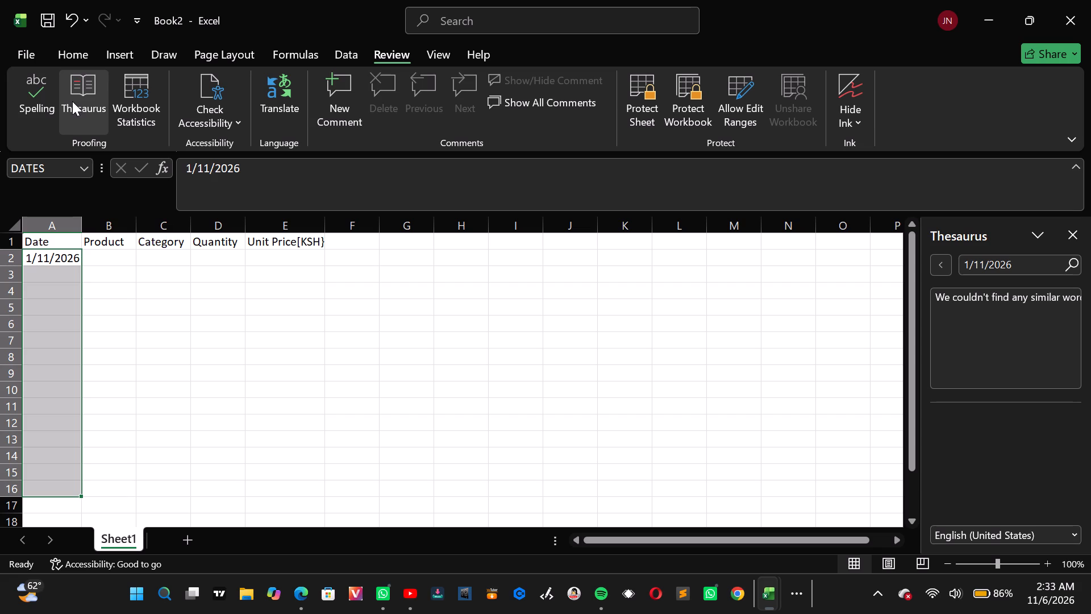
left_click(660, 346)
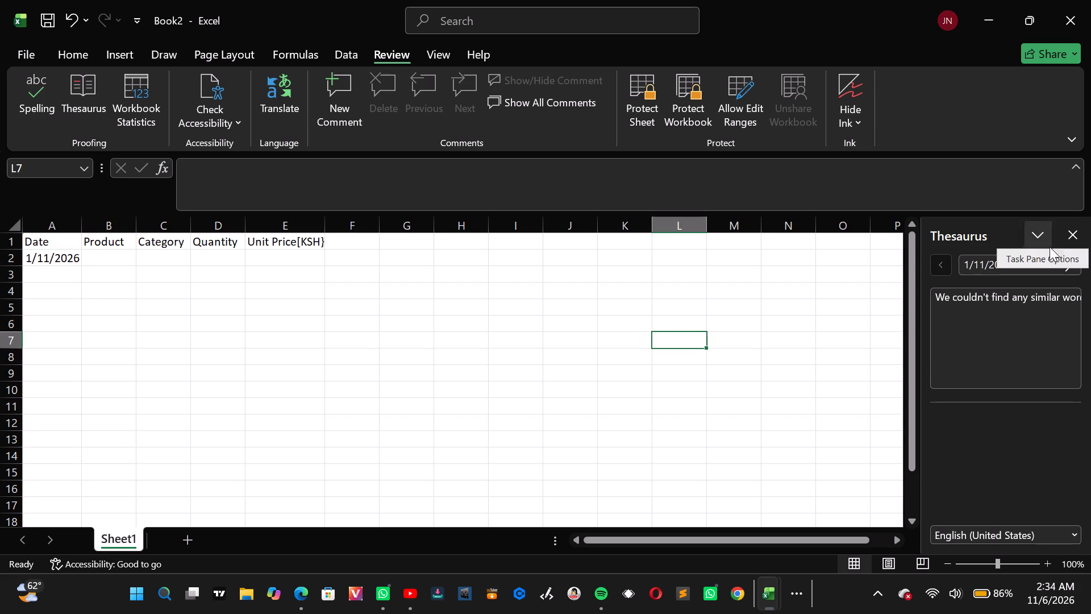
left_click(1032, 243)
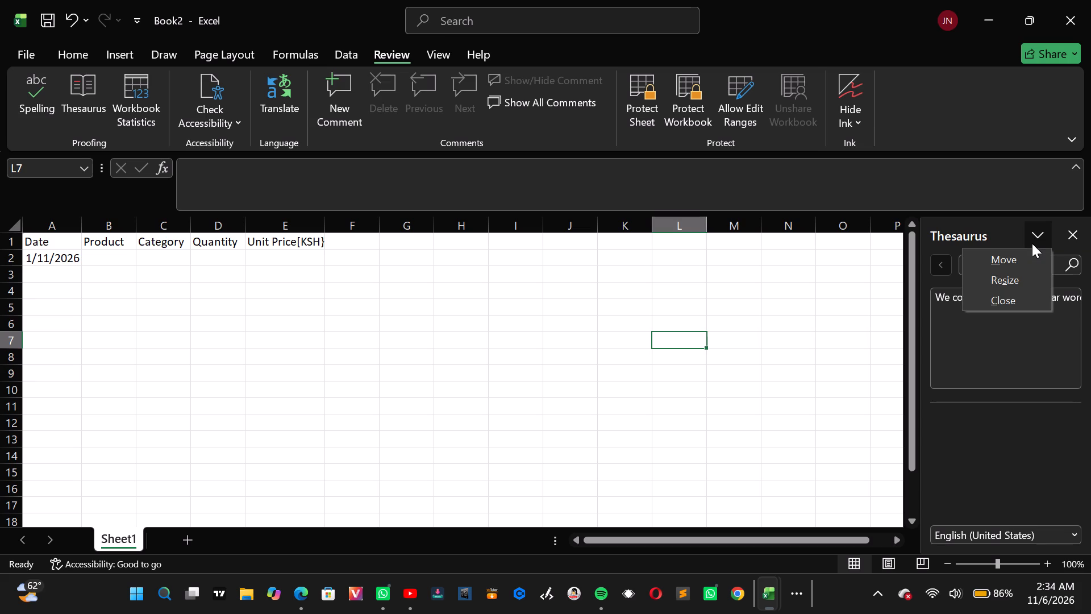
left_click(1072, 235)
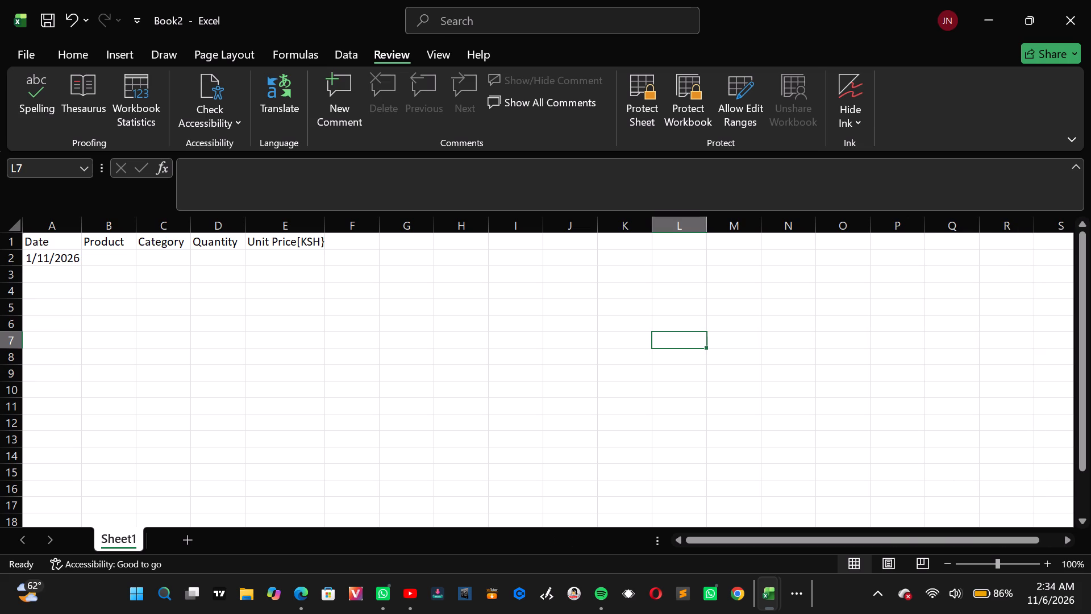
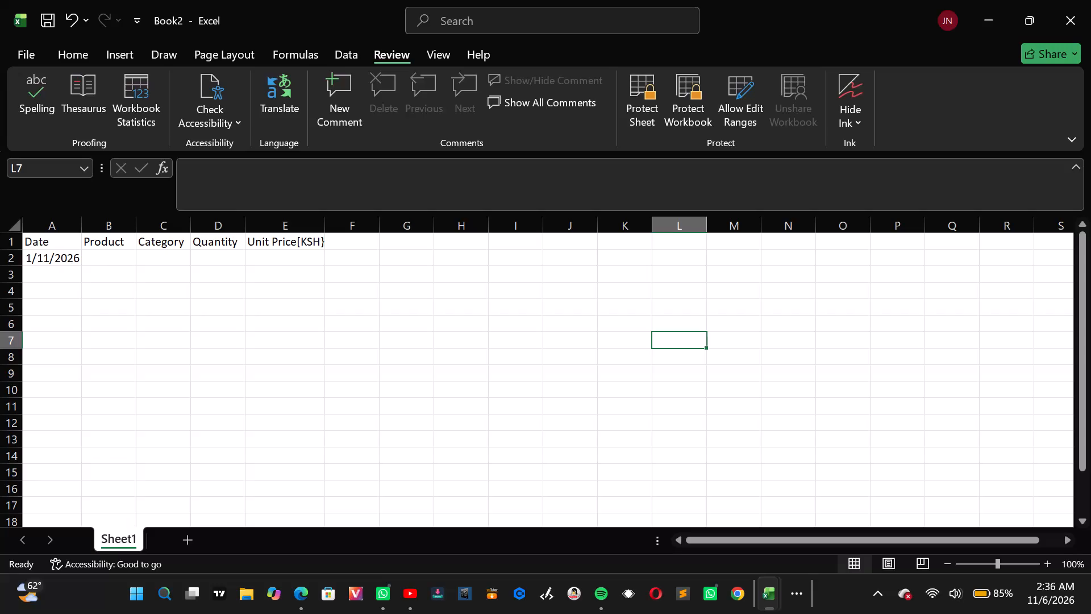
Select the cell range A2:A16 under the Date header and advance the active cell within it to A6.
left_click_drag(69, 255, 70, 385)
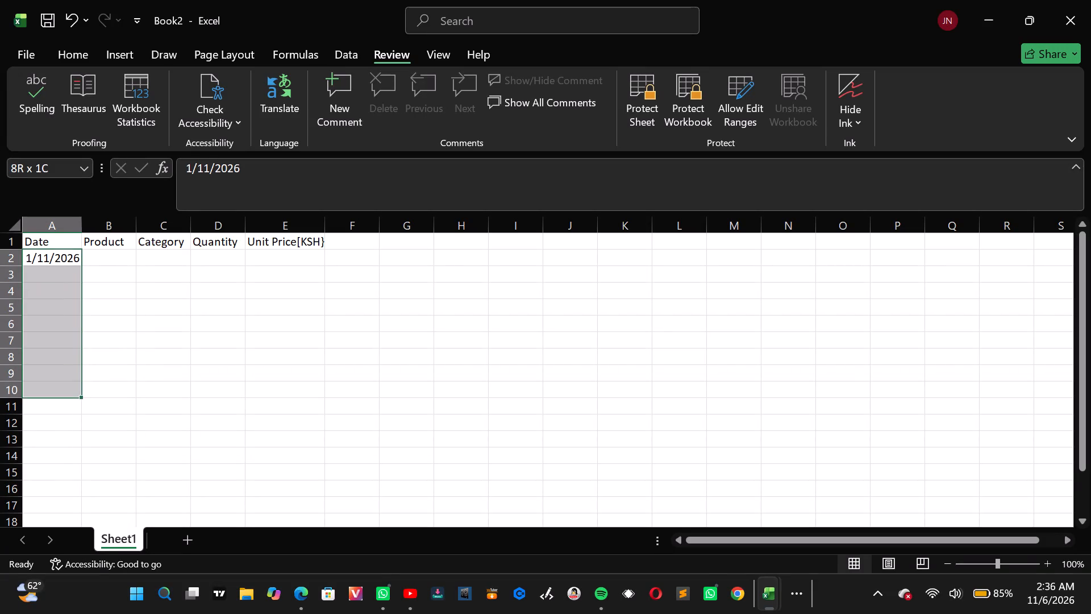
left_click_drag(70, 385, 61, 489)
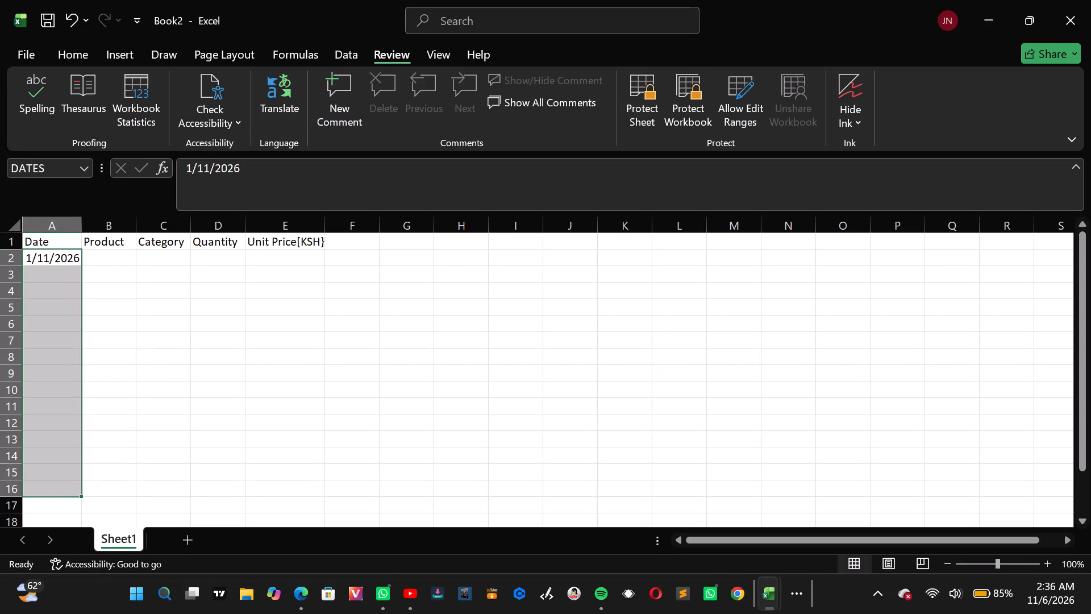
key("Return")
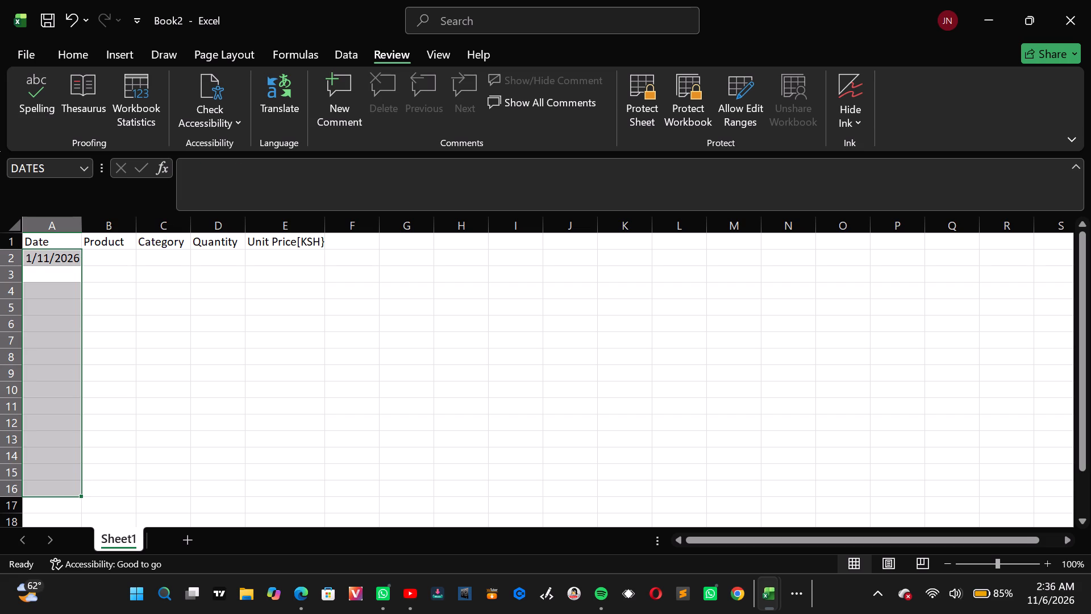
key("Return")
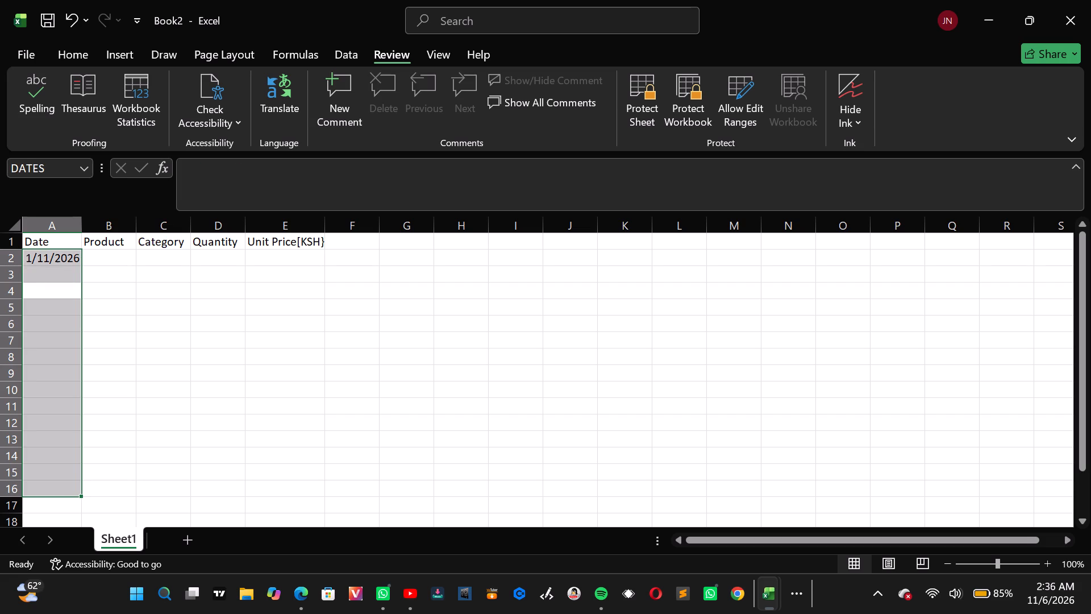
key("Return")
key("Return")
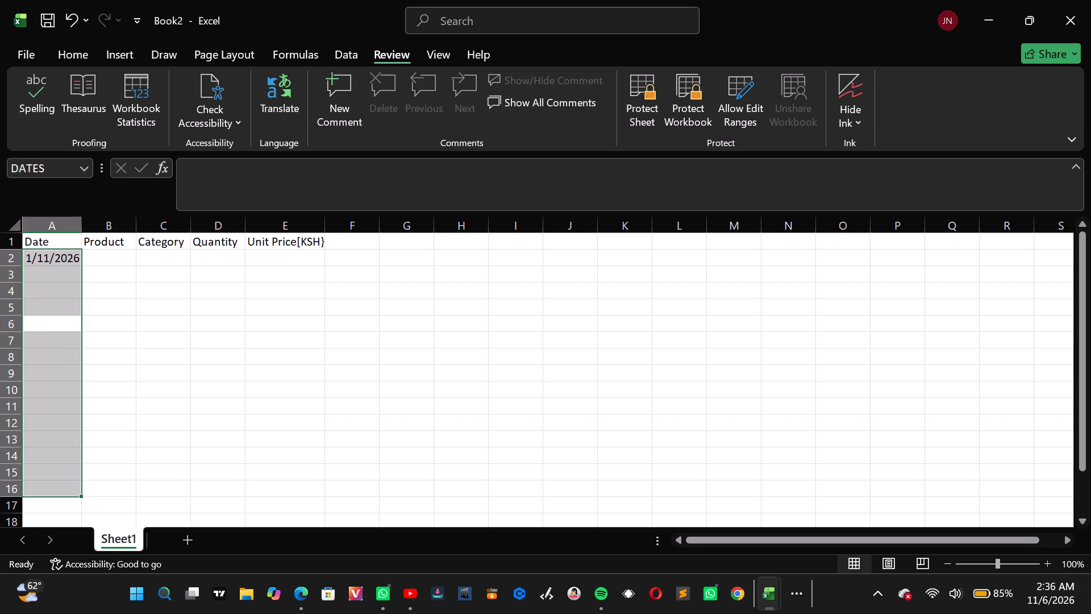
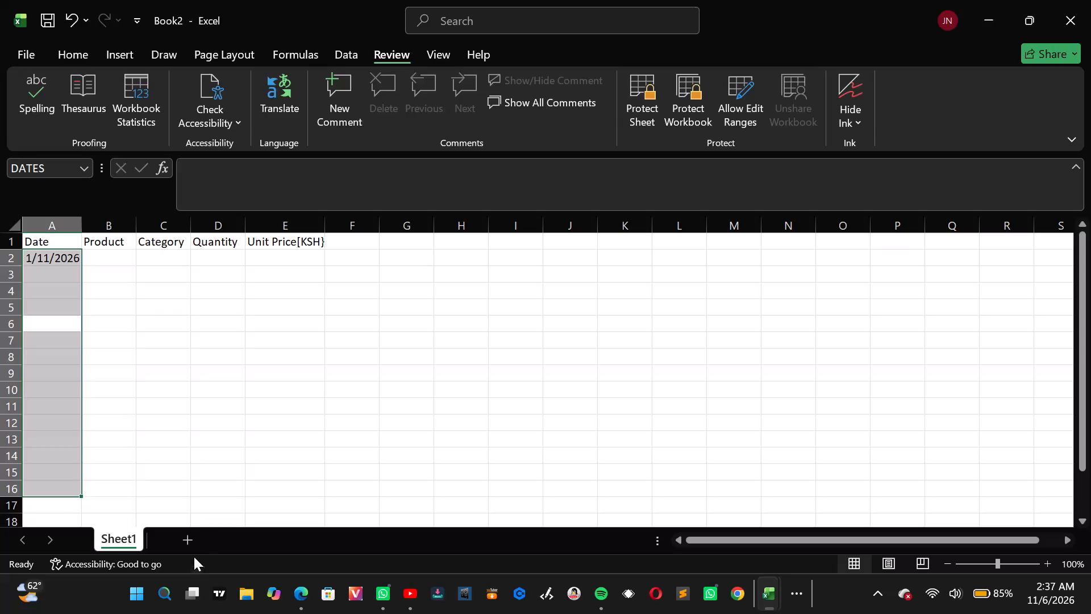
Add a new blank worksheet to the workbook.
left_click(182, 542)
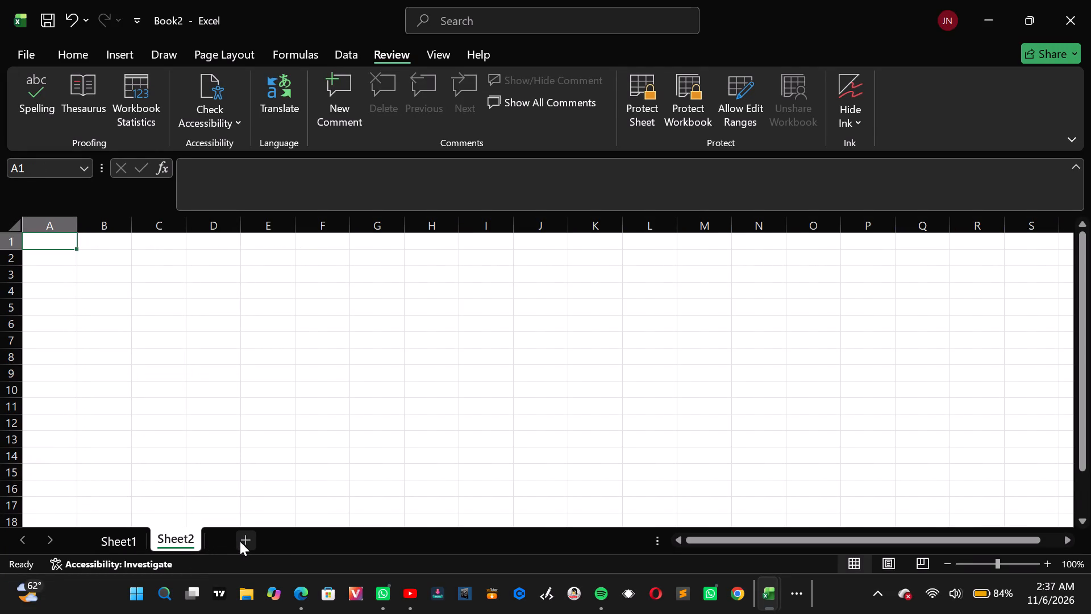
key("Return")
key("Return")
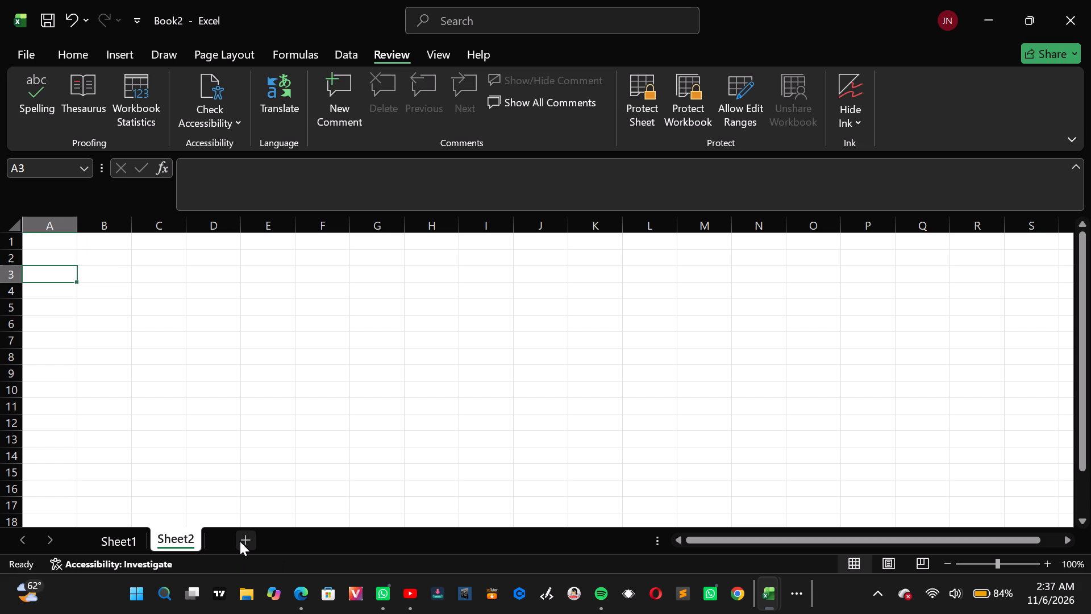
key("Return")
key("Return")
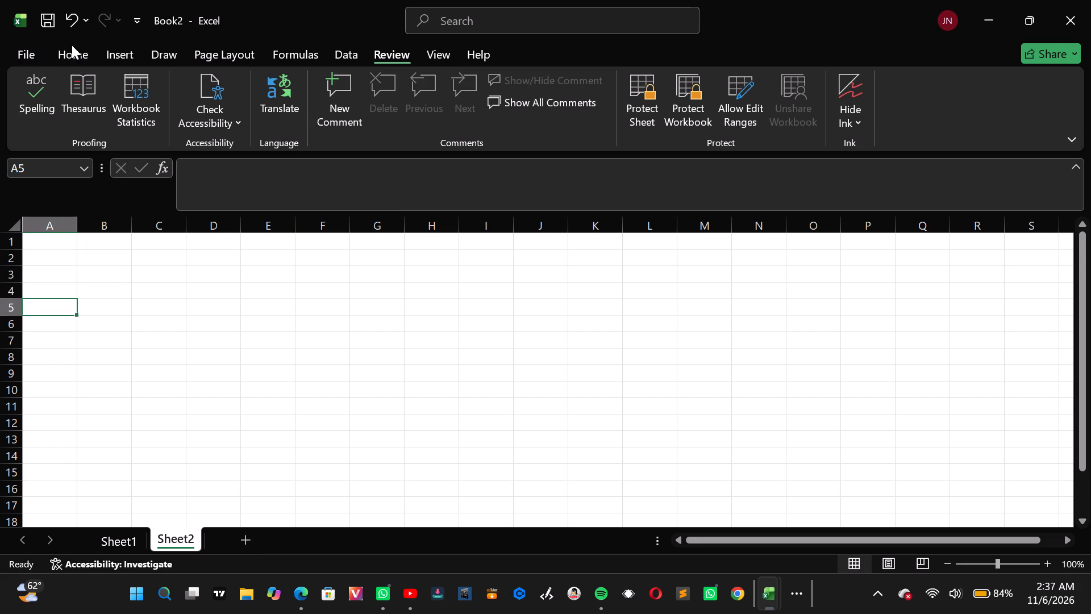
Enter the header Dates in cell A1 of the new sheet.
left_click(81, 56)
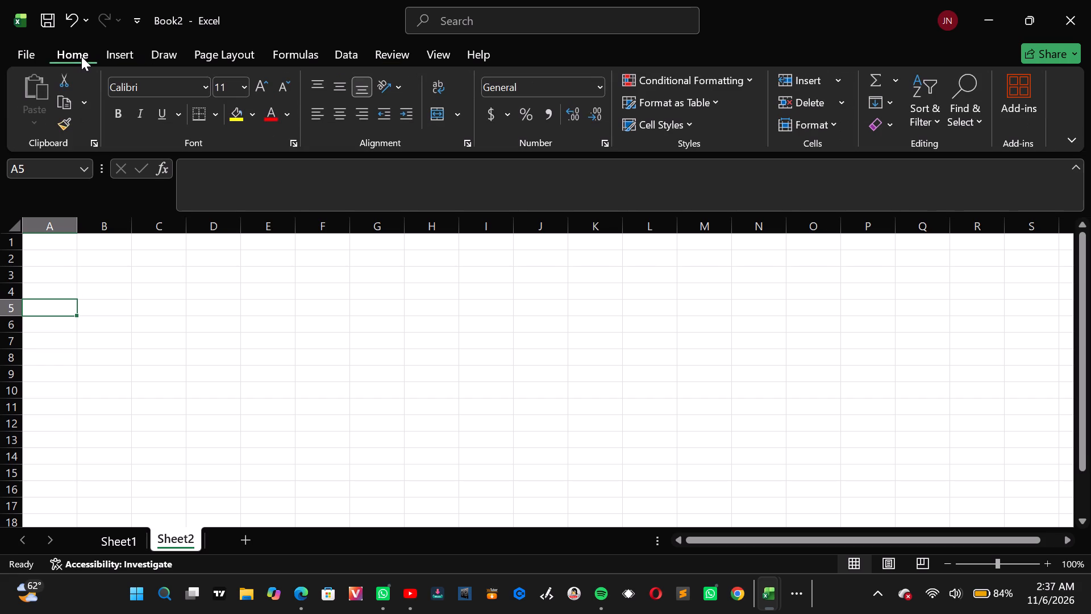
left_click(59, 246)
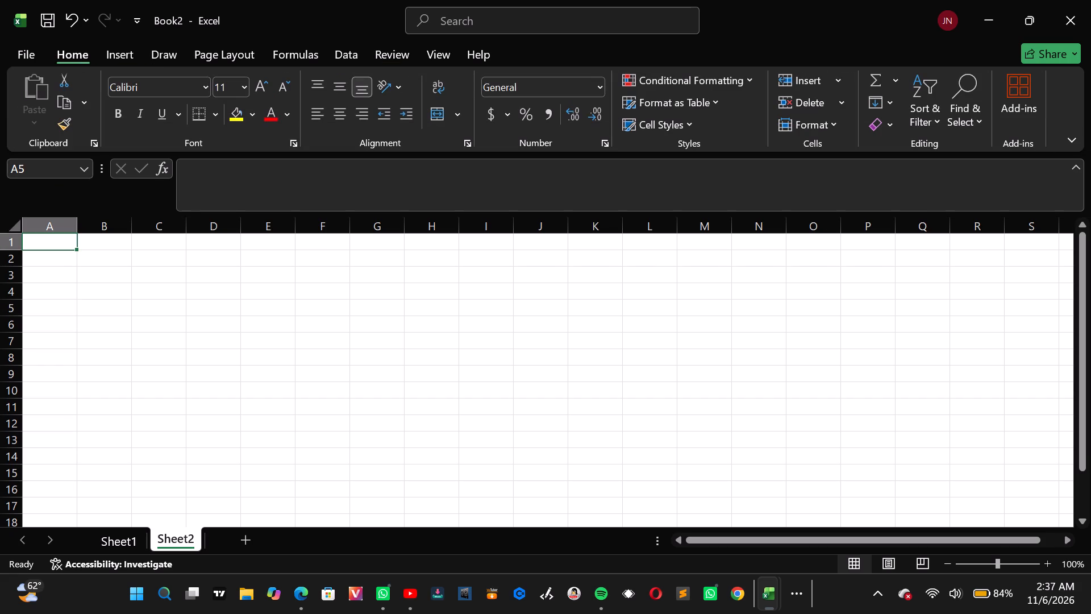
key("d")
type("ates")
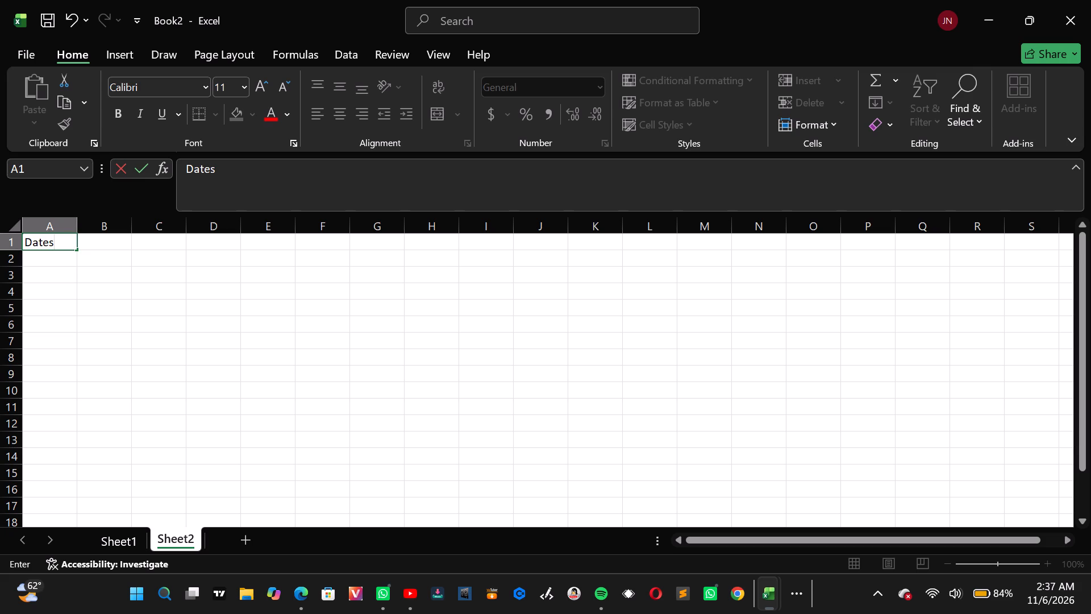
key("Down")
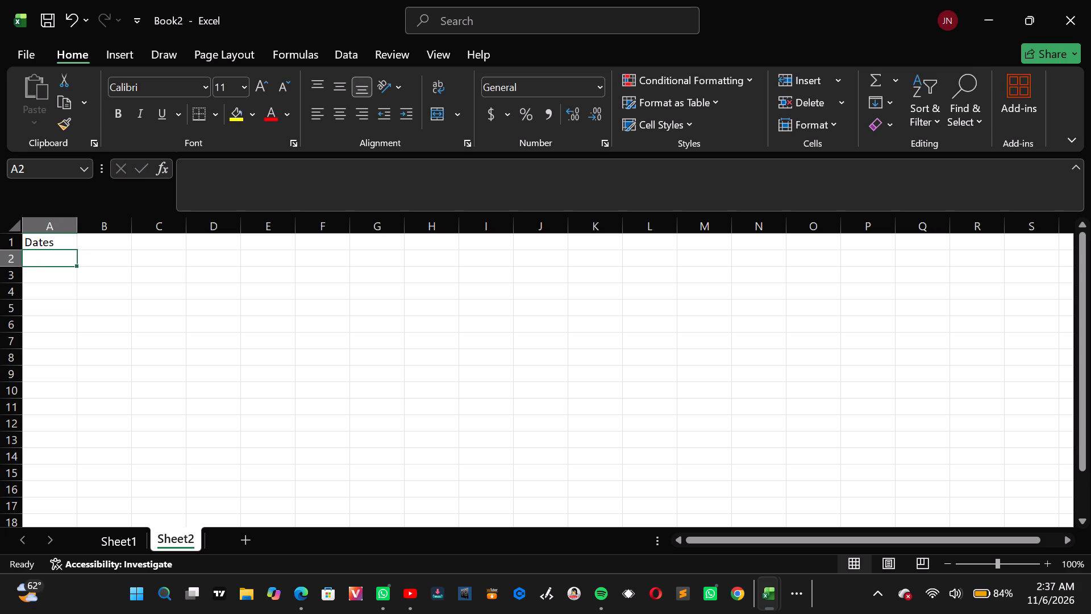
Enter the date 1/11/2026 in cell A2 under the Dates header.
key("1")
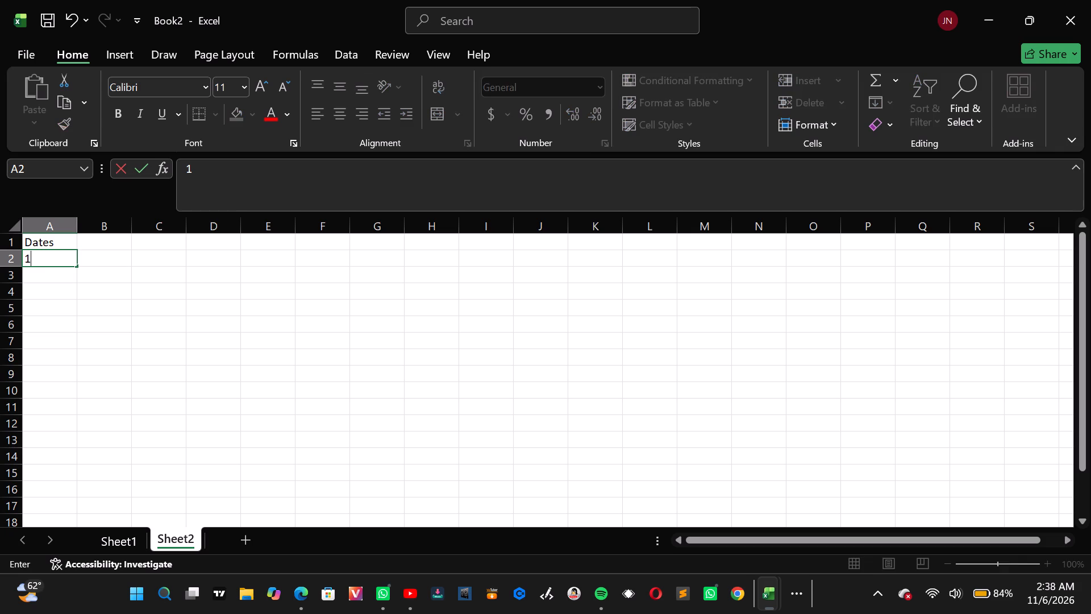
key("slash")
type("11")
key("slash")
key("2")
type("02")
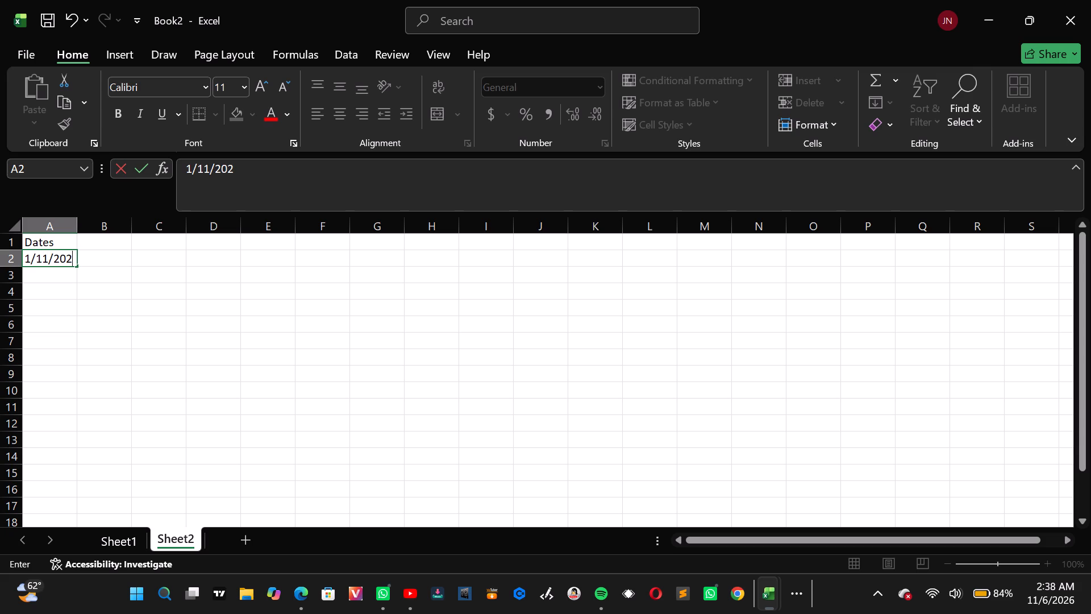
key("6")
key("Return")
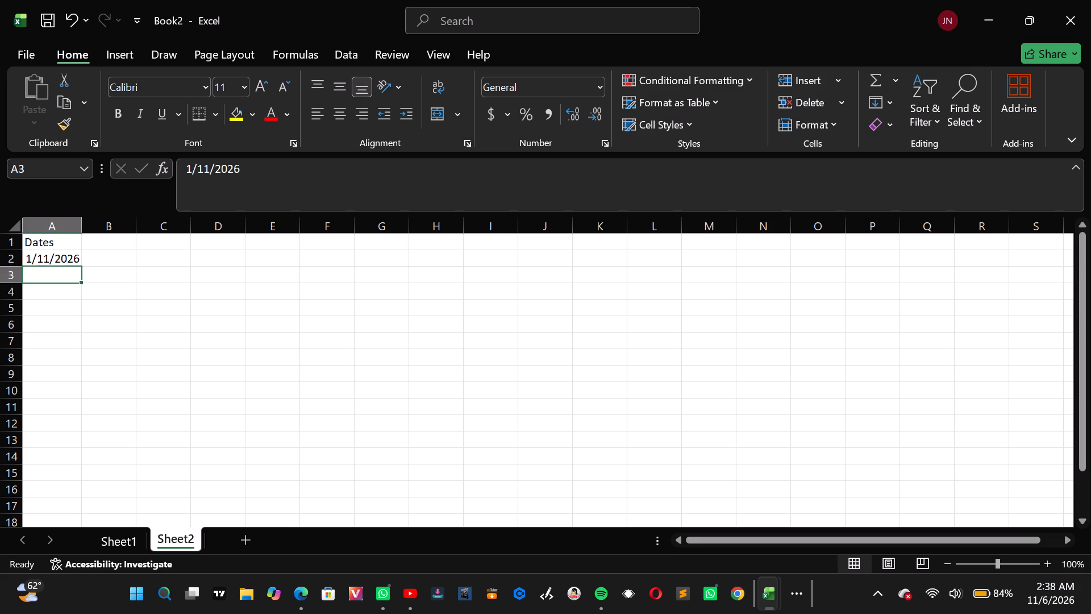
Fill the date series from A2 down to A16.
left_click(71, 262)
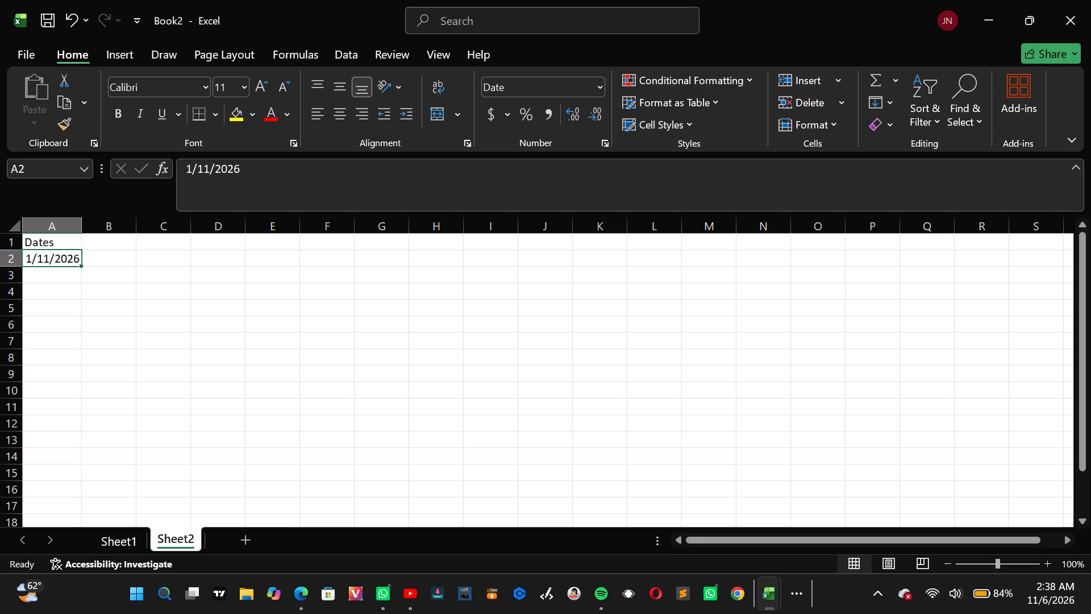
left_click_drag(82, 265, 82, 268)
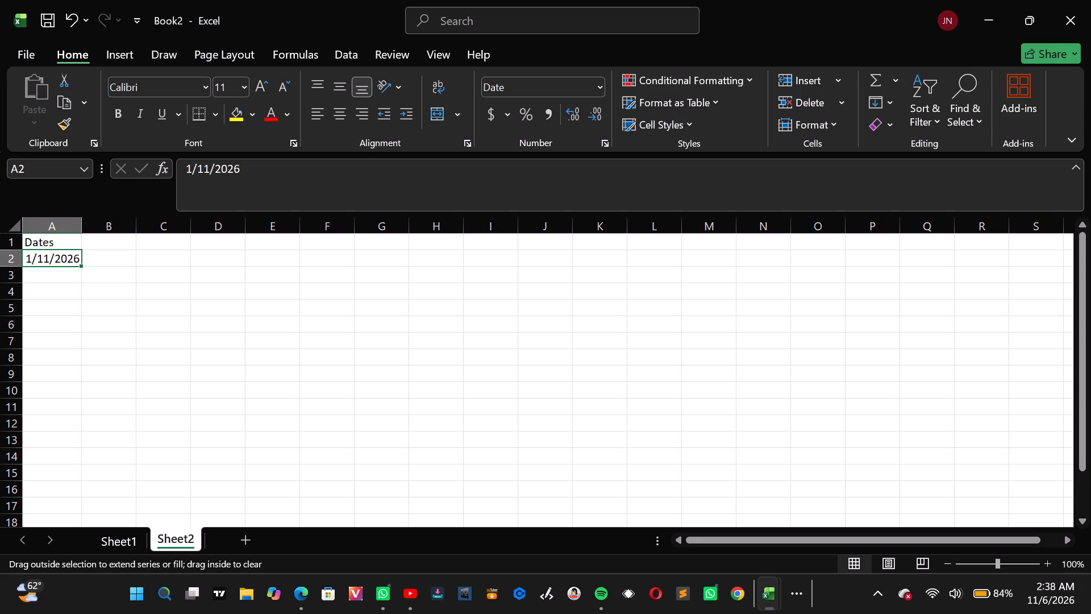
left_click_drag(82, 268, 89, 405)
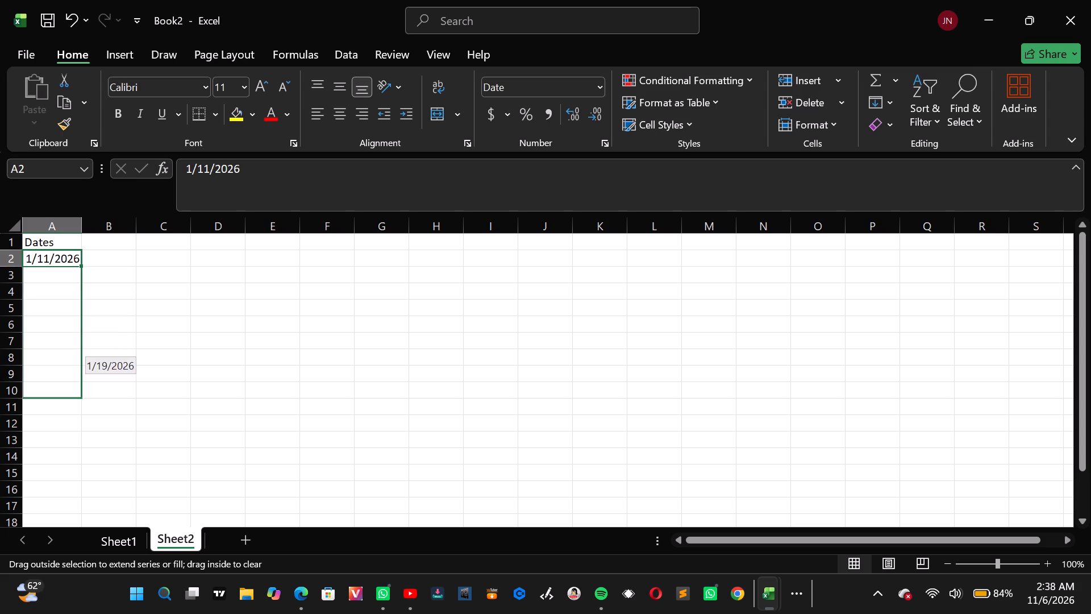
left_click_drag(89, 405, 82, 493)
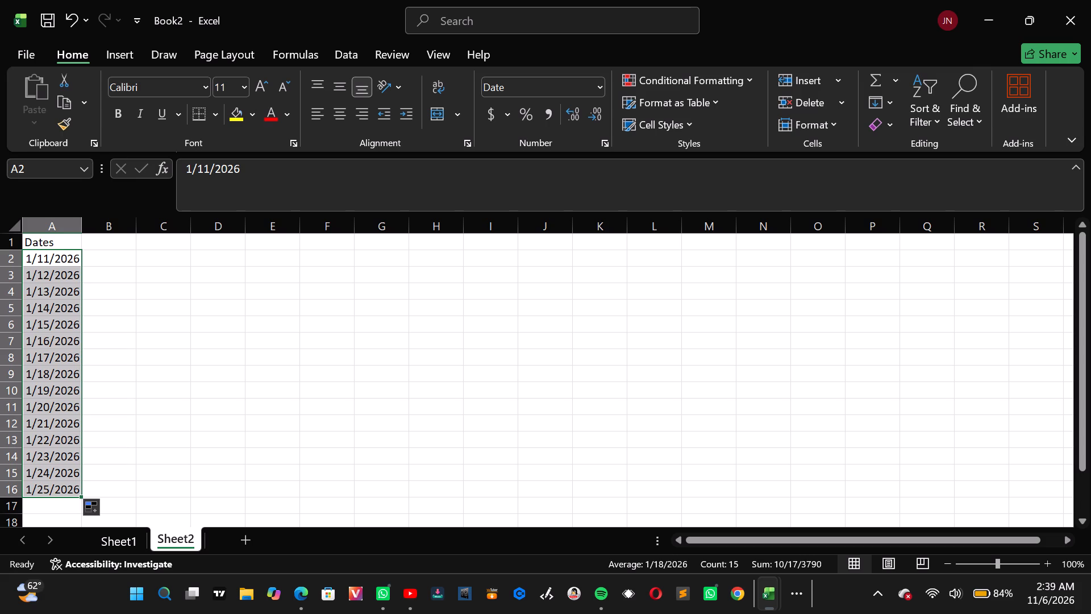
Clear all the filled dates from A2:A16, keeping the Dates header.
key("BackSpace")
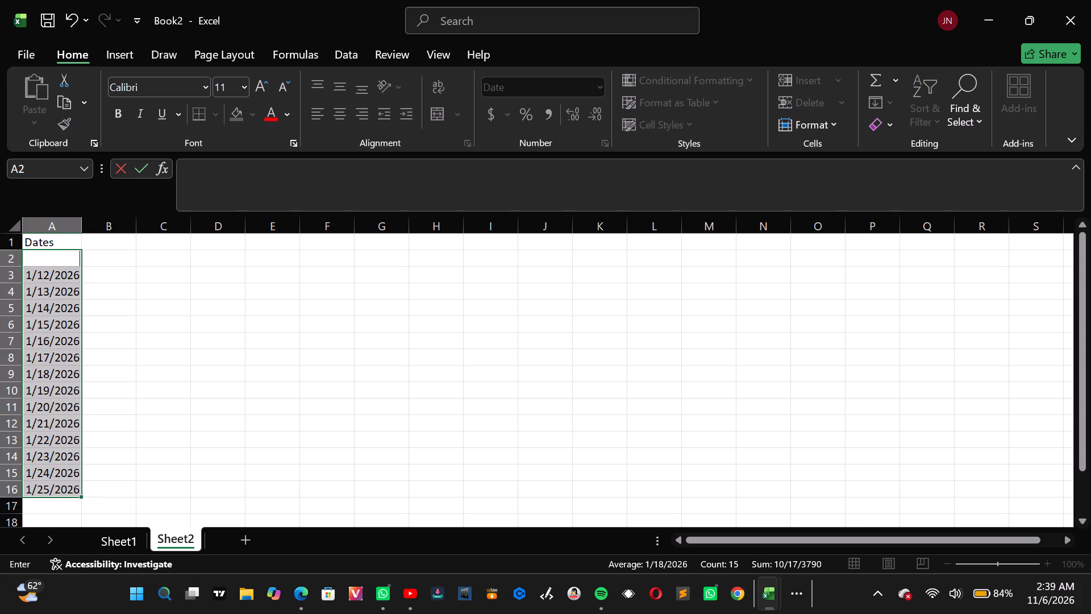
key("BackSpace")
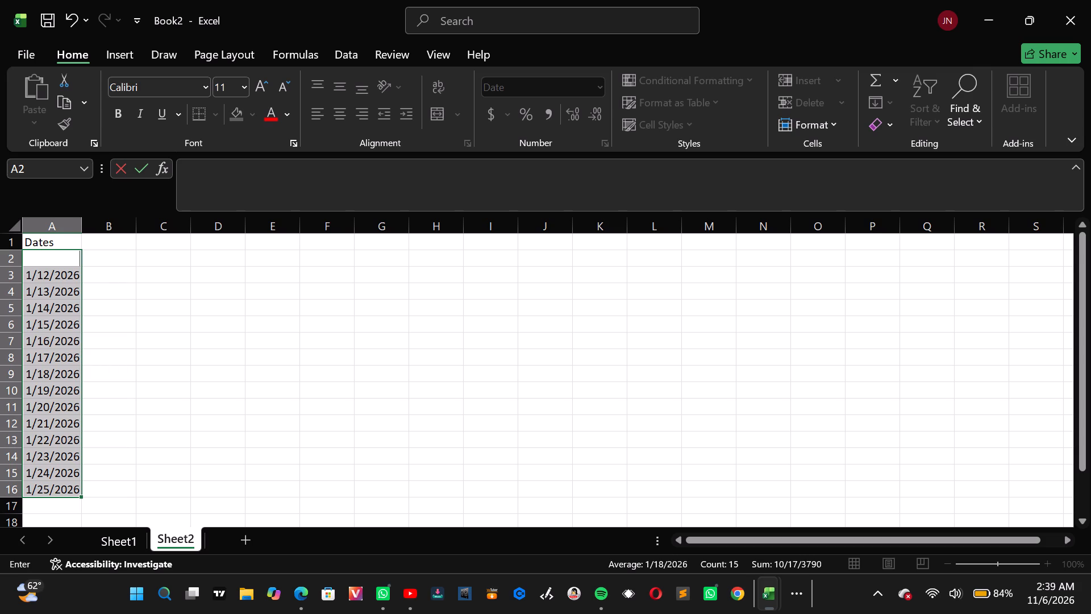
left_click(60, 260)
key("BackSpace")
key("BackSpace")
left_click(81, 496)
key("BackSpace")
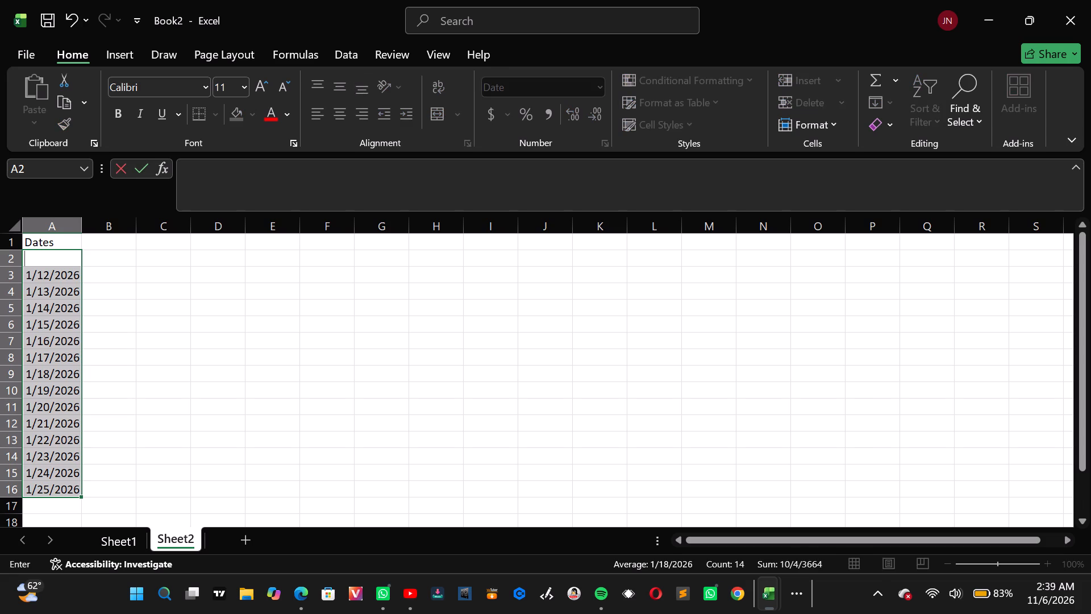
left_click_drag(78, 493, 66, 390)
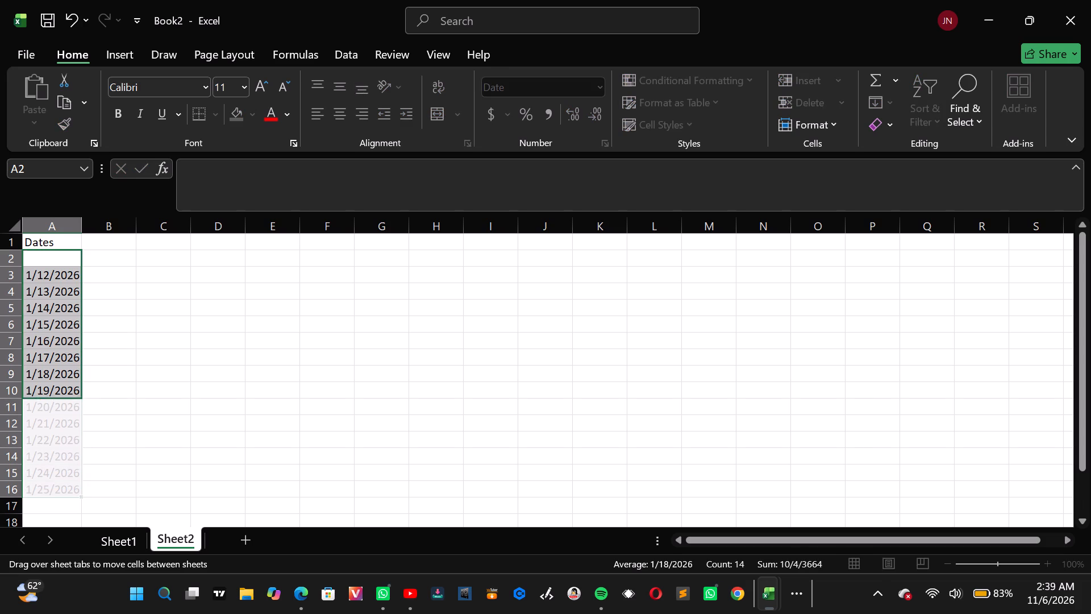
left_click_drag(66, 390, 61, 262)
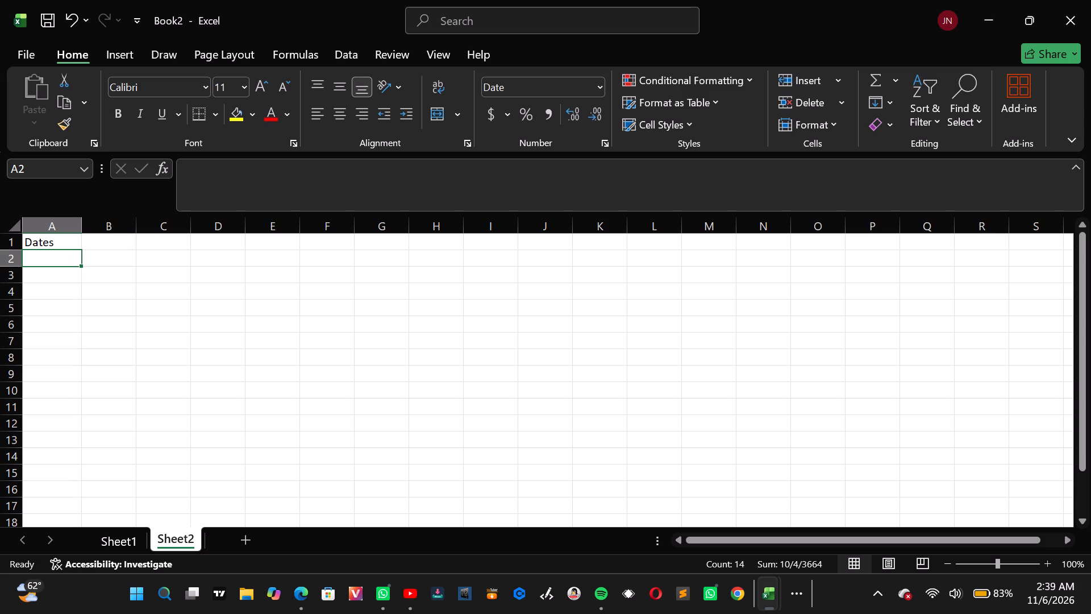
Enter the date 01/11/2026 in cell A2.
type("00")
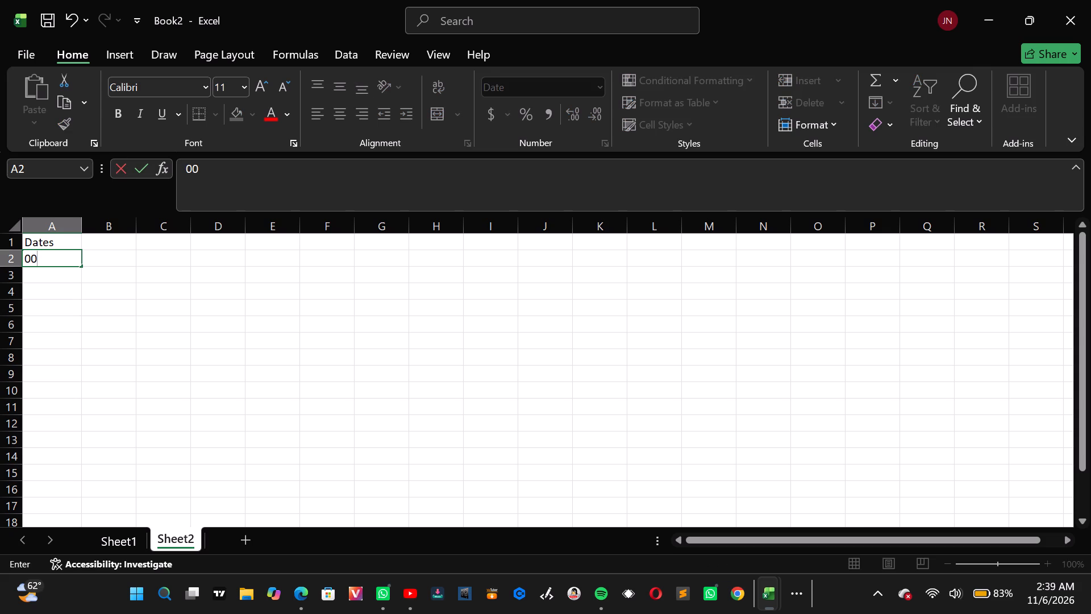
key("BackSpace")
key("1")
key("slash")
type("11")
type("/1")
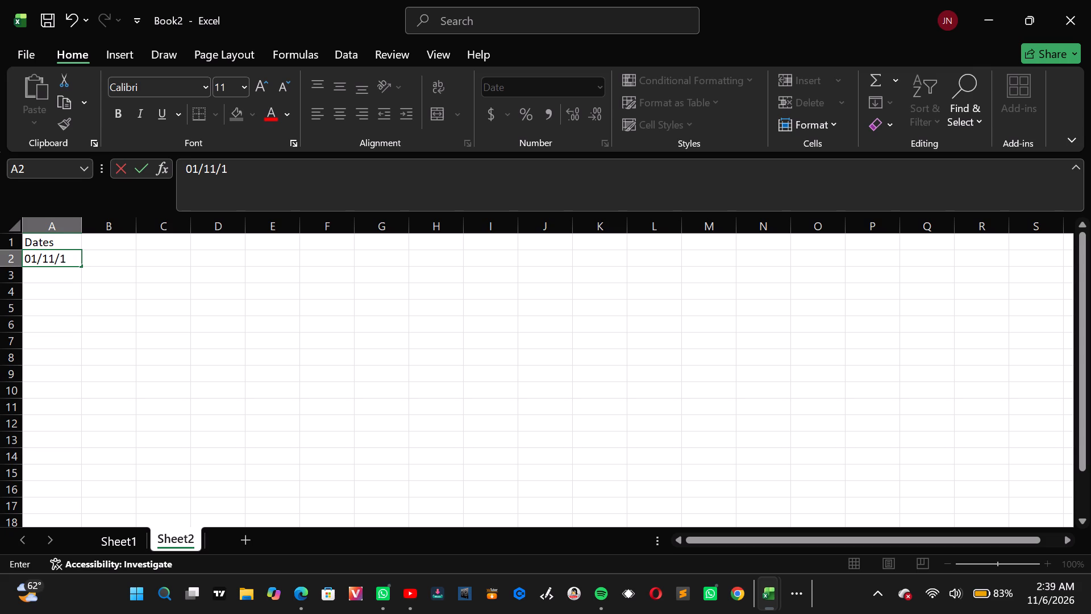
key("BackSpace")
type("202")
key("6")
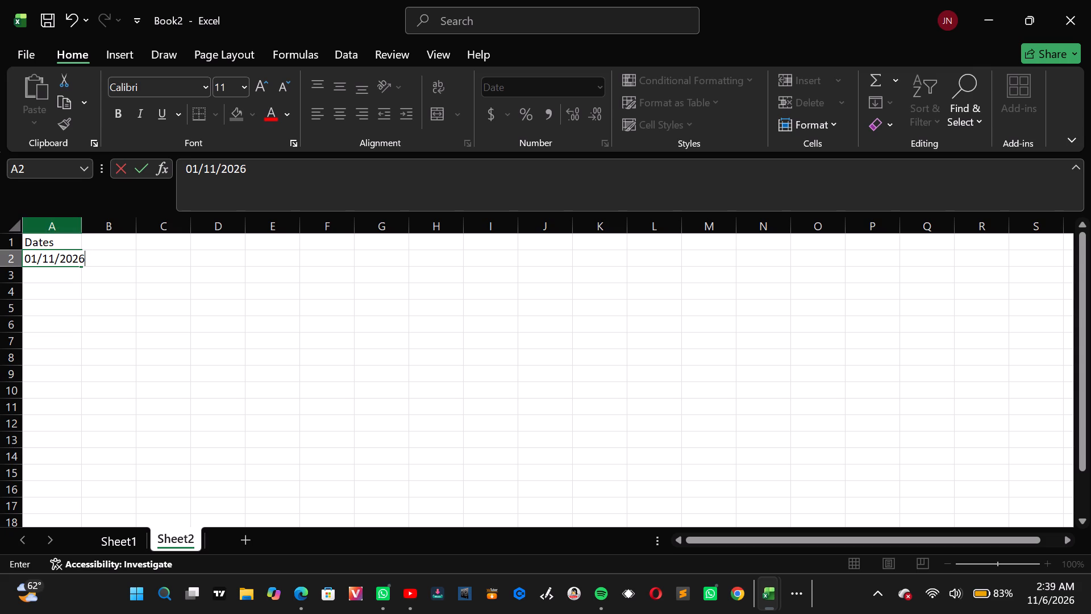
Fit the width of column A to its contents.
left_click(81, 226)
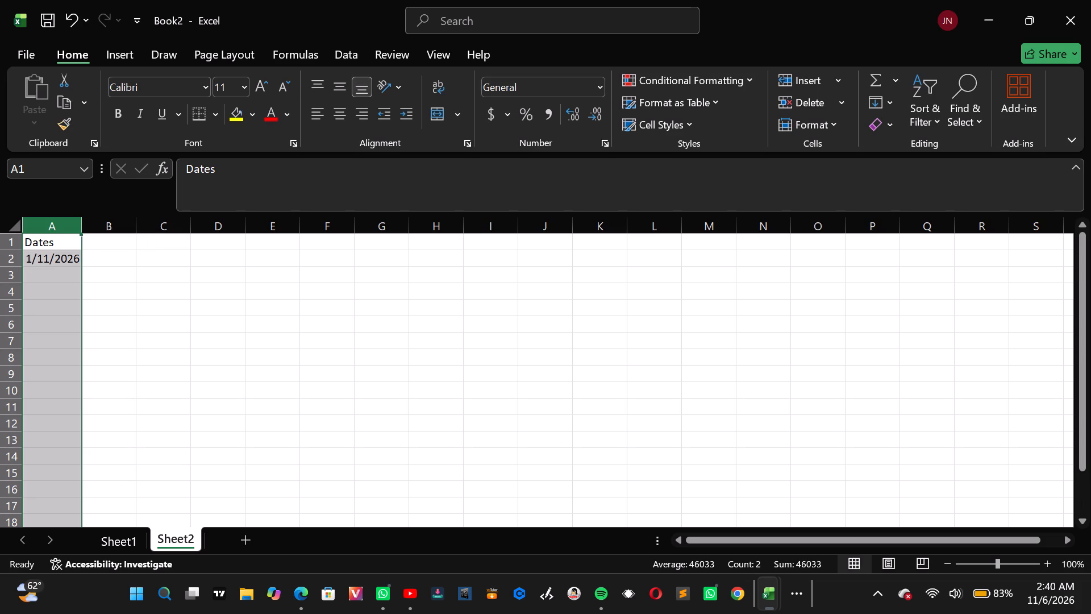
left_click(81, 227)
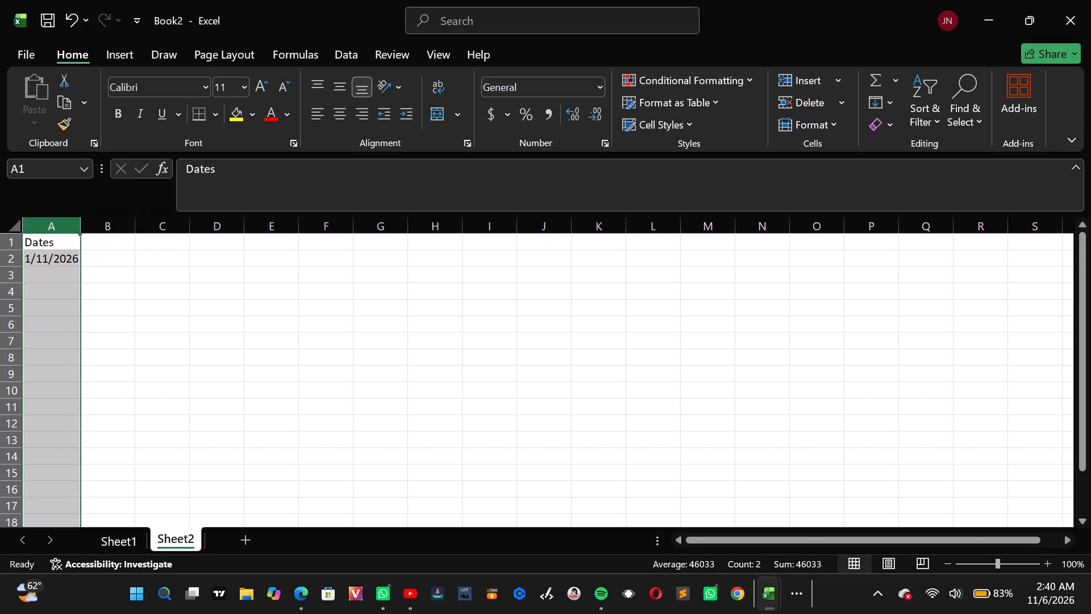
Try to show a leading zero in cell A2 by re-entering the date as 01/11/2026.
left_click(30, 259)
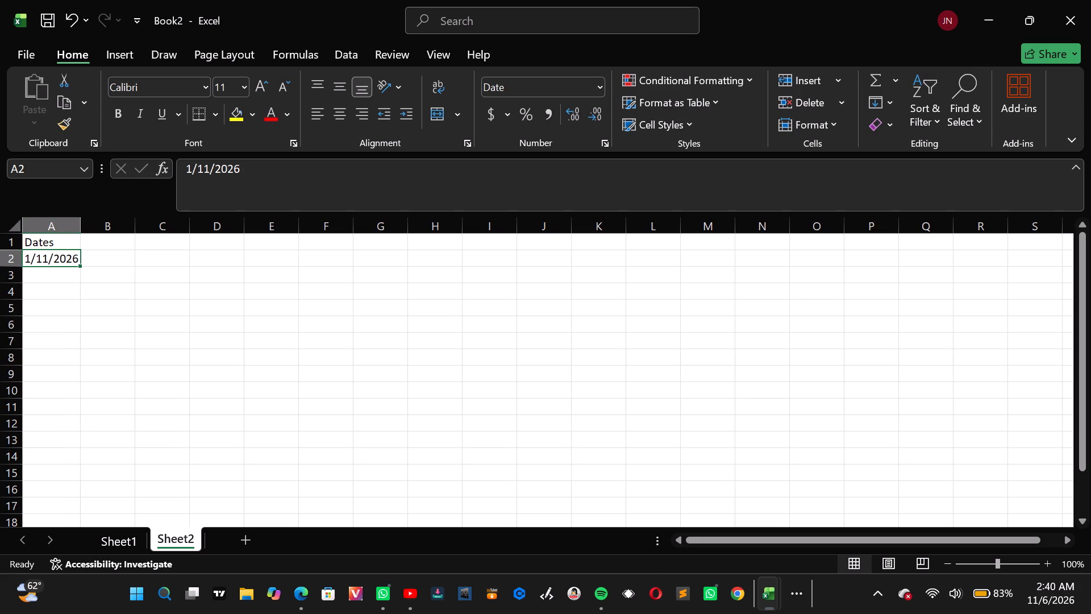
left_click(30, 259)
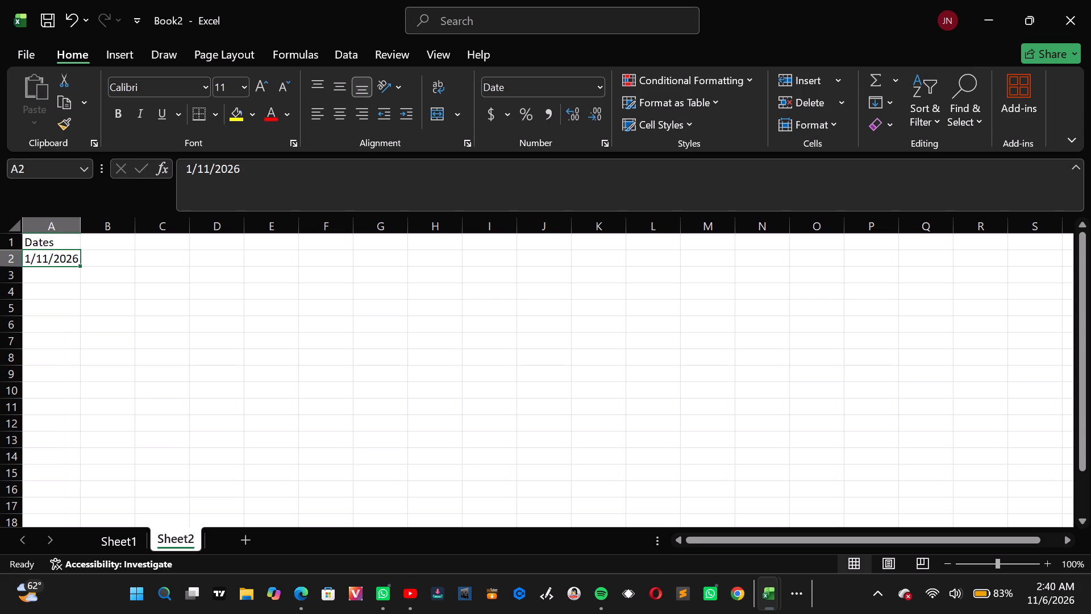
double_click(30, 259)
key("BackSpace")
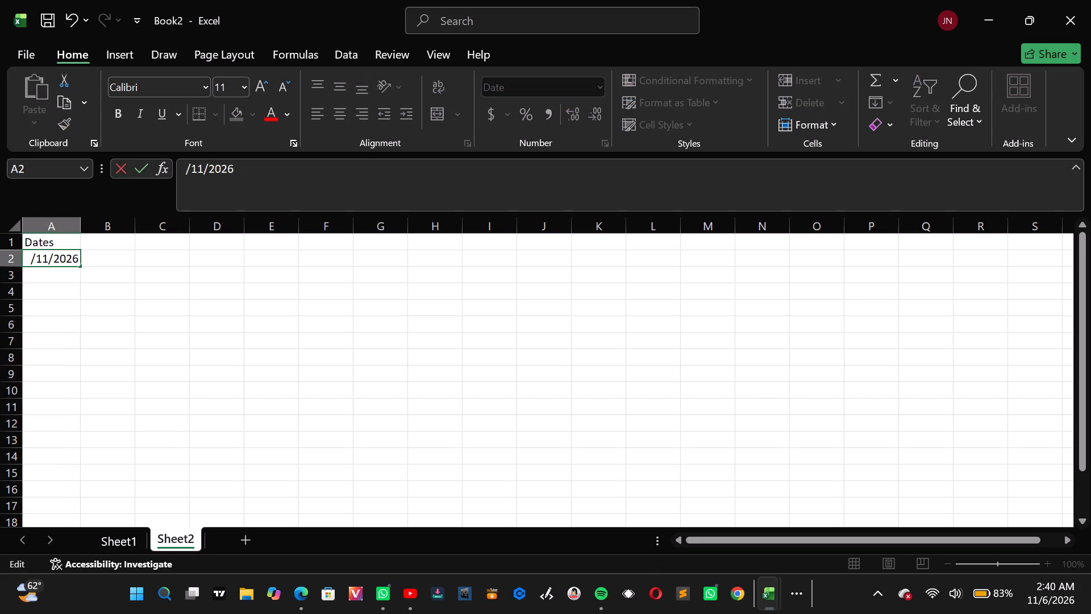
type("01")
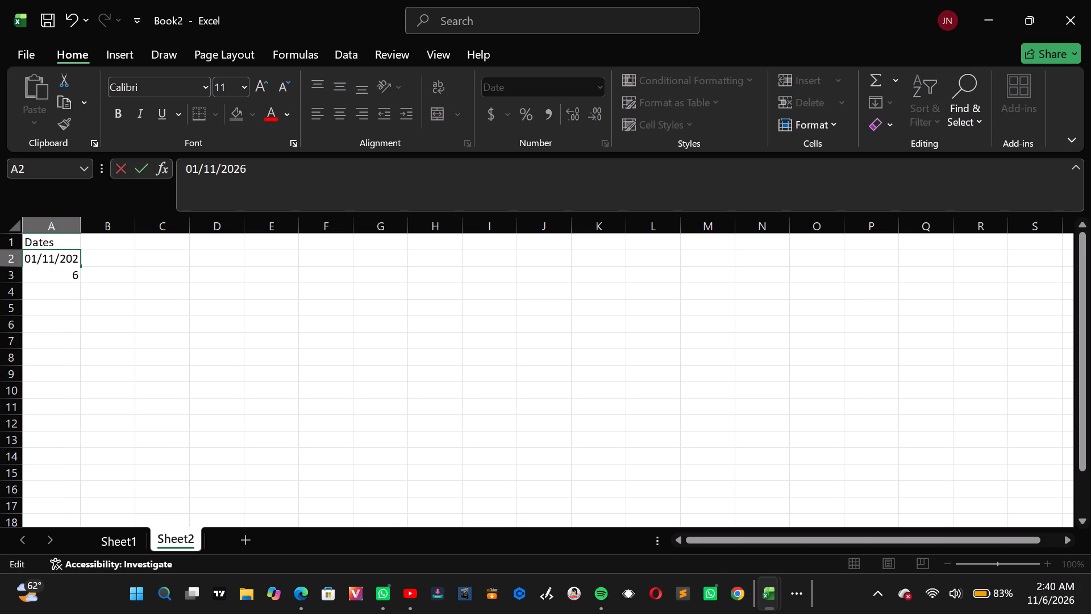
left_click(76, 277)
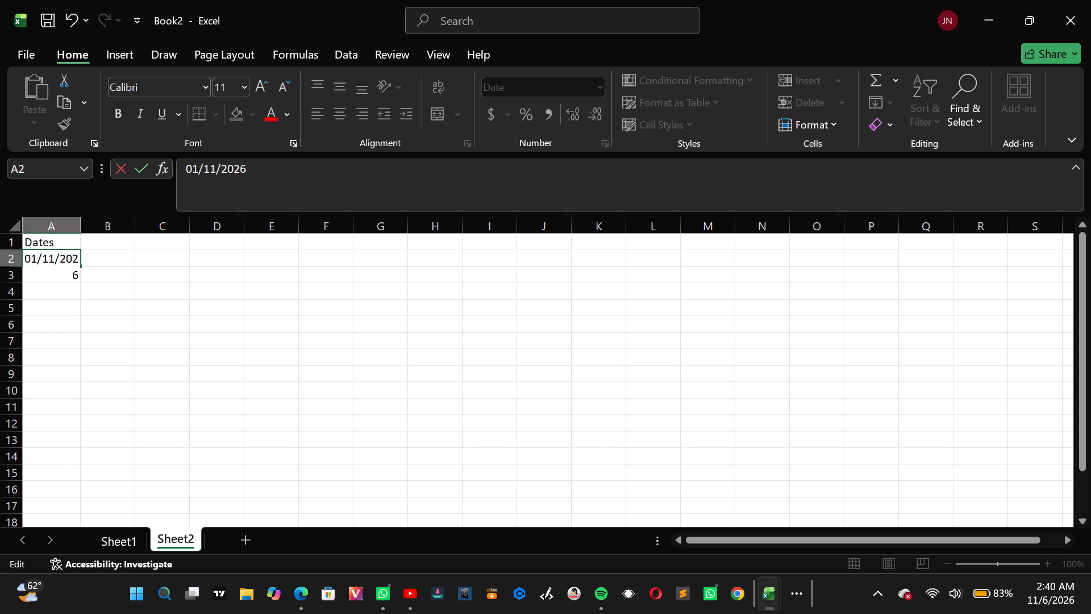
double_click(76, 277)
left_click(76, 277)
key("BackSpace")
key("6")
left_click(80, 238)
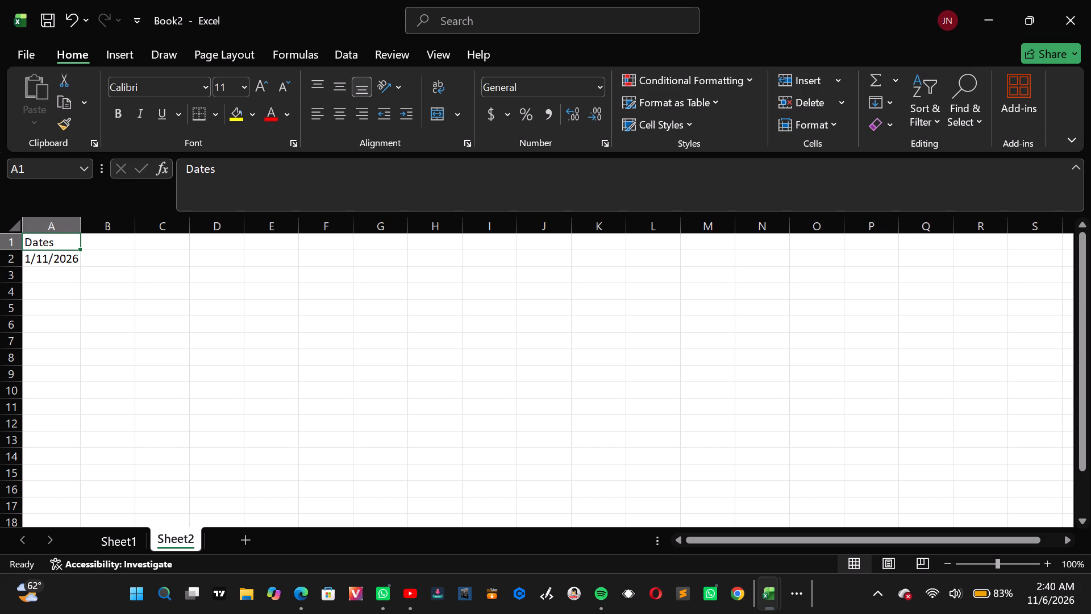
Widen column A slightly so a date with two-digit day and month fits.
left_click(80, 243)
left_click_drag(80, 226, 81, 226)
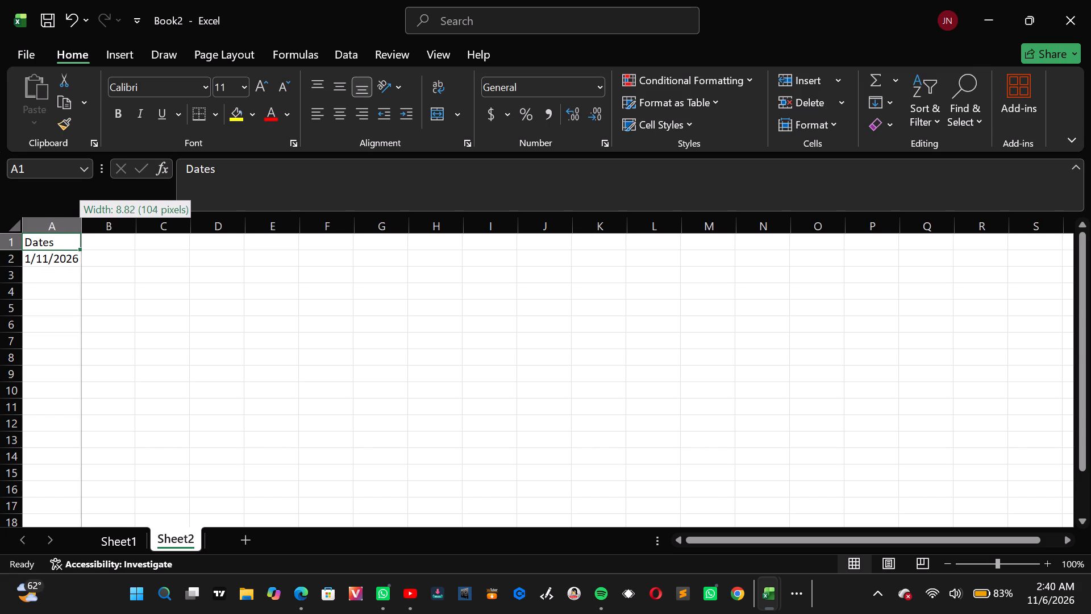
left_click_drag(81, 226, 85, 226)
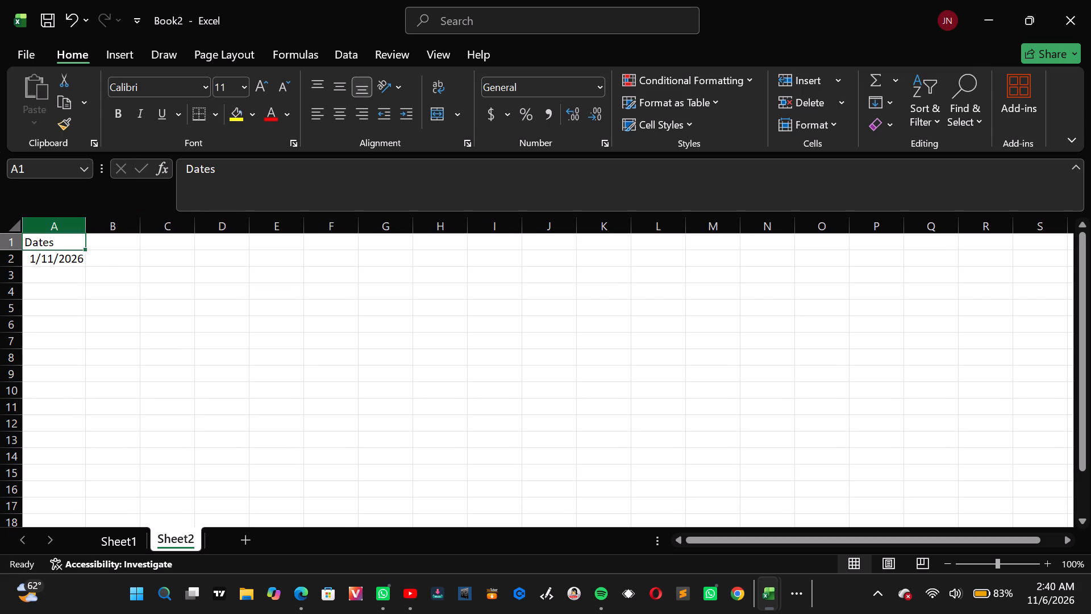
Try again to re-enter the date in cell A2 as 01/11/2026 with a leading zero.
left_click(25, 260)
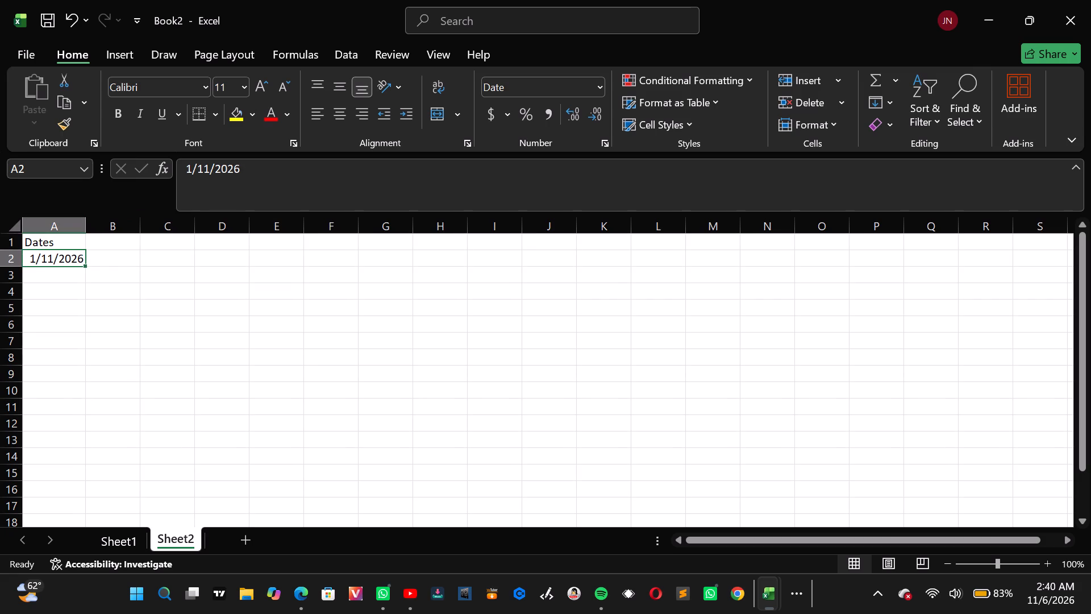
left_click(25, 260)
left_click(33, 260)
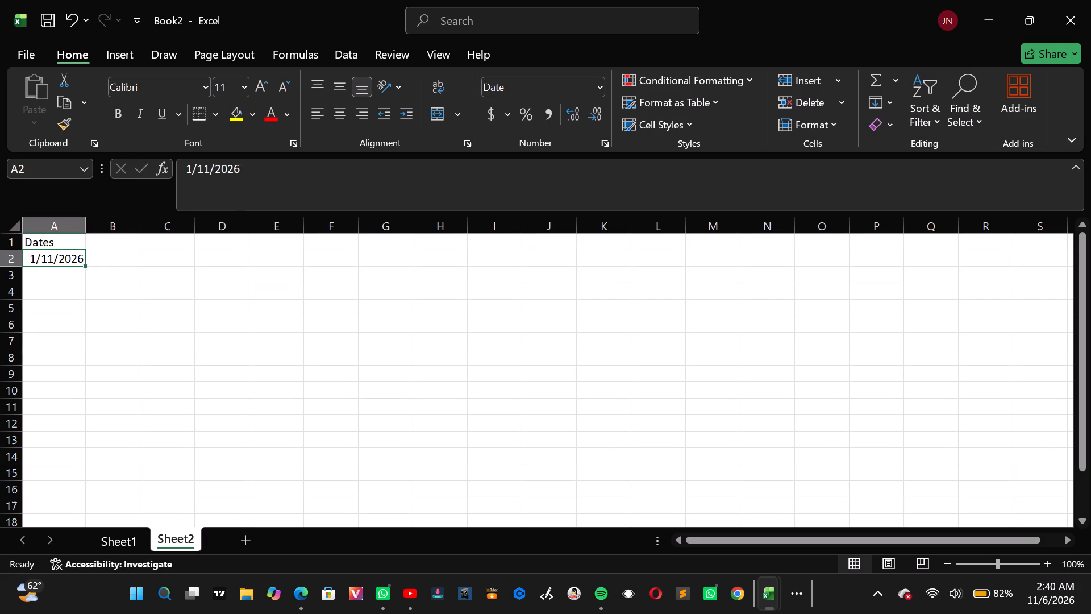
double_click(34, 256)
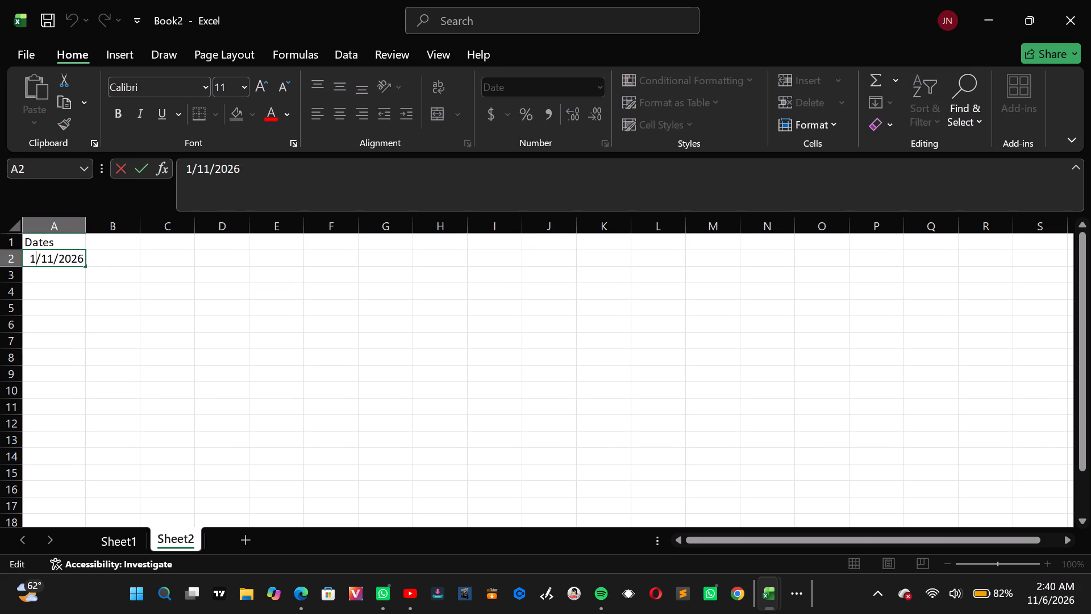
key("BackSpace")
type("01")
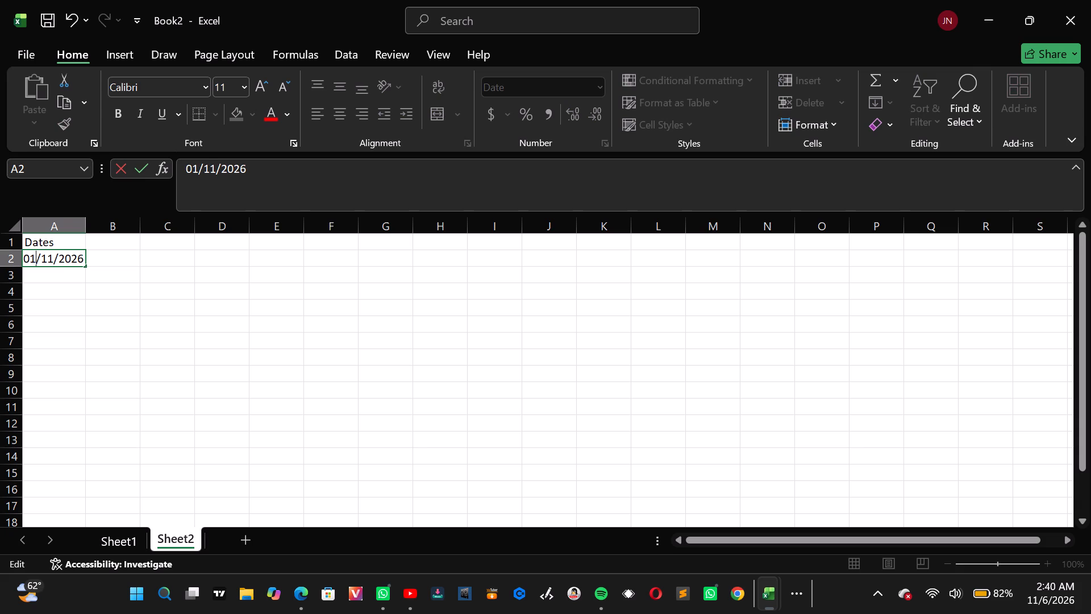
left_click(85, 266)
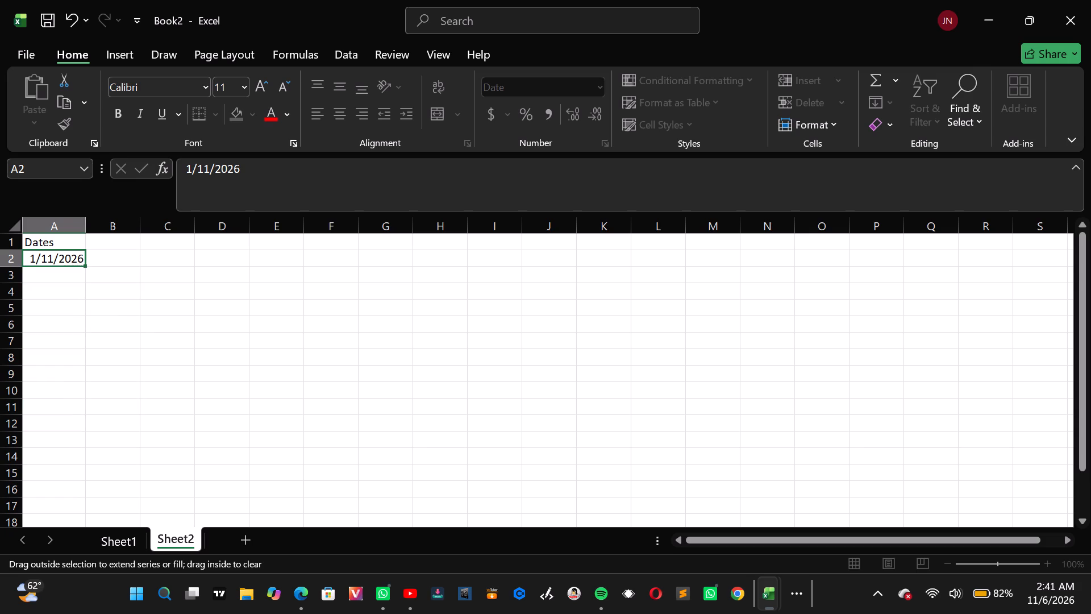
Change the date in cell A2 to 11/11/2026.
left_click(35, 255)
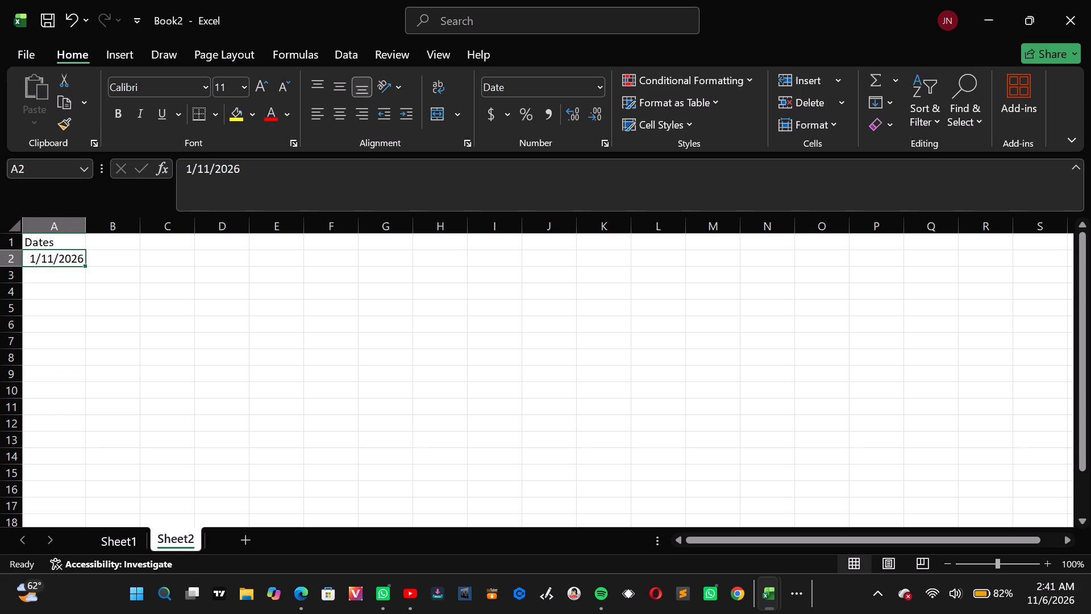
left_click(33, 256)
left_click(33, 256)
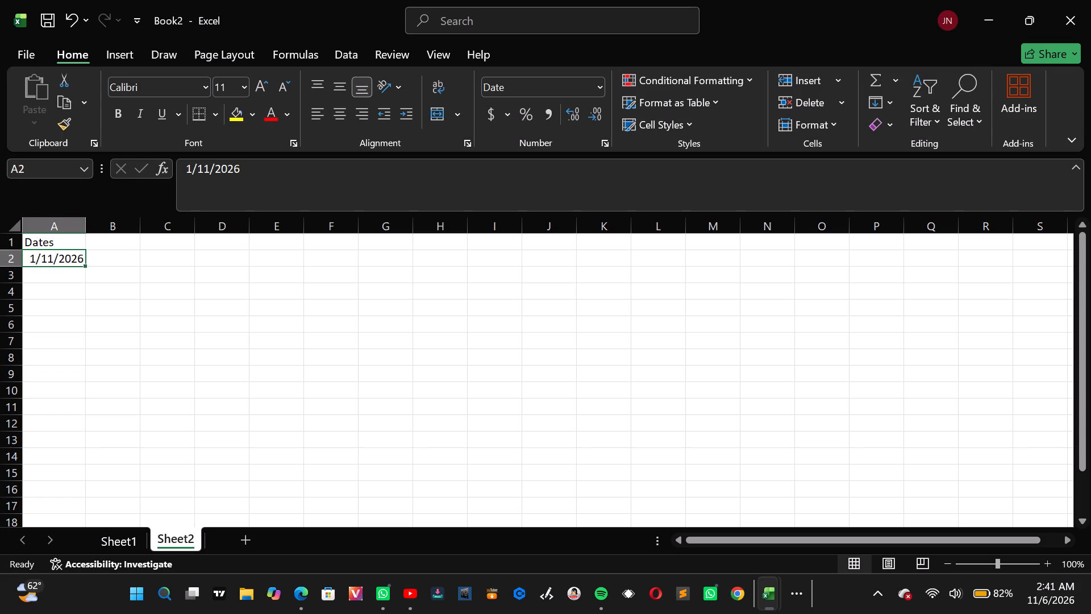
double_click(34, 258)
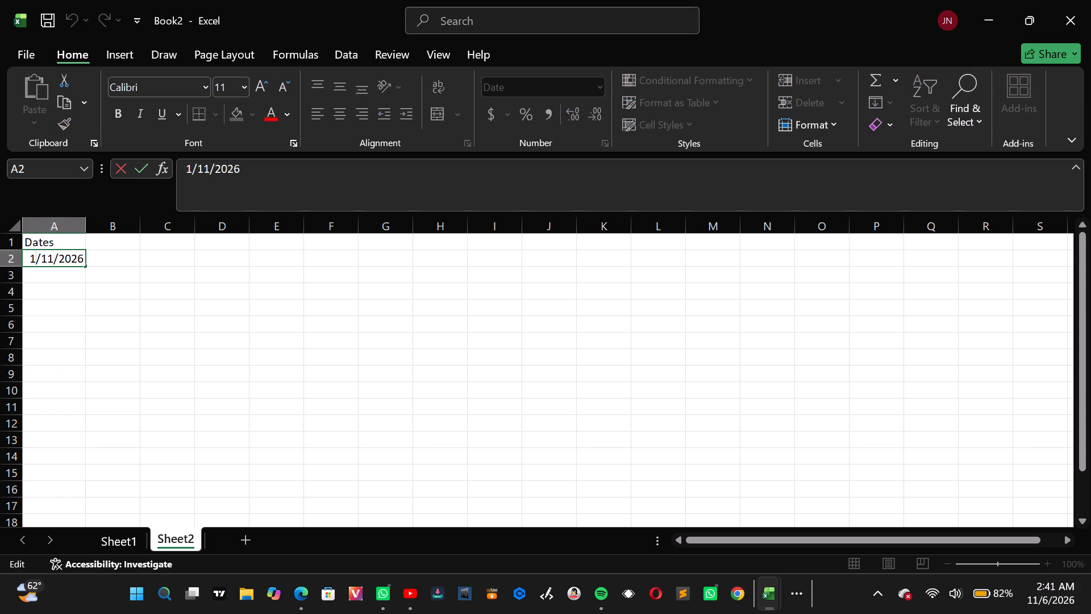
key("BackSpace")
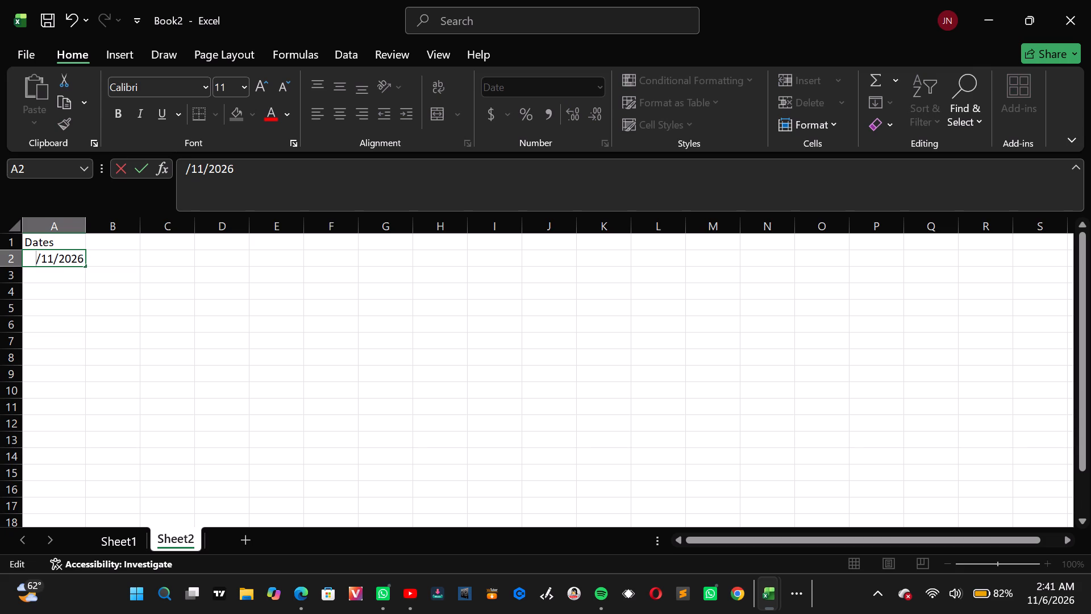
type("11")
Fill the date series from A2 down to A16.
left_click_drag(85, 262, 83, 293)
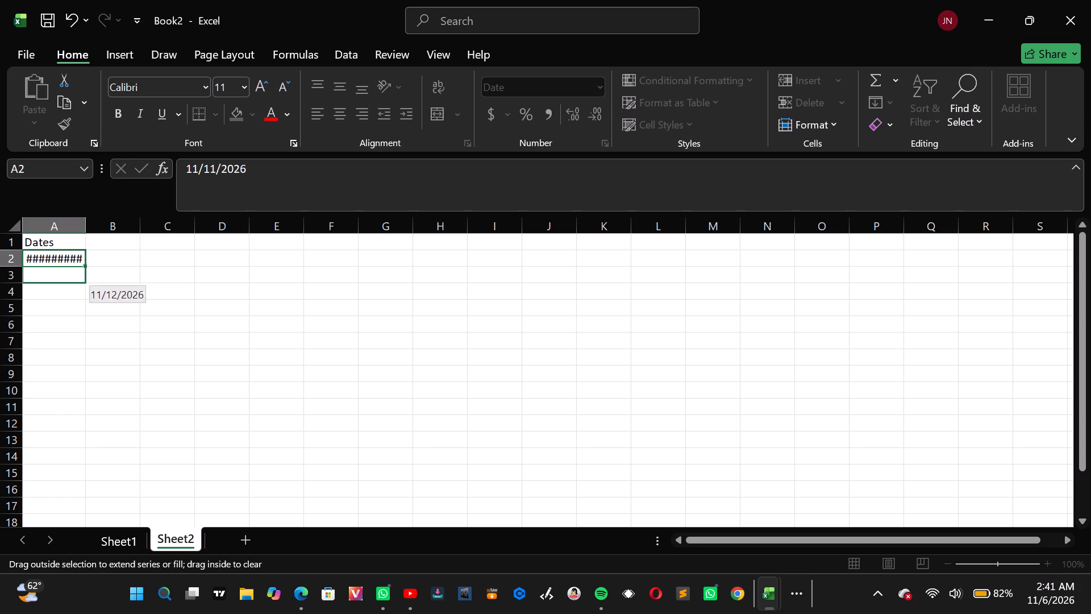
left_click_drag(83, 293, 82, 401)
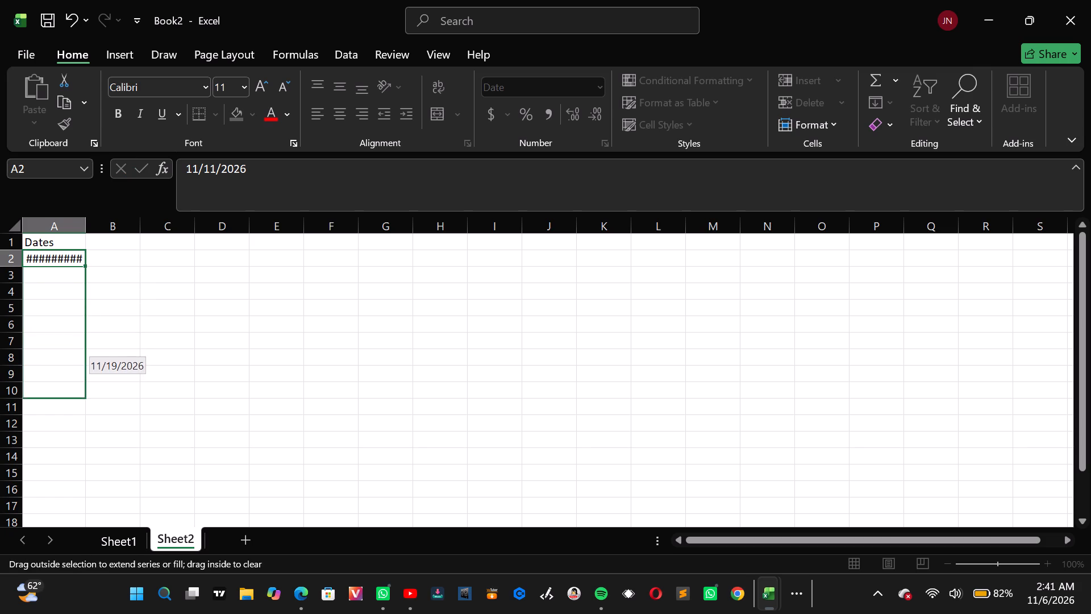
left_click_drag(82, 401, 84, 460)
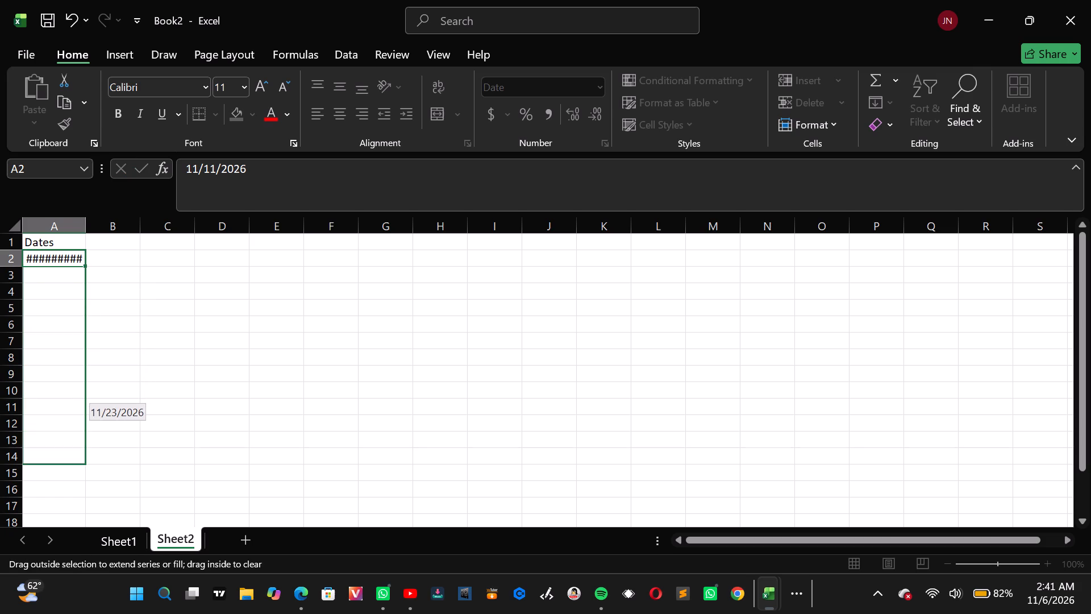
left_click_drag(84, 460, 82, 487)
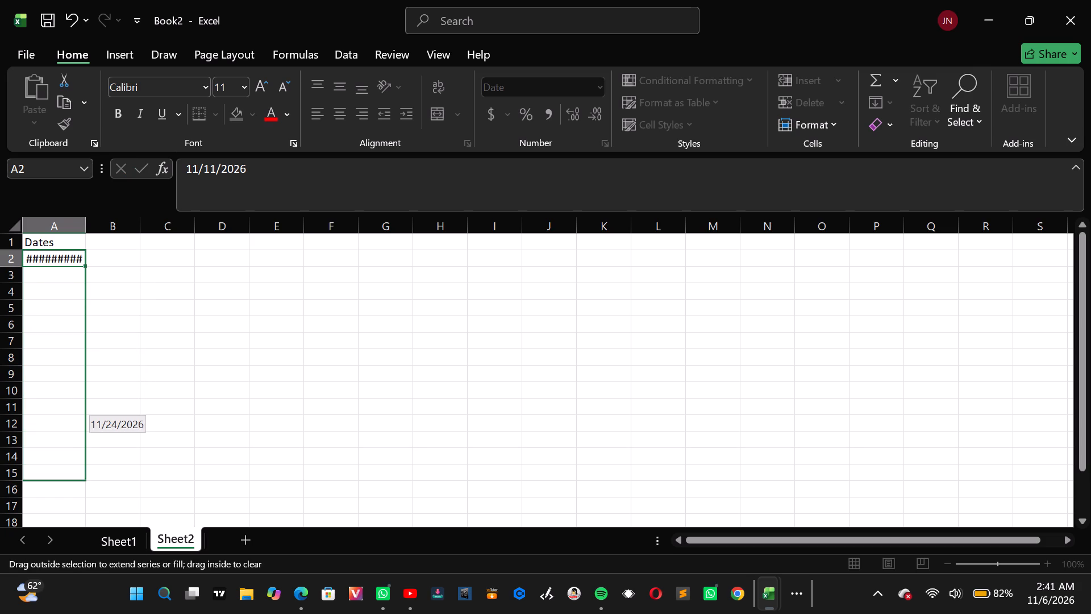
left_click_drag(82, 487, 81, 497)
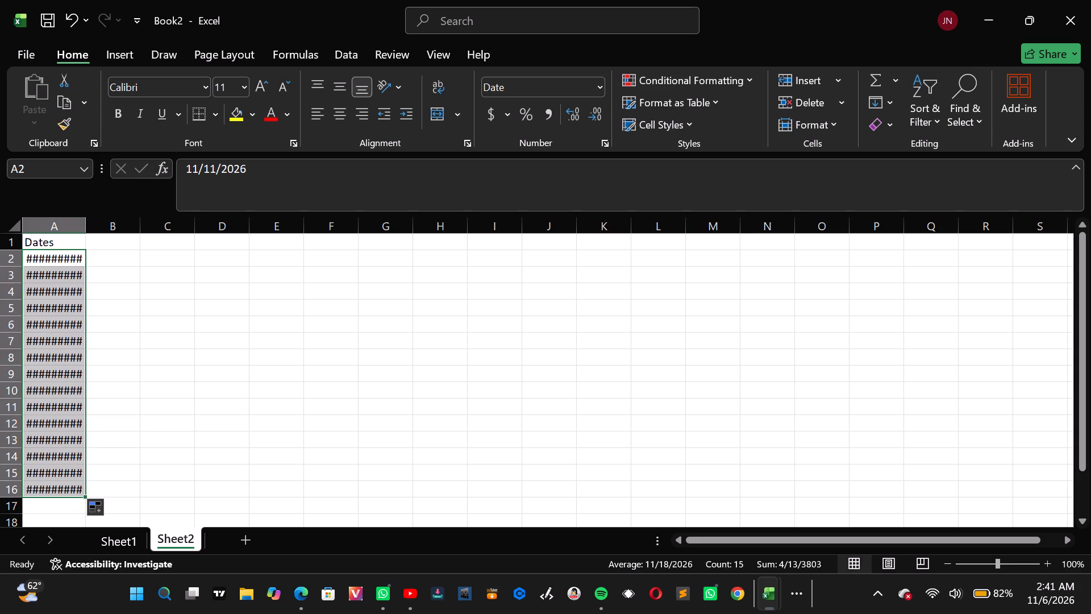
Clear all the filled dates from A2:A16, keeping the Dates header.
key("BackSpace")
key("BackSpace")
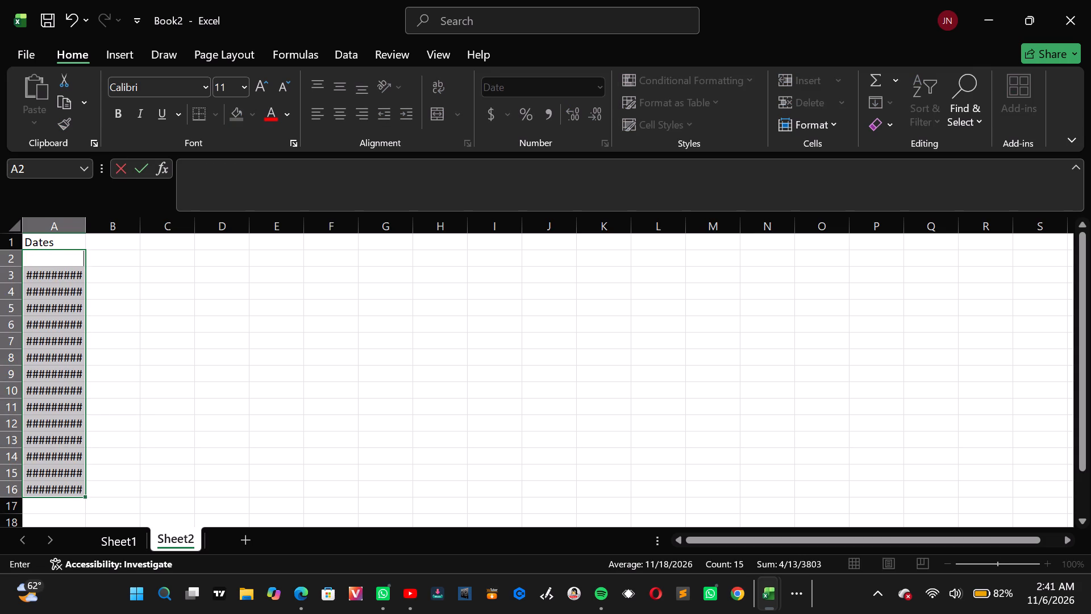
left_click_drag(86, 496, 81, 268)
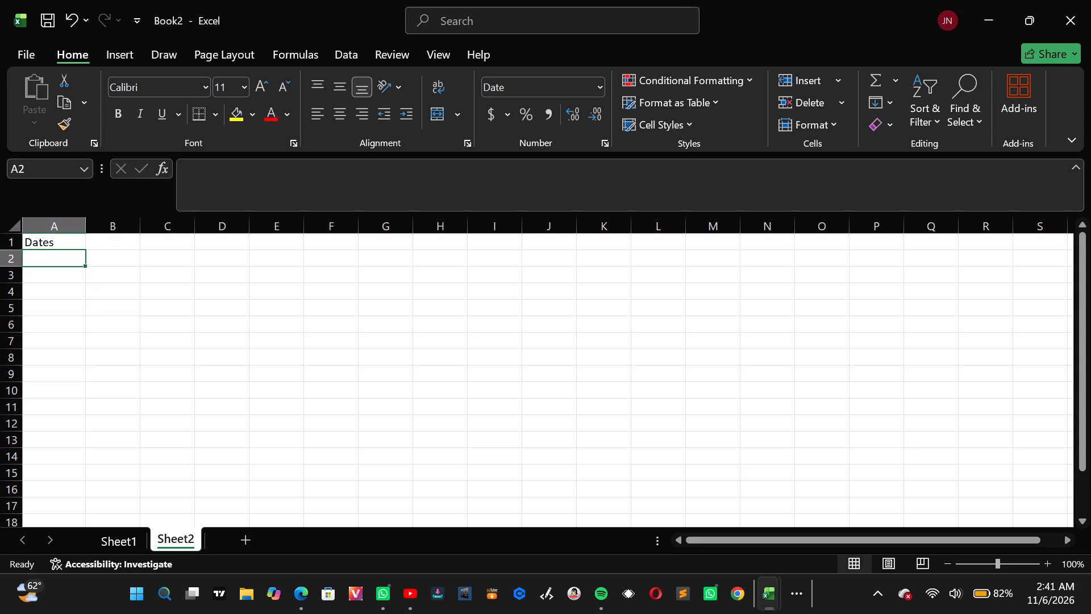
Enter the date 1/01/2026 in cell A2.
left_click(69, 256)
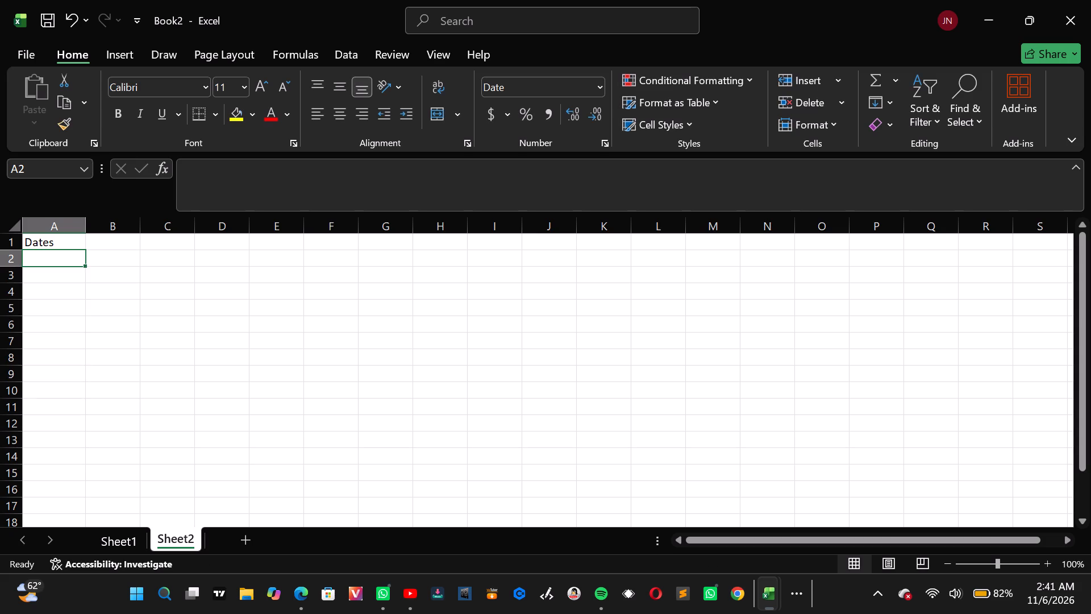
left_click(68, 259)
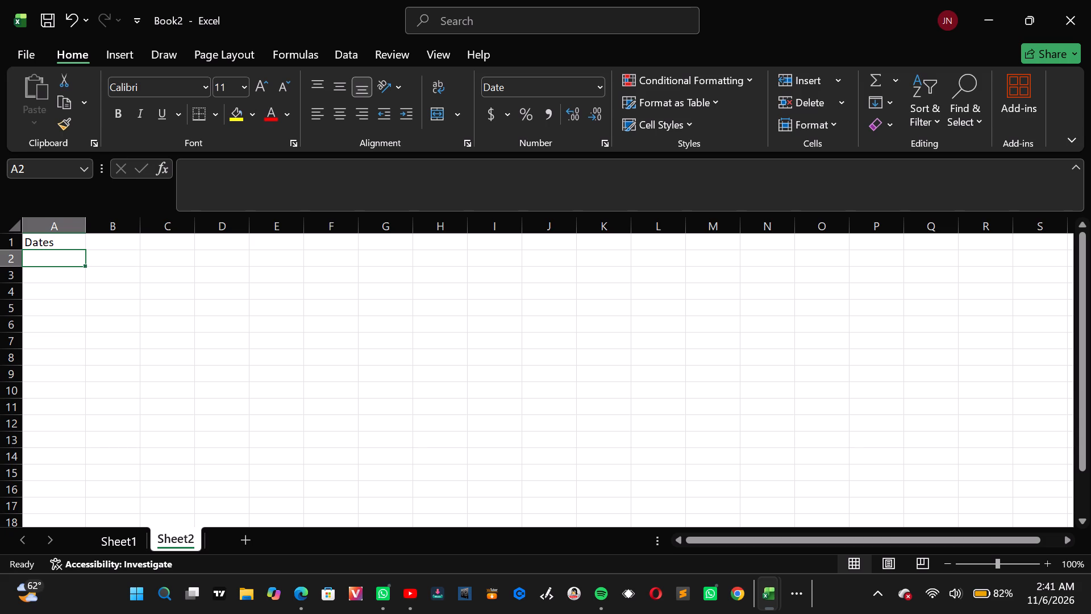
double_click(68, 259)
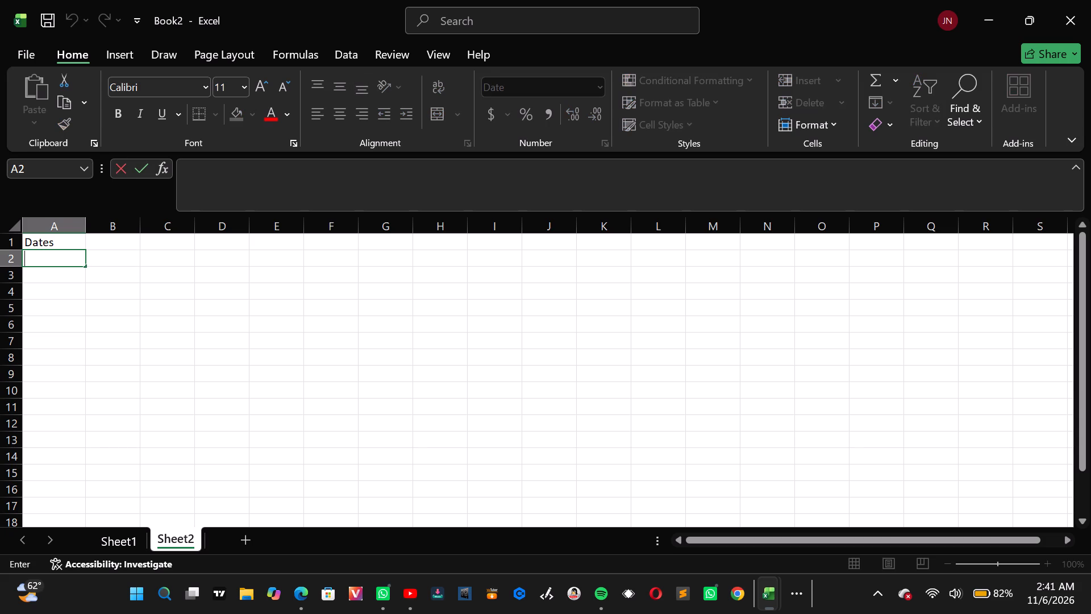
key("1")
key("slash")
key("0")
key("4")
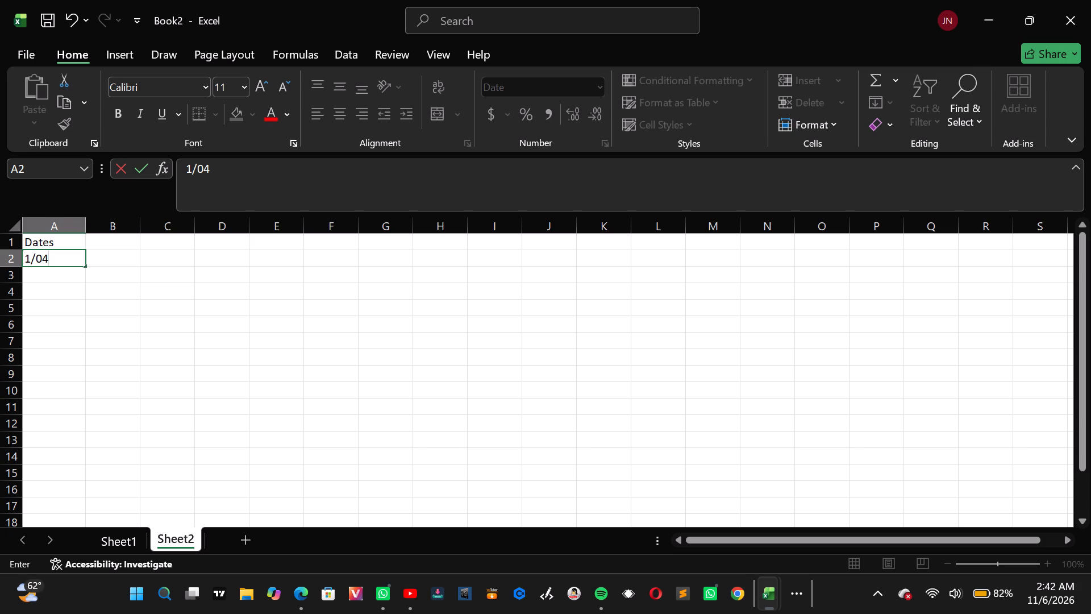
key("BackSpace")
key("1")
key("slash")
type("20")
key("2")
key("6")
Fill the date series from cell A2 down to A16.
left_click_drag(85, 263, 84, 270)
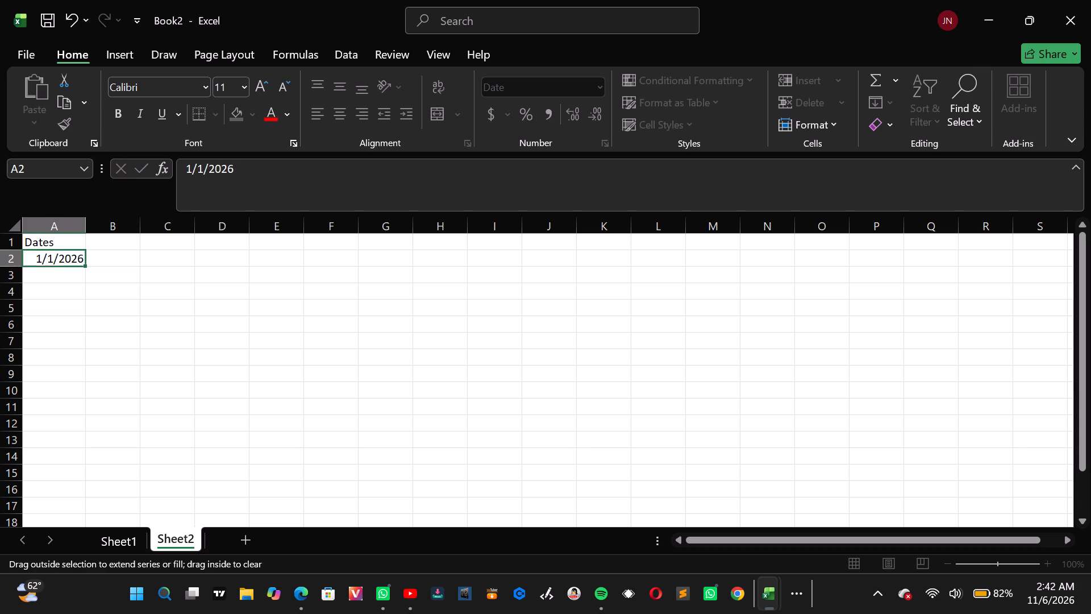
left_click_drag(84, 270, 82, 420)
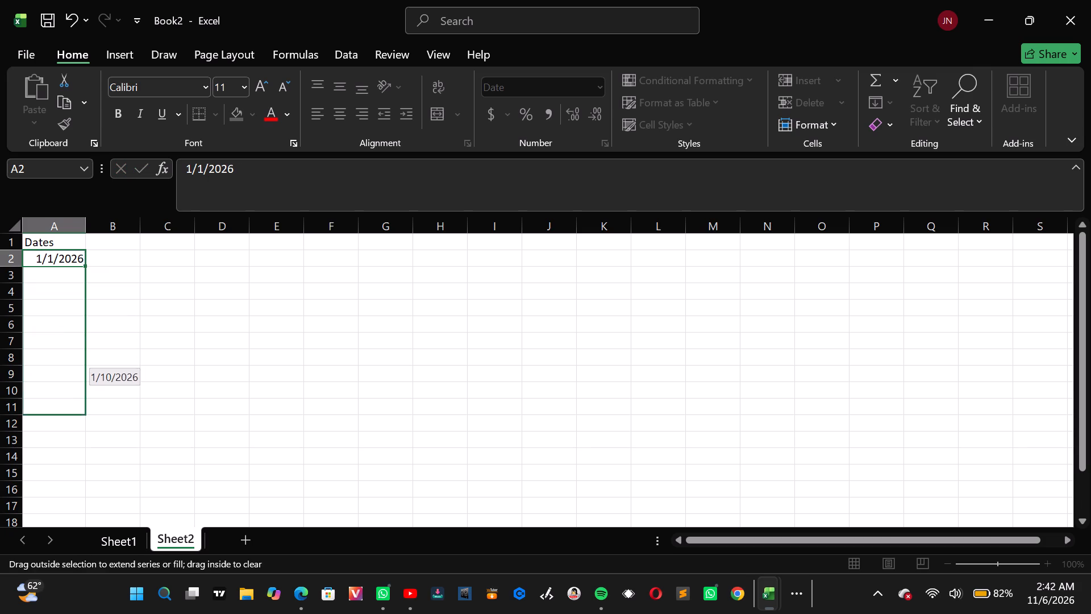
left_click_drag(82, 420, 82, 494)
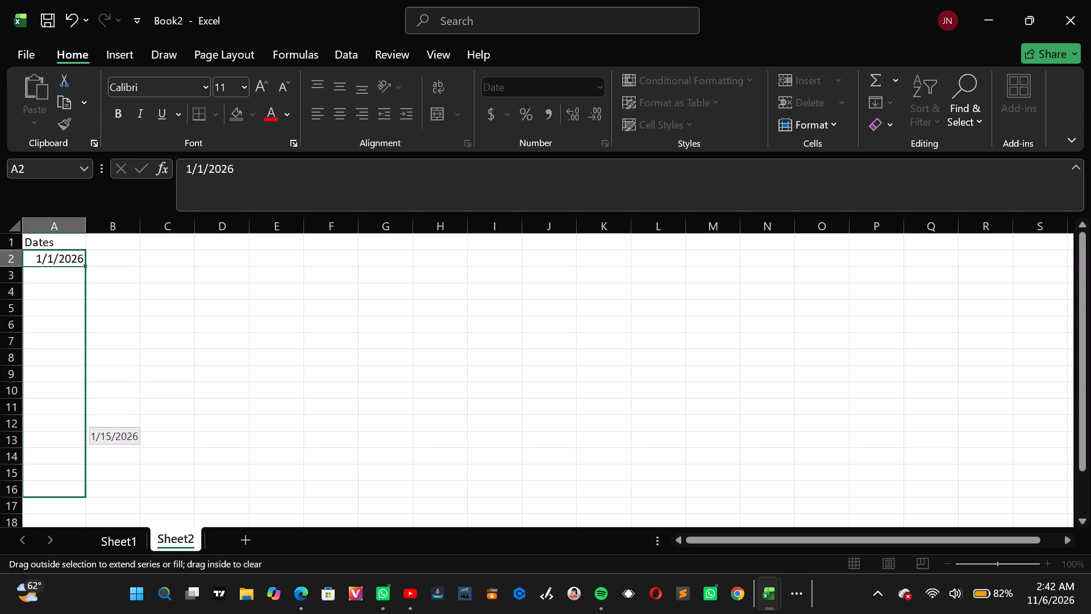
left_click_drag(82, 494, 81, 495)
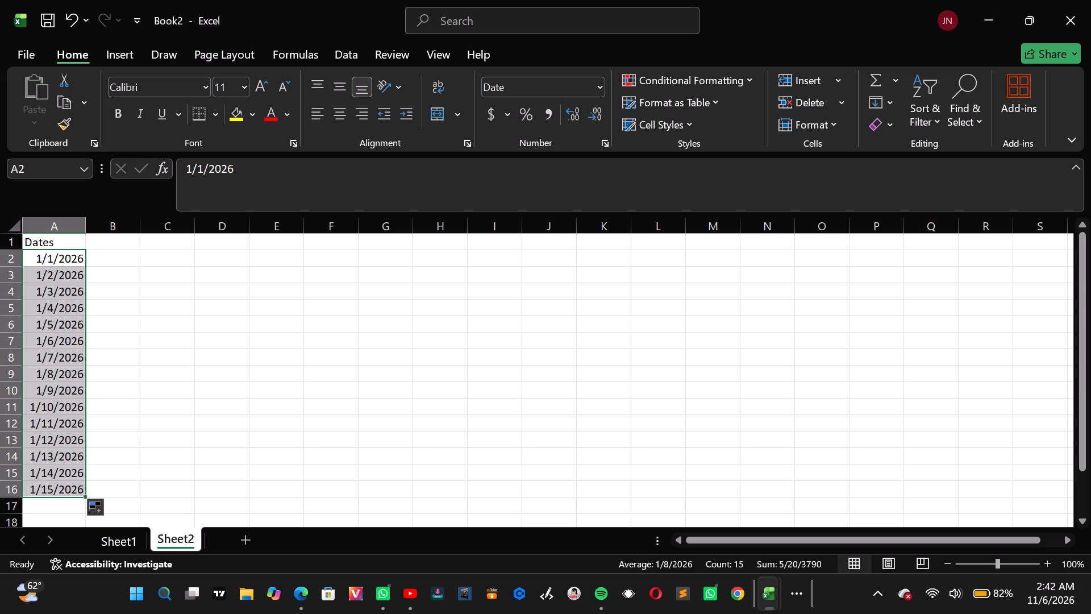
Enter the column header Product in cell B1.
left_click(108, 240)
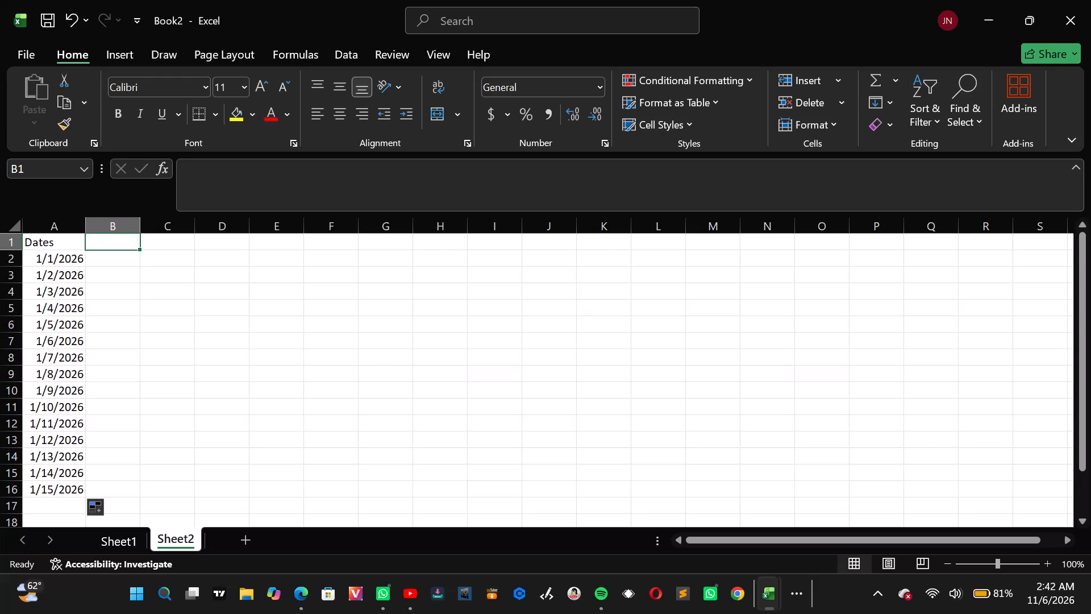
key("p")
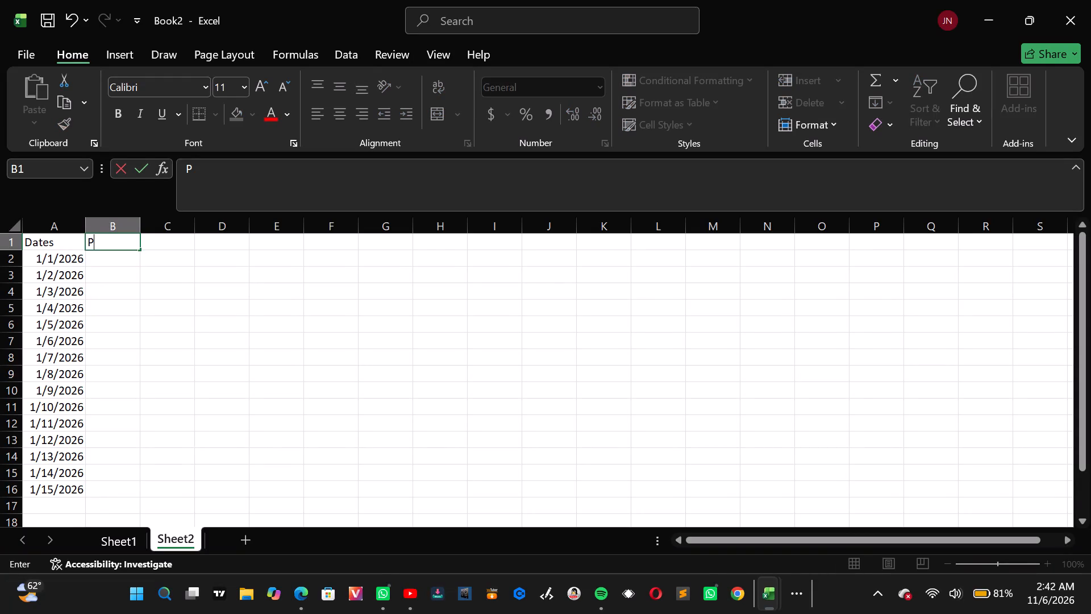
type("ro")
type("duct")
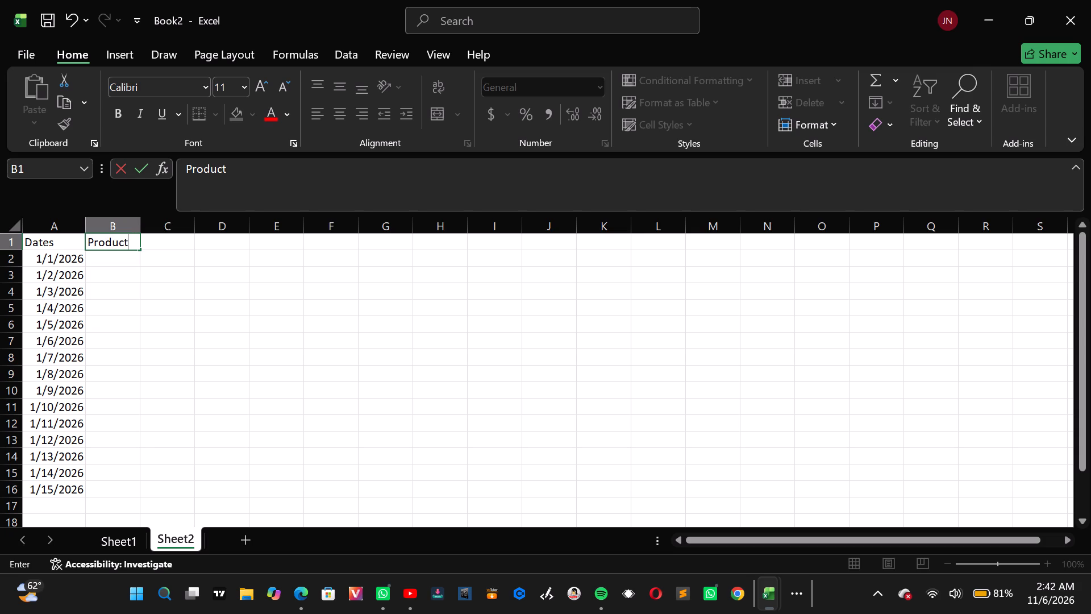
key("Down")
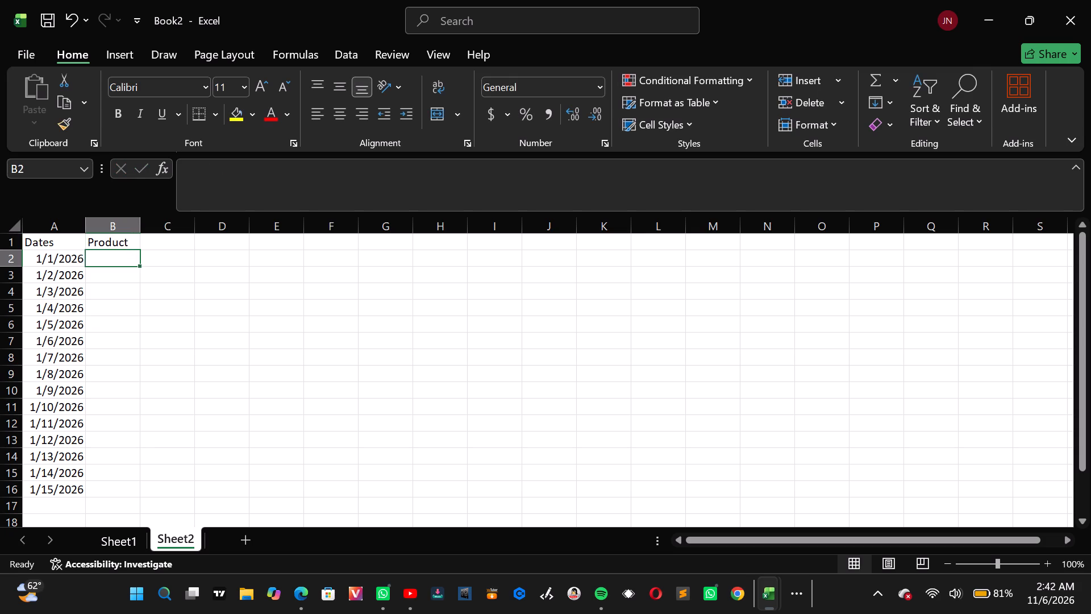
List the first products under the Product header: sugar in B2, rice in B3 and cooking in B4.
key("s")
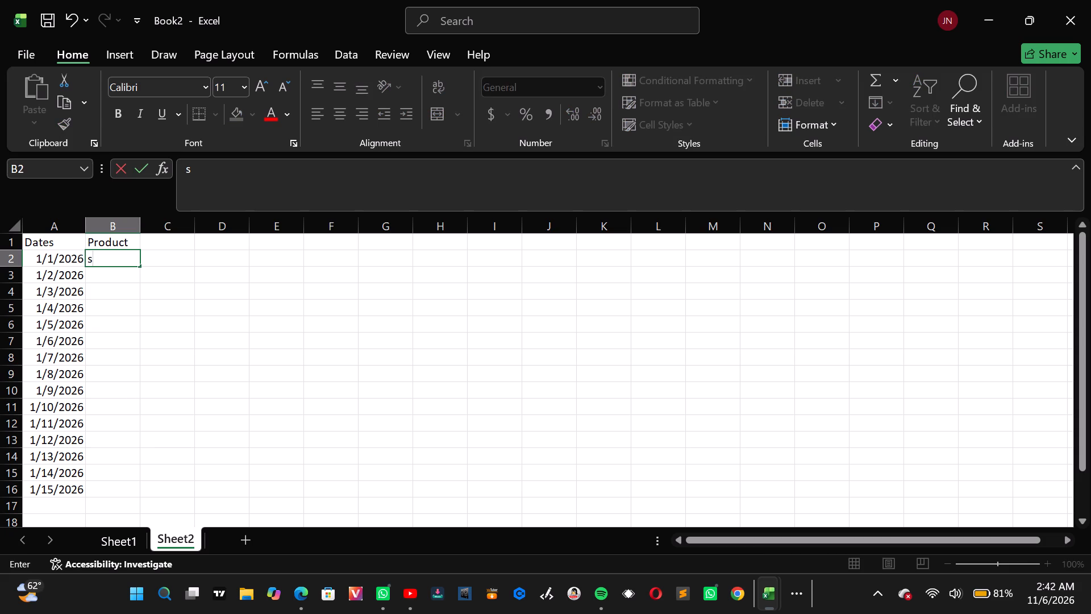
key("u")
key("g")
type("ar")
left_click(141, 266)
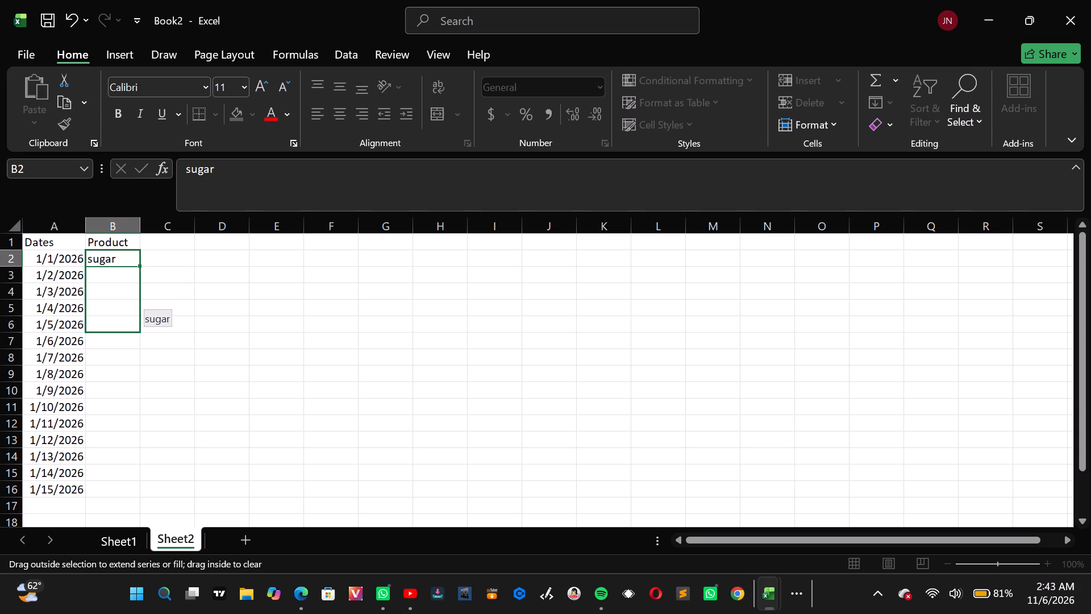
left_click(121, 273)
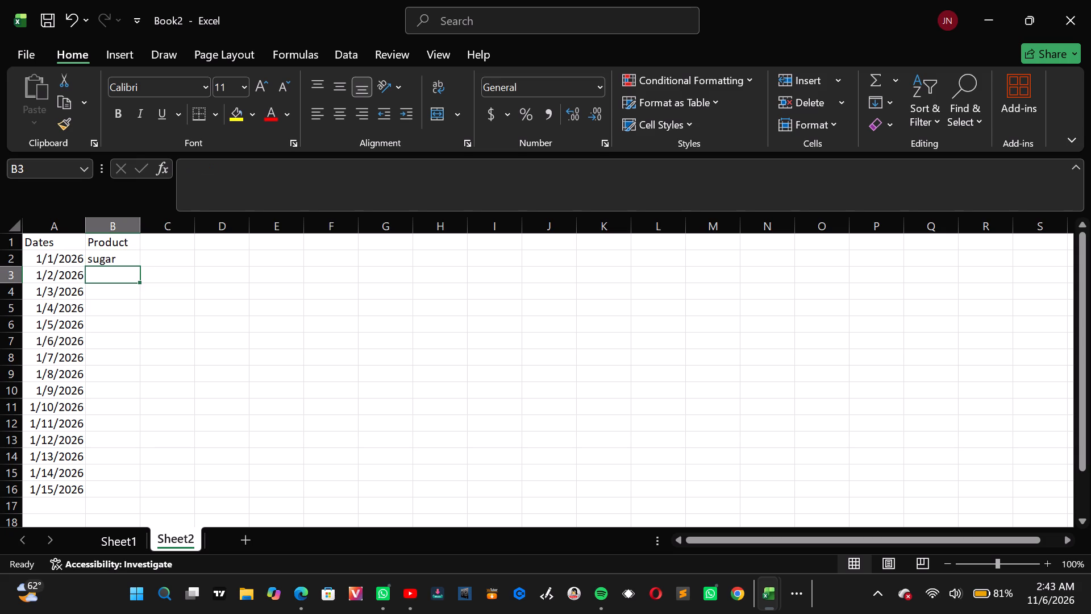
type("ri")
type("ce")
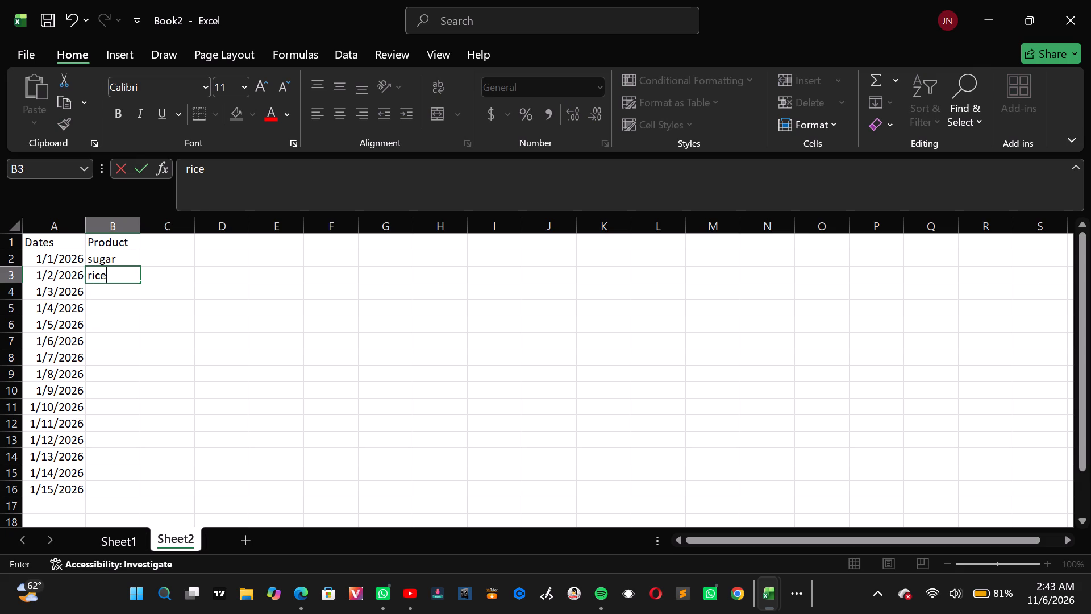
key("Return")
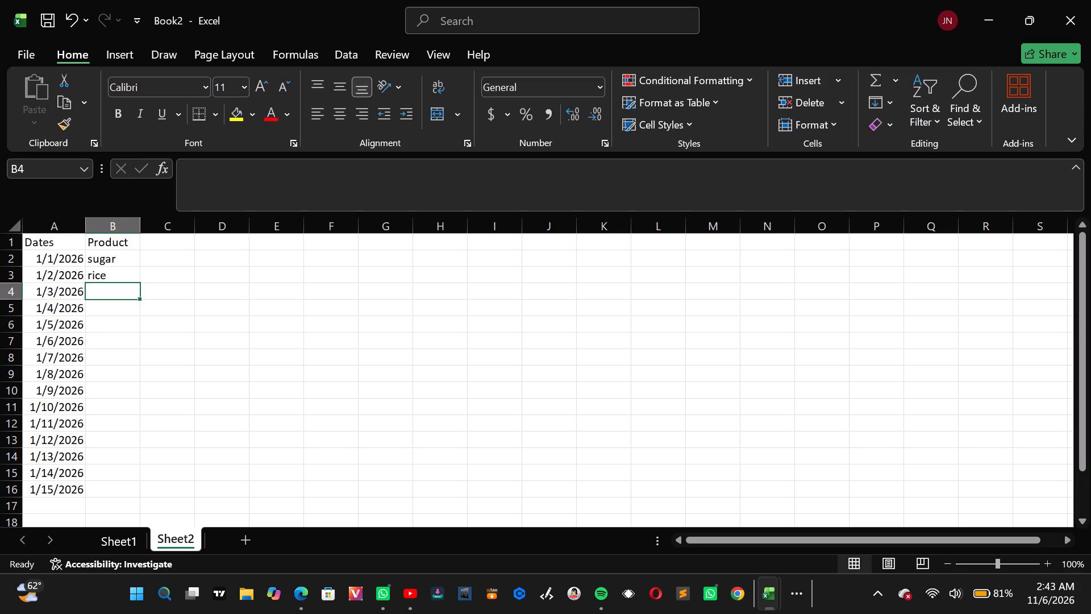
key("c")
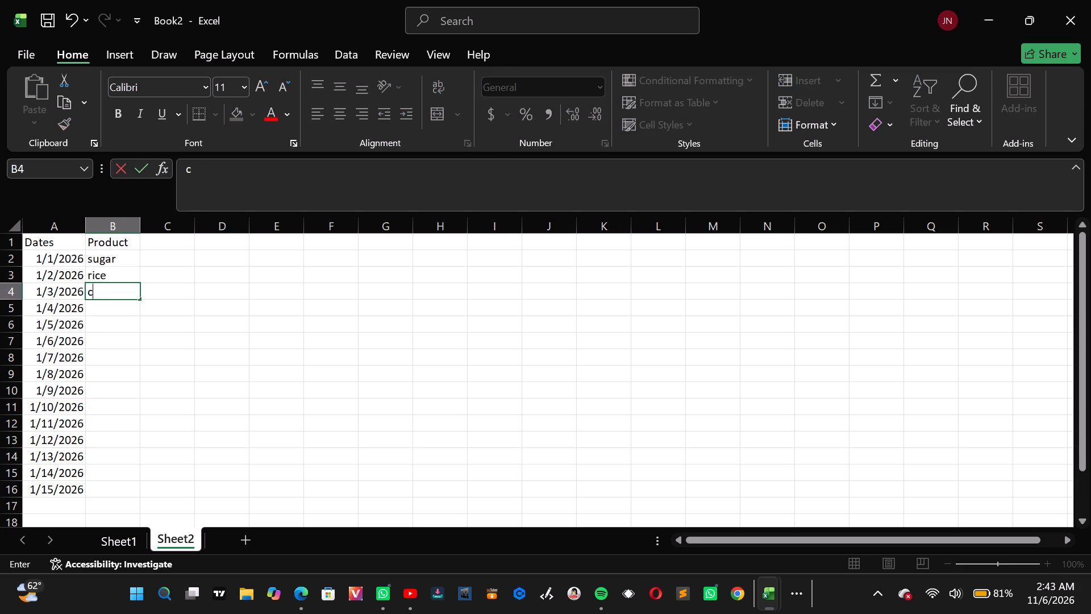
type("oo")
type("king")
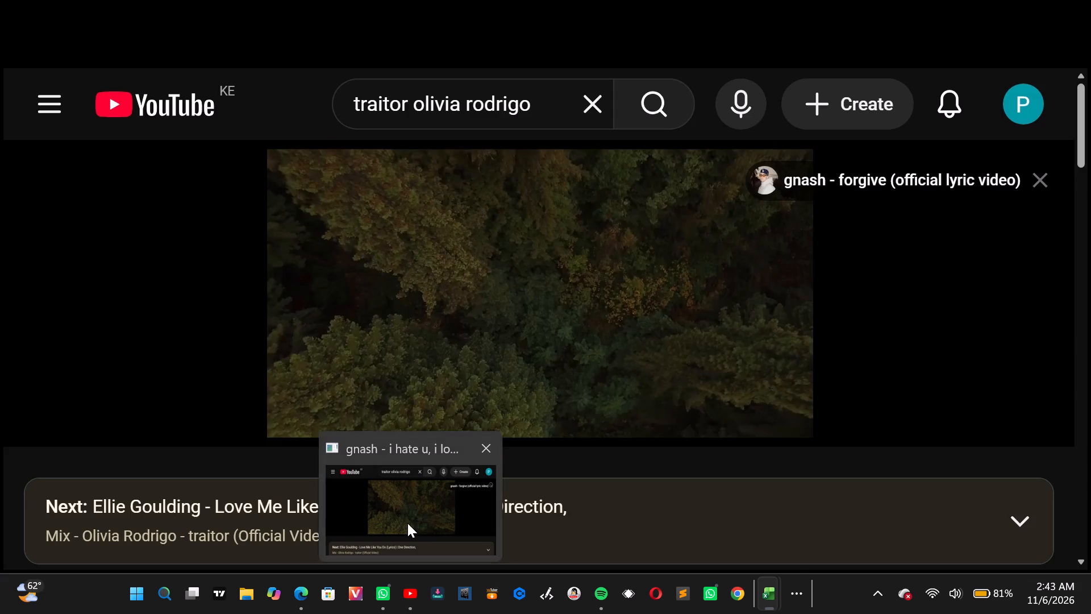
Switch to YouTube in Microsoft Edge, search for smile juice wrld, play the Juice WRLD & The Weeknd Smile video and expand its mix playlist.
left_click(407, 523)
left_click(580, 103)
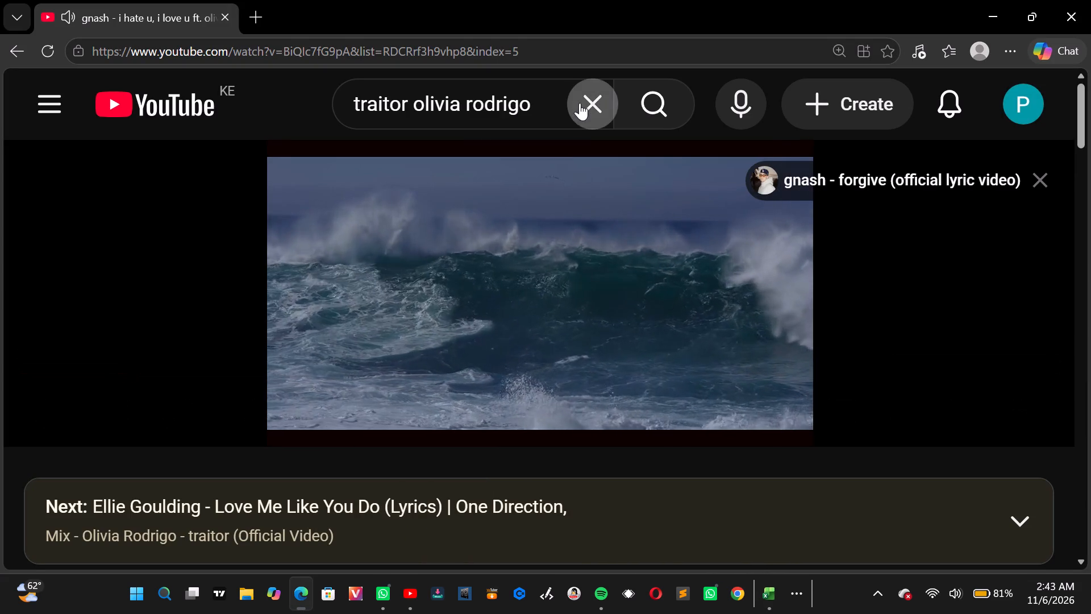
type("smile")
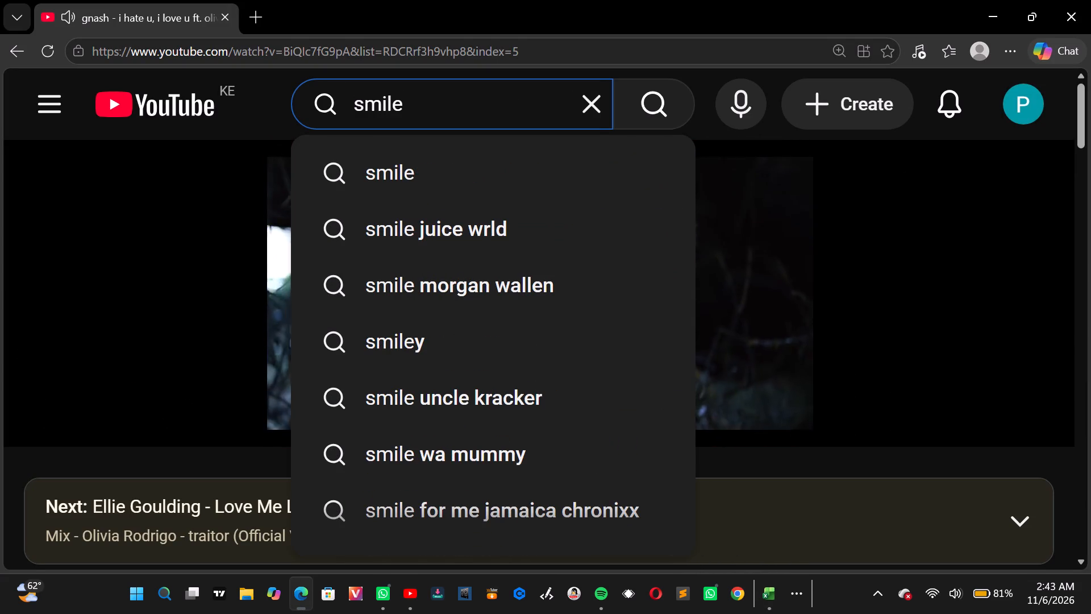
left_click(568, 213)
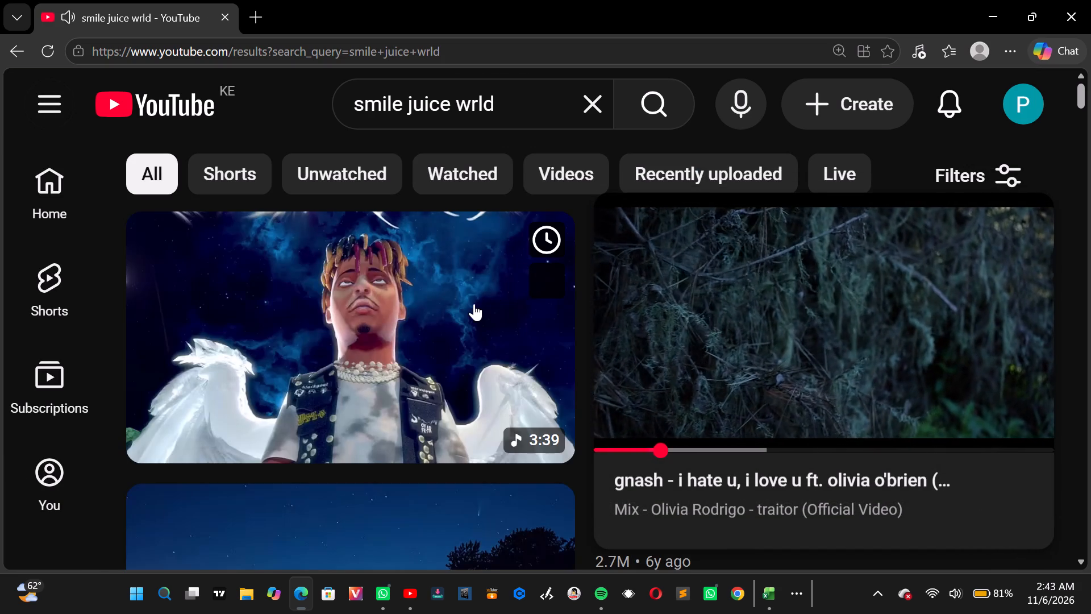
left_click(474, 304)
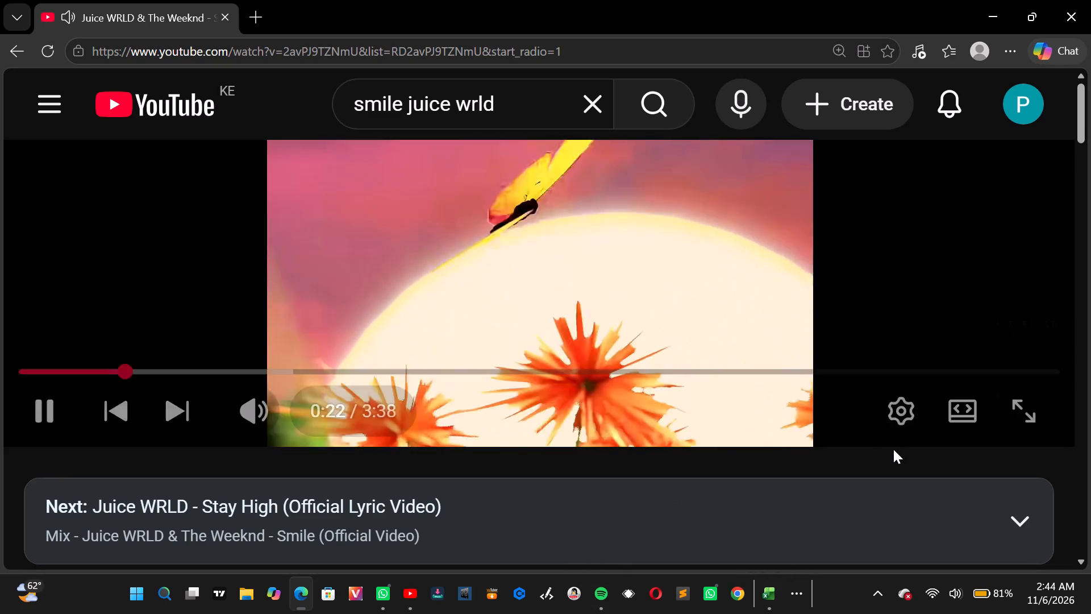
left_click(1009, 512)
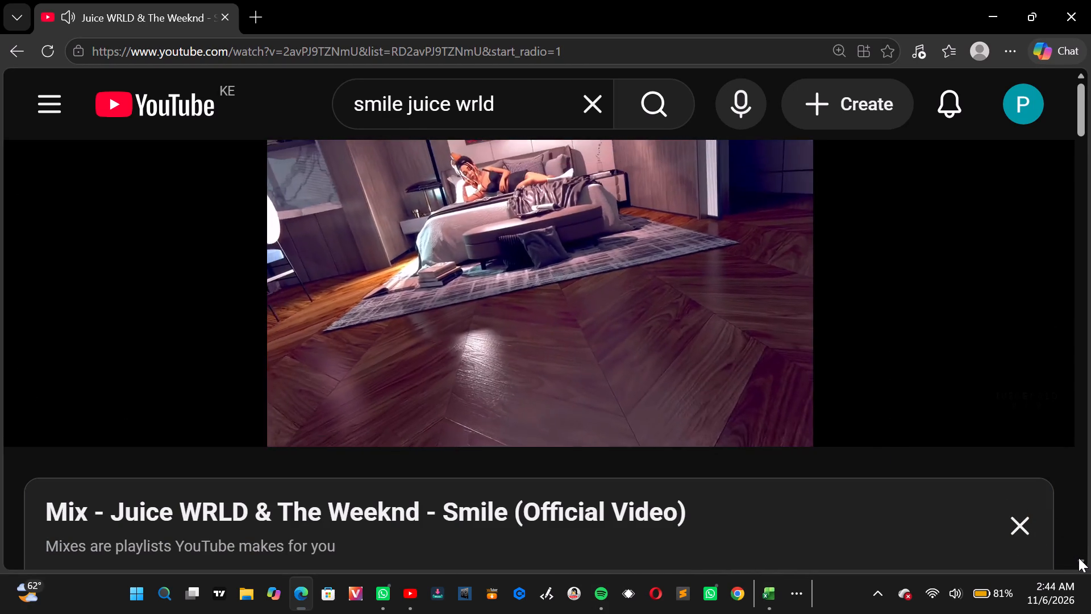
Browse the mix playlist, video details and recommended videos on the Smile video's YouTube page.
triple_click(1078, 558)
triple_click(1078, 558)
triple_click(1078, 558)
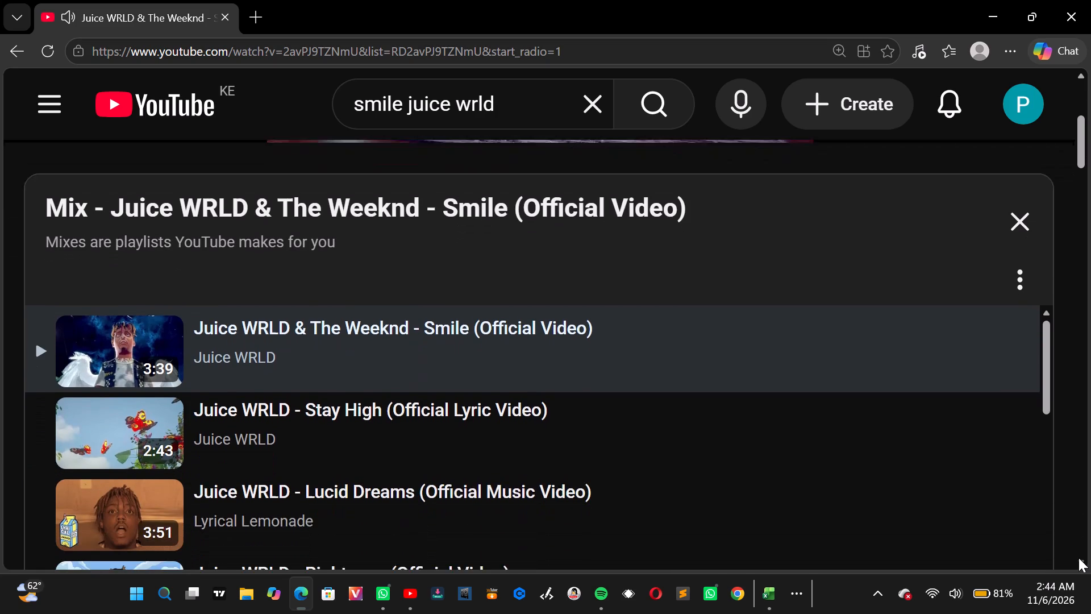
triple_click(1078, 558)
triple_click(1078, 558)
triple_click(1078, 558)
triple_click(1078, 558)
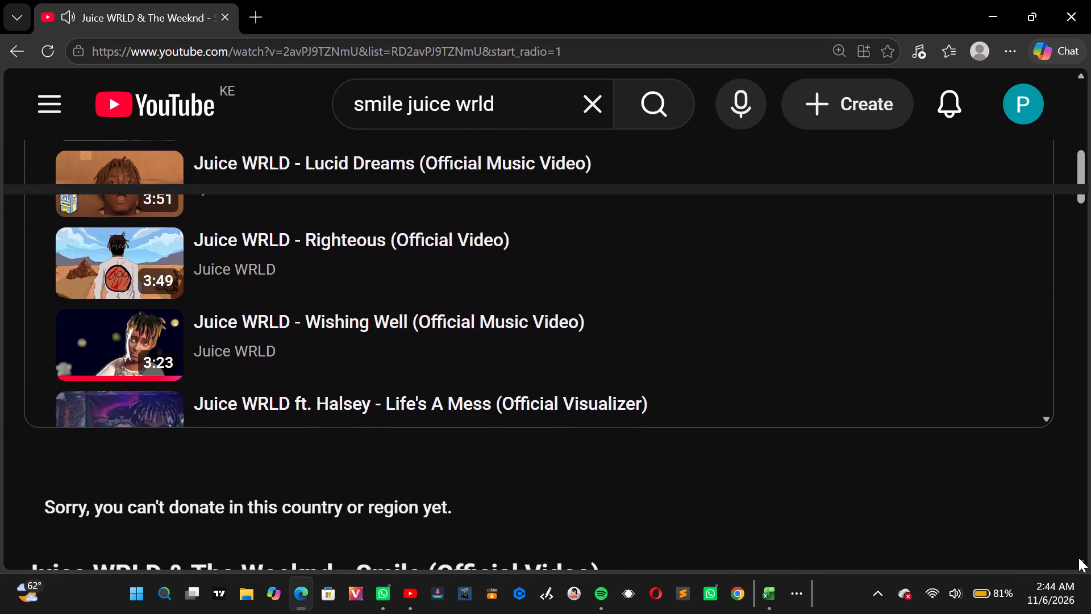
triple_click(1078, 558)
triple_click(1078, 558)
triple_click(1078, 558)
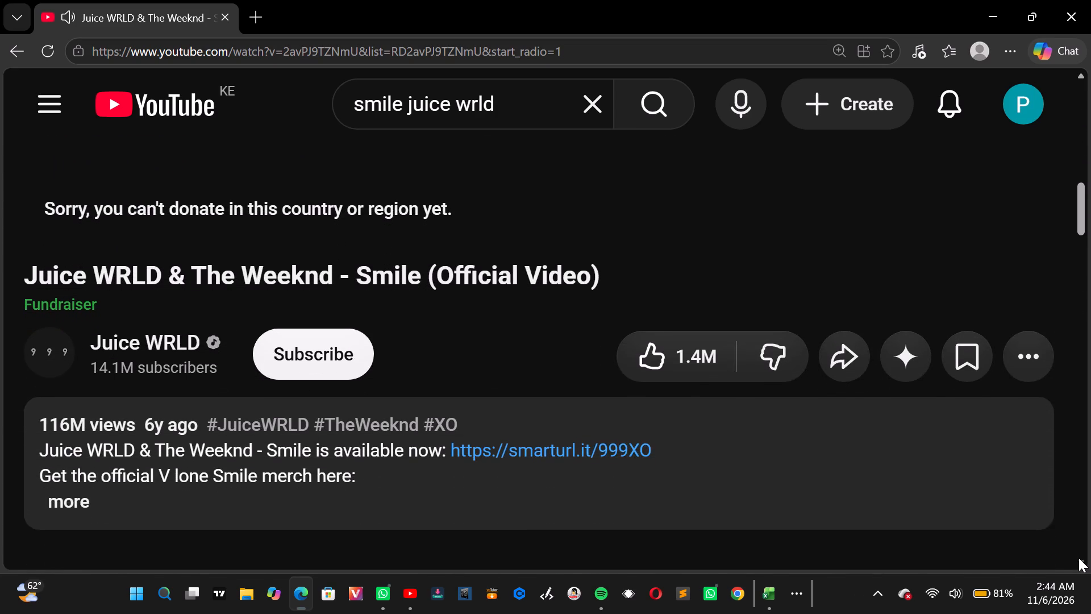
triple_click(1078, 558)
triple_click(1078, 558)
triple_click(1078, 558)
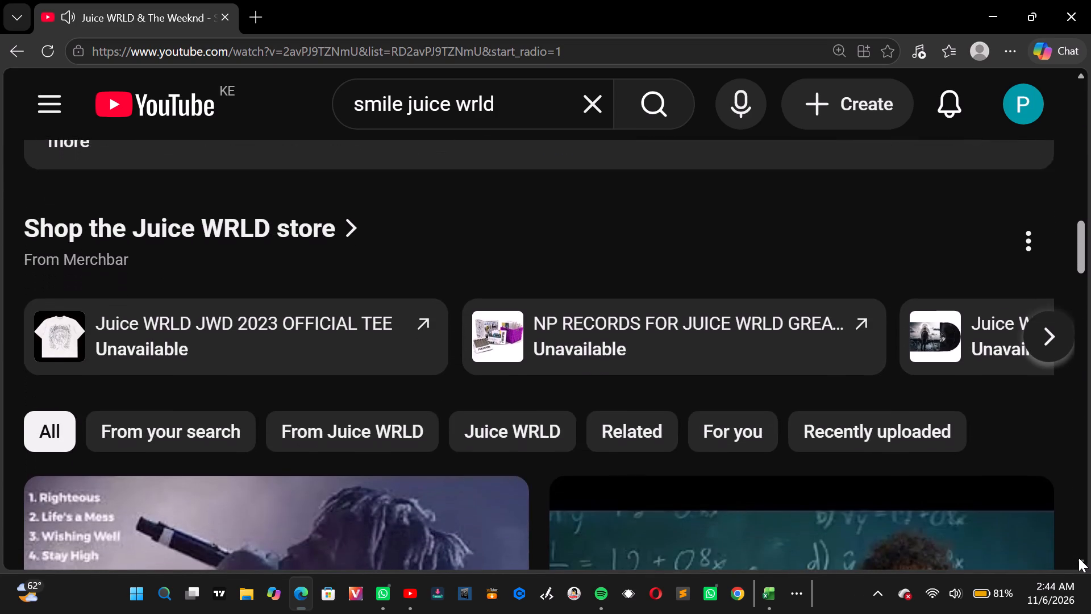
left_click(1078, 558)
triple_click(1078, 558)
left_click(1078, 558)
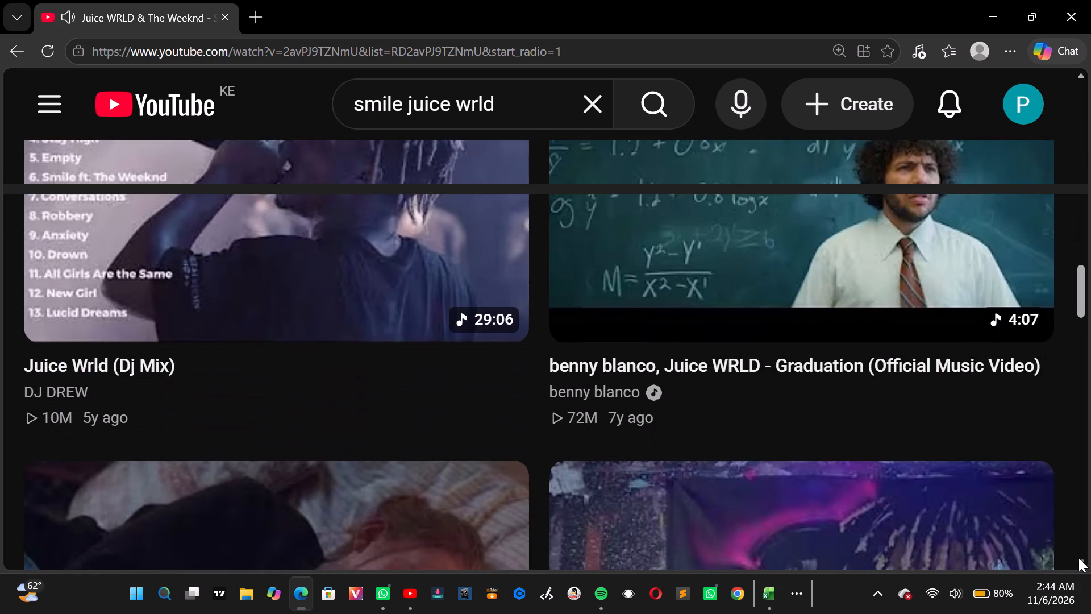
triple_click(1078, 558)
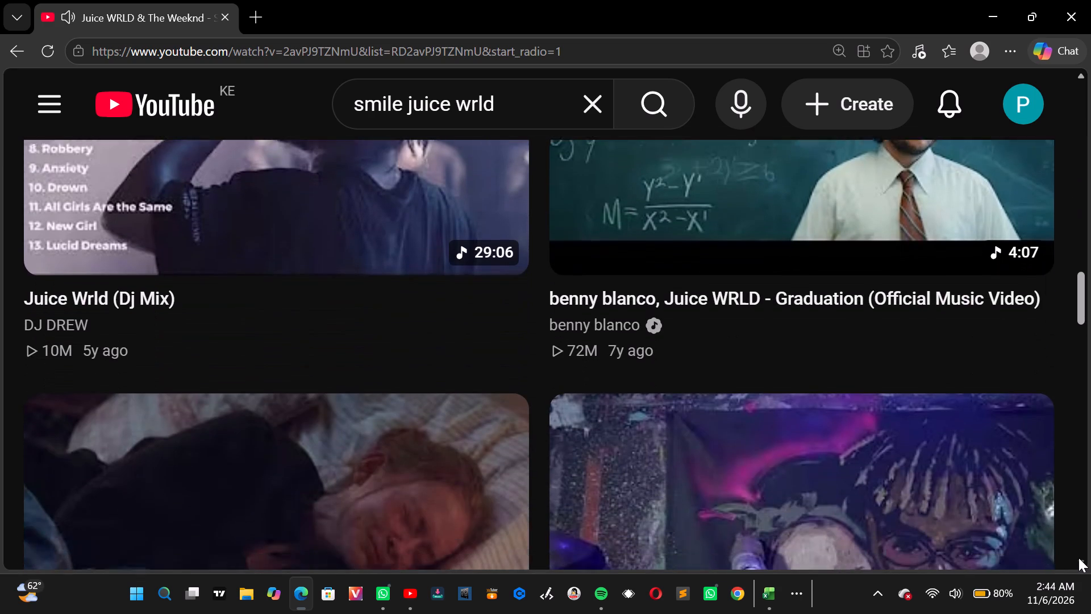
triple_click(1078, 558)
triple_click(1078, 558)
double_click(1078, 558)
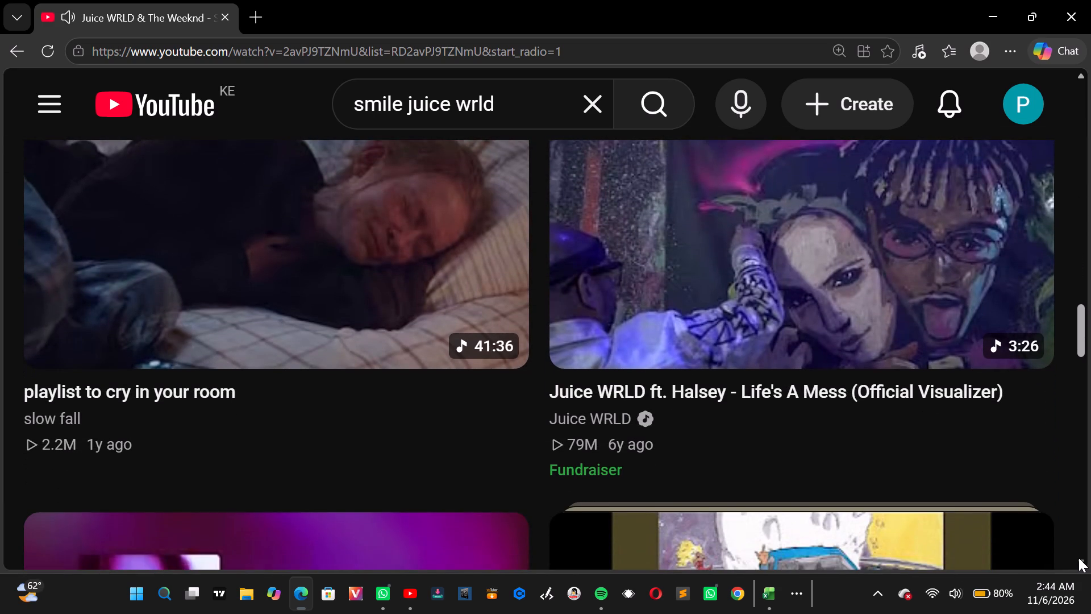
double_click(1078, 558)
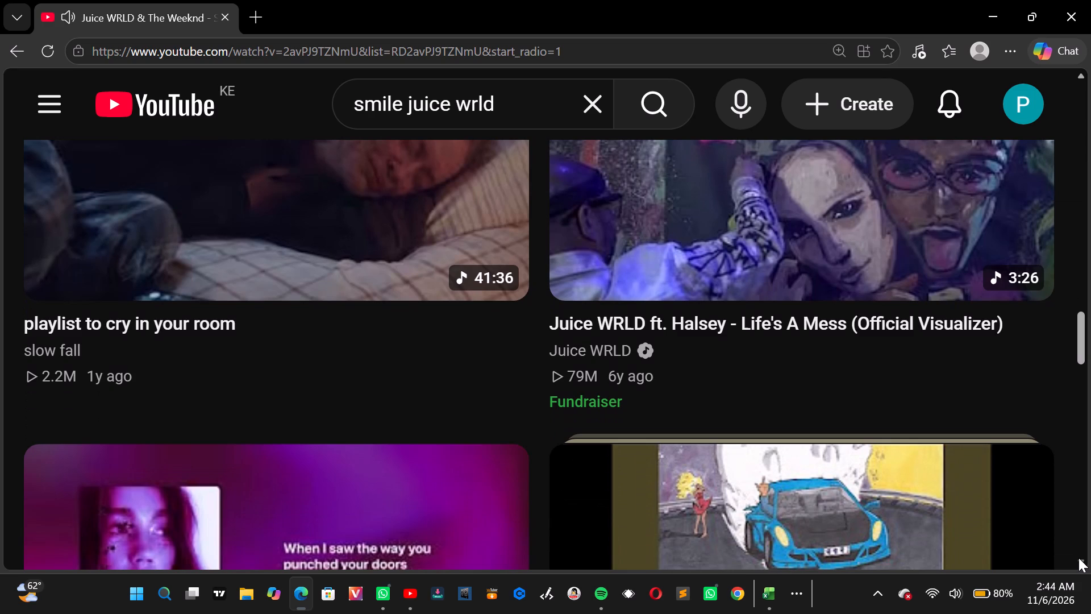
triple_click(1078, 558)
triple_click(1078, 558)
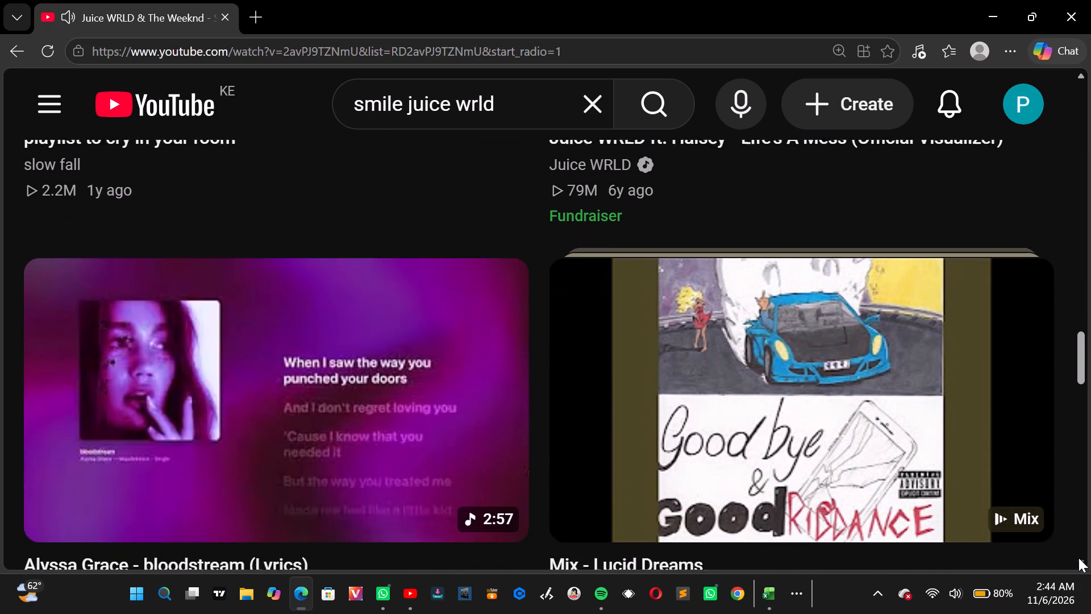
triple_click(1078, 558)
triple_click(1078, 558)
triple_click(1078, 558)
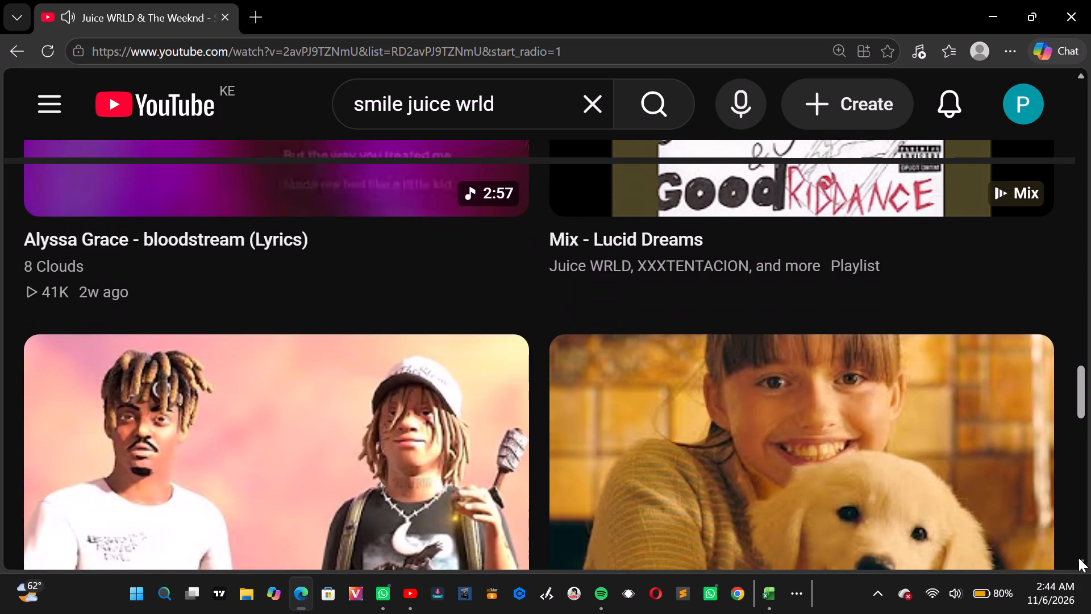
triple_click(1078, 558)
triple_click(1078, 558)
triple_click(1078, 558)
double_click(1078, 558)
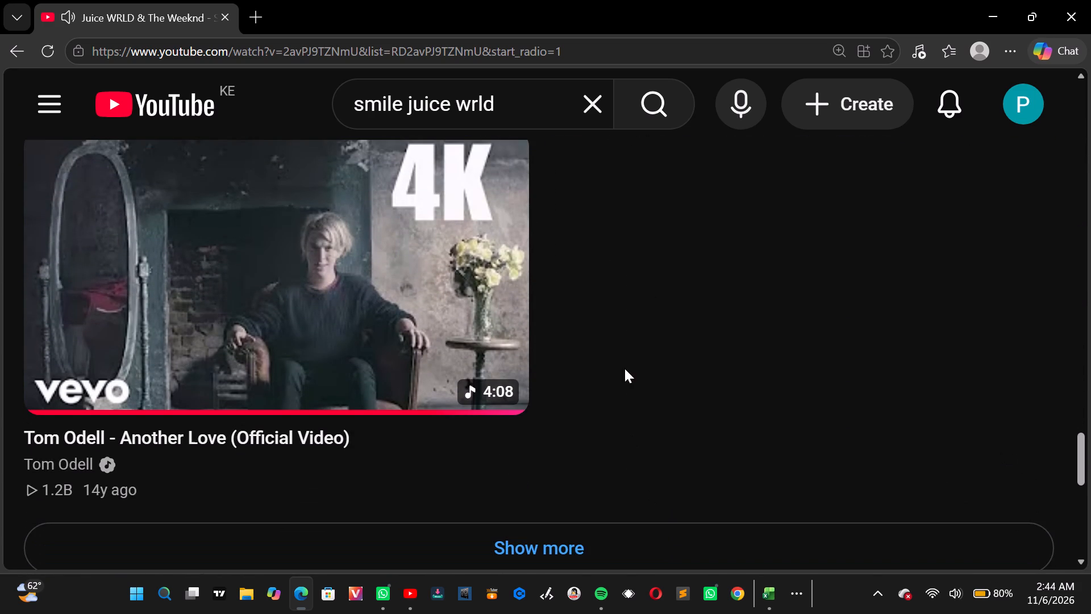
left_click(581, 122)
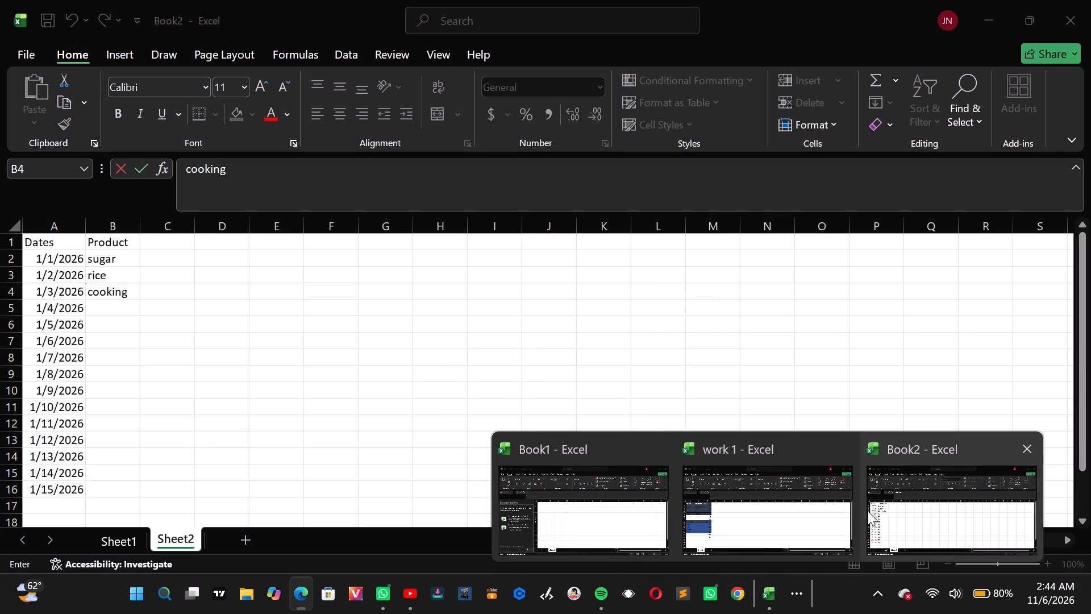
Switch back to the Book2 workbook in Excel and complete the B4 entry as cooking oil.
left_click(877, 511)
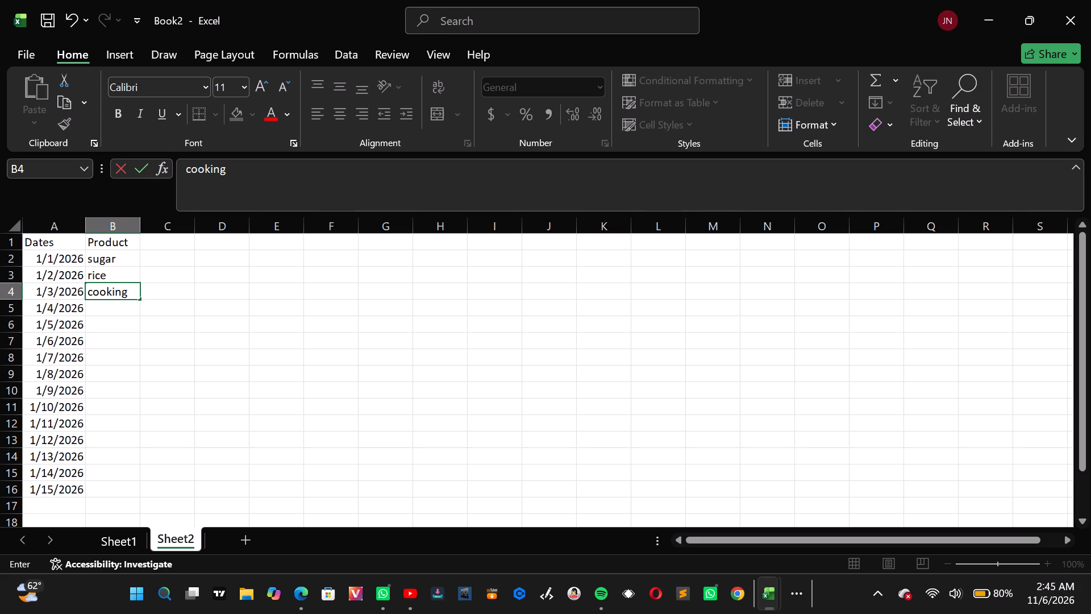
key("space")
type("oil")
key("Return")
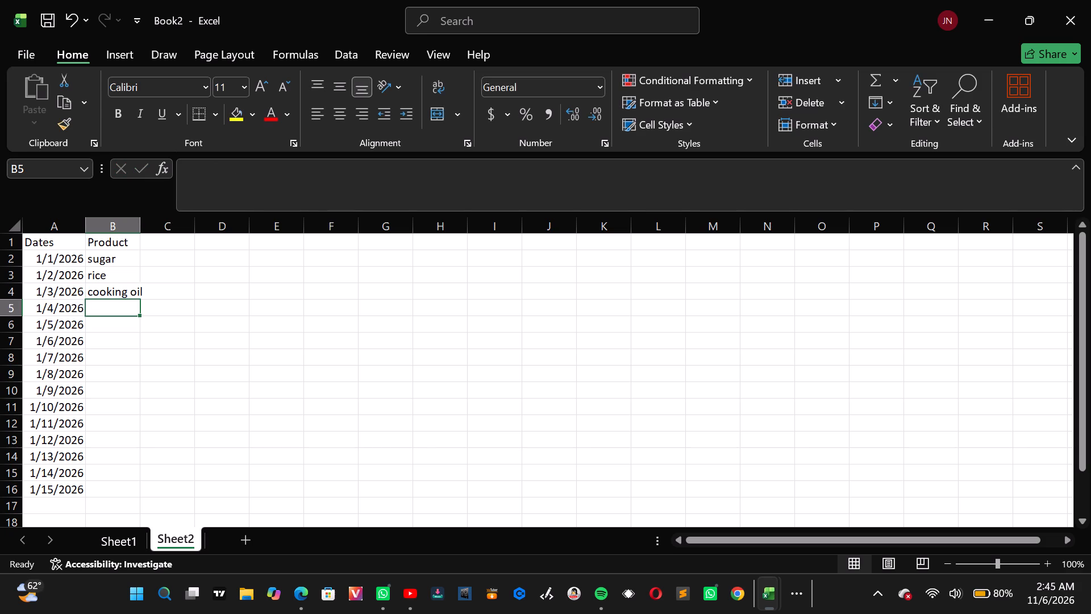
Widen column B slightly so that cooking oil fits inside its cell.
left_click(140, 251)
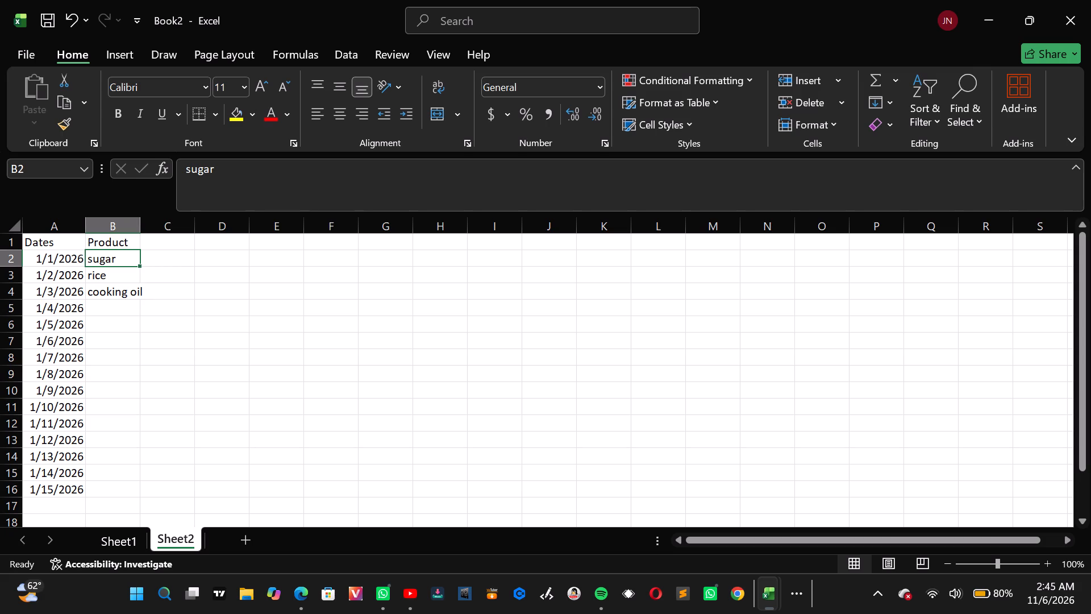
left_click_drag(138, 222, 140, 222)
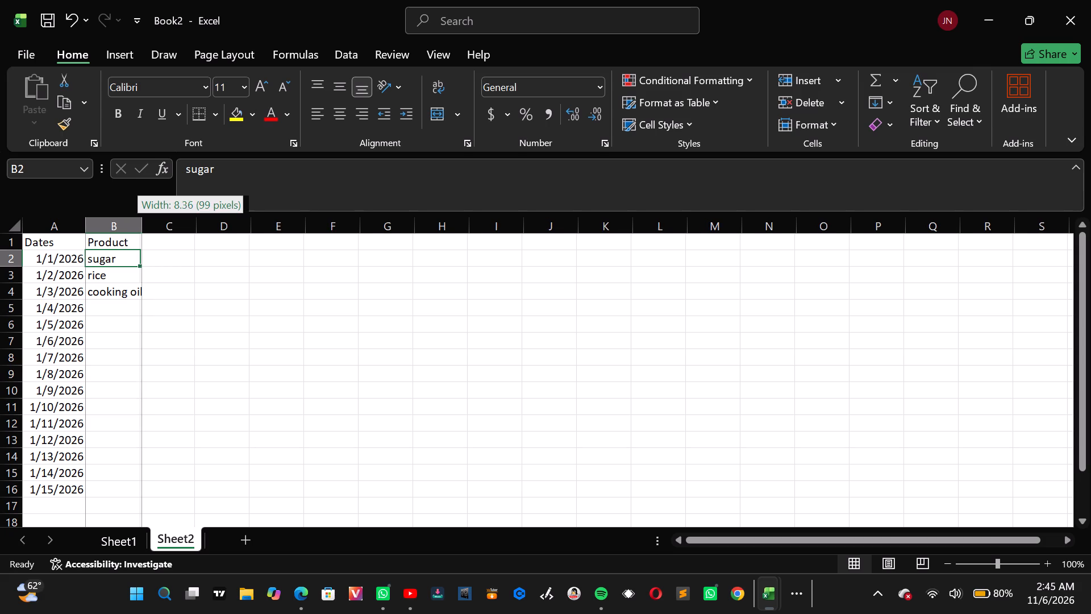
left_click_drag(140, 222, 140, 221)
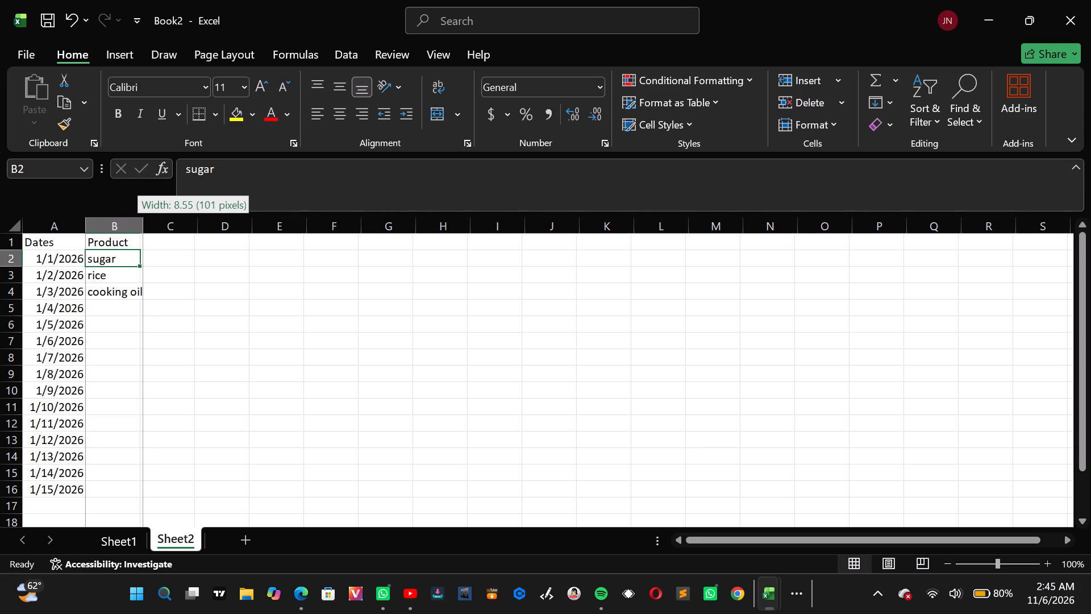
left_click_drag(140, 221, 143, 221)
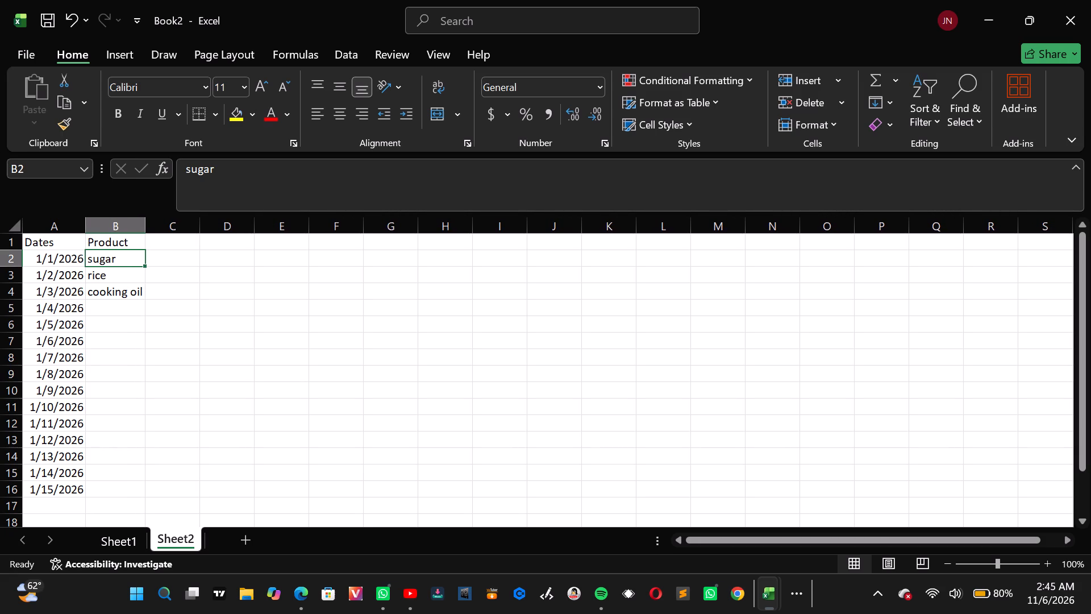
Continue the Product list with soap in B5, flour in B6, bread in B7 and toothpaste in B8.
left_click(113, 310)
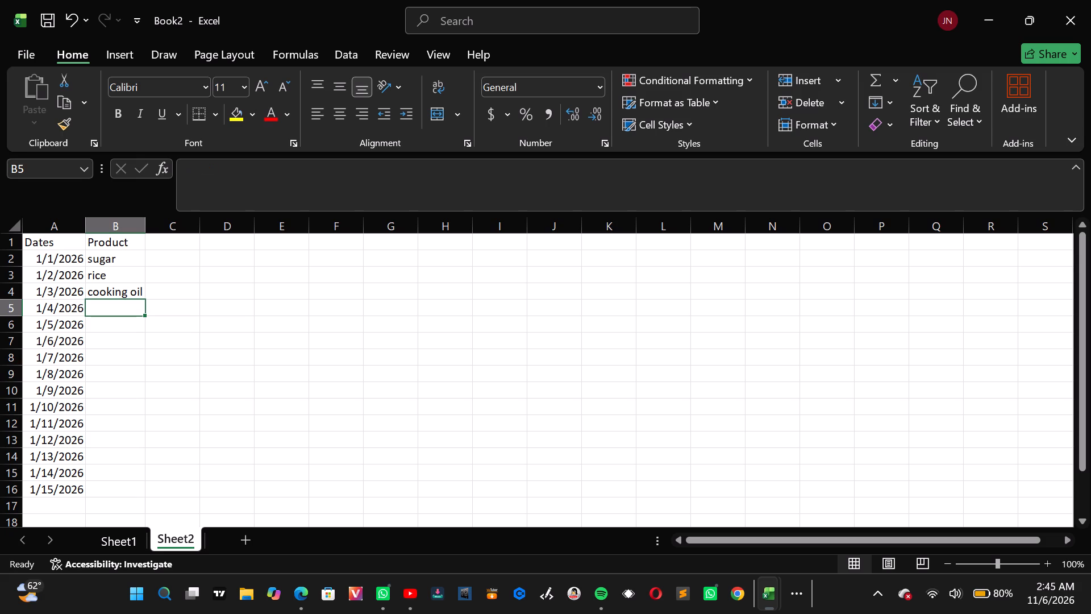
key("s")
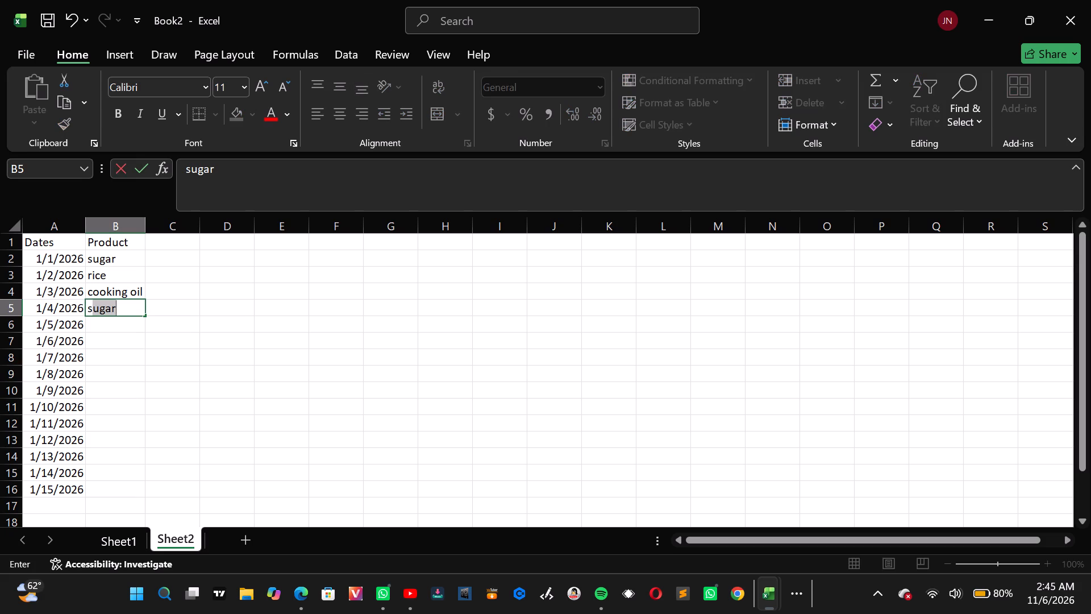
type("oap")
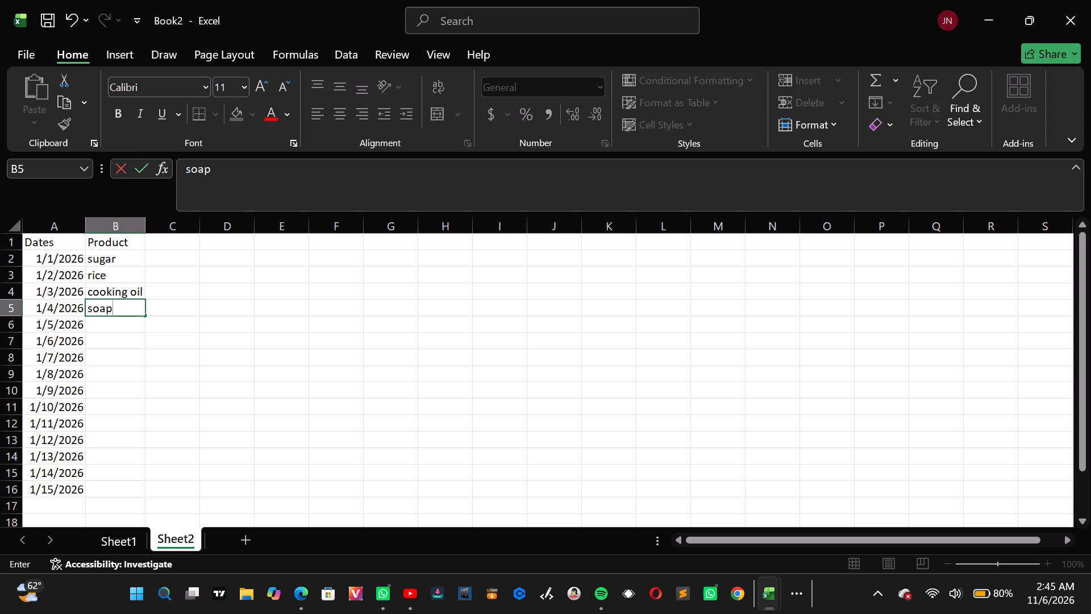
key("Return")
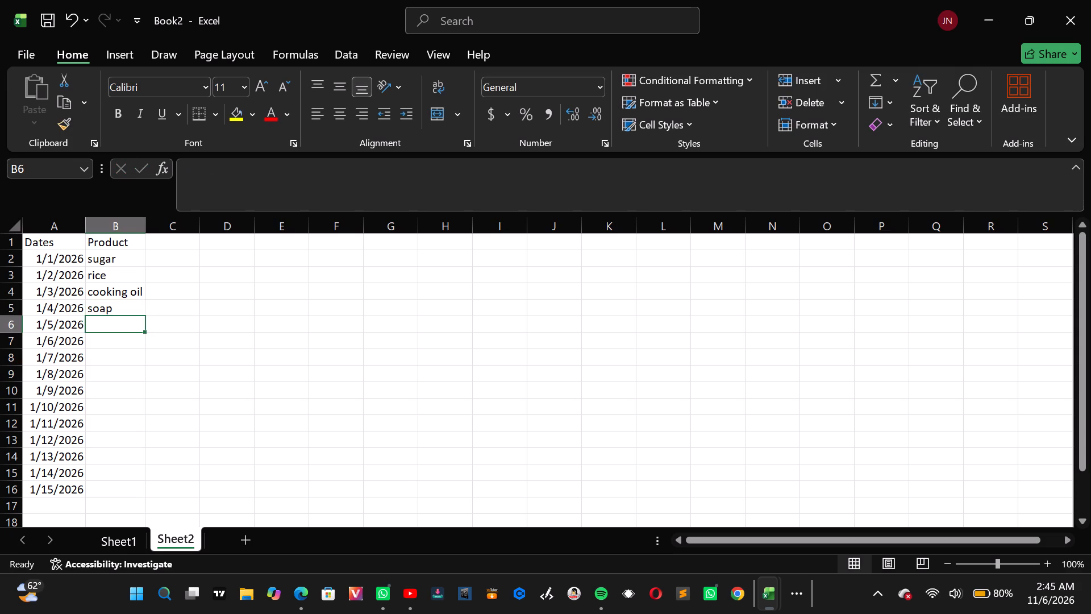
type("flour")
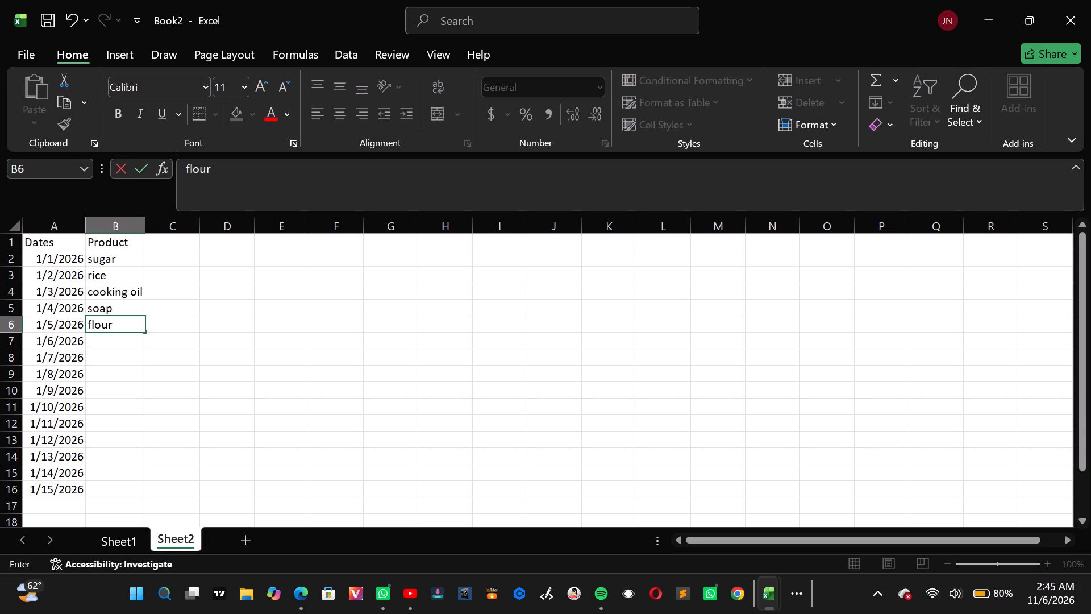
key("Return")
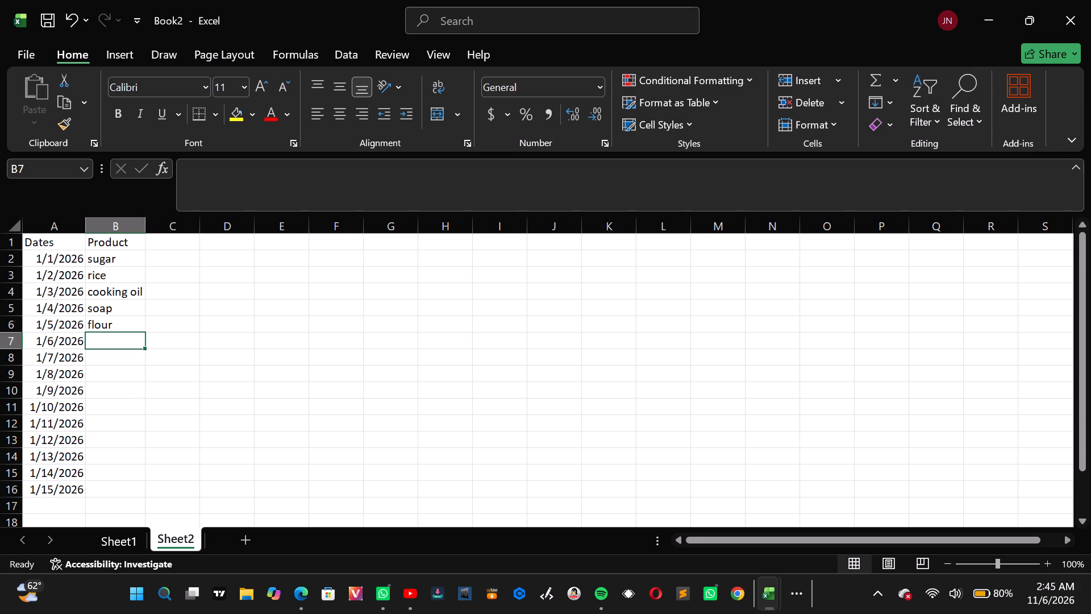
type("bread")
key("Down")
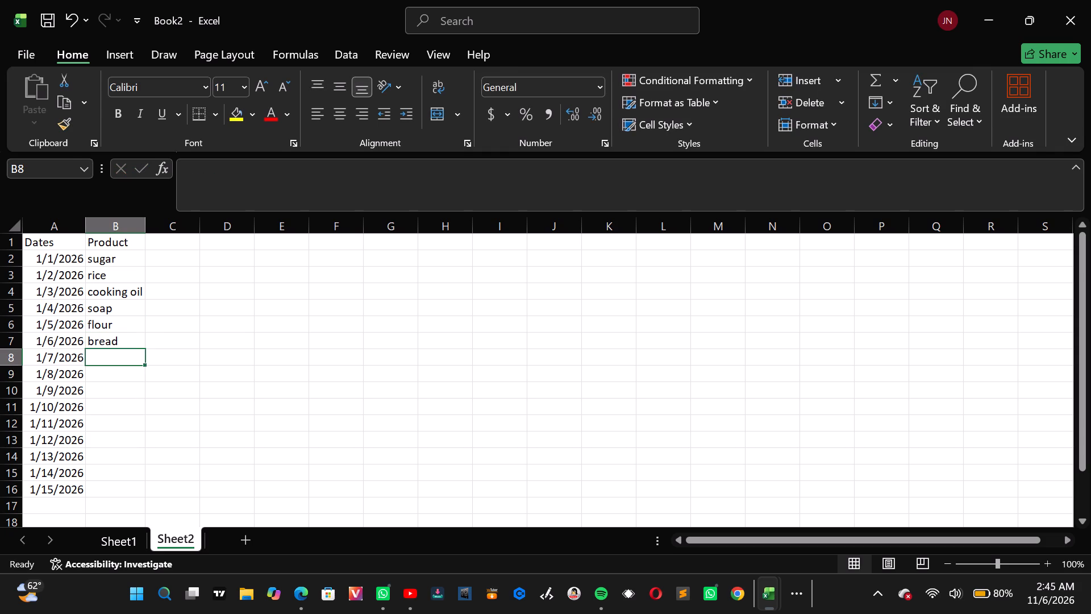
type("too")
type("thpaste")
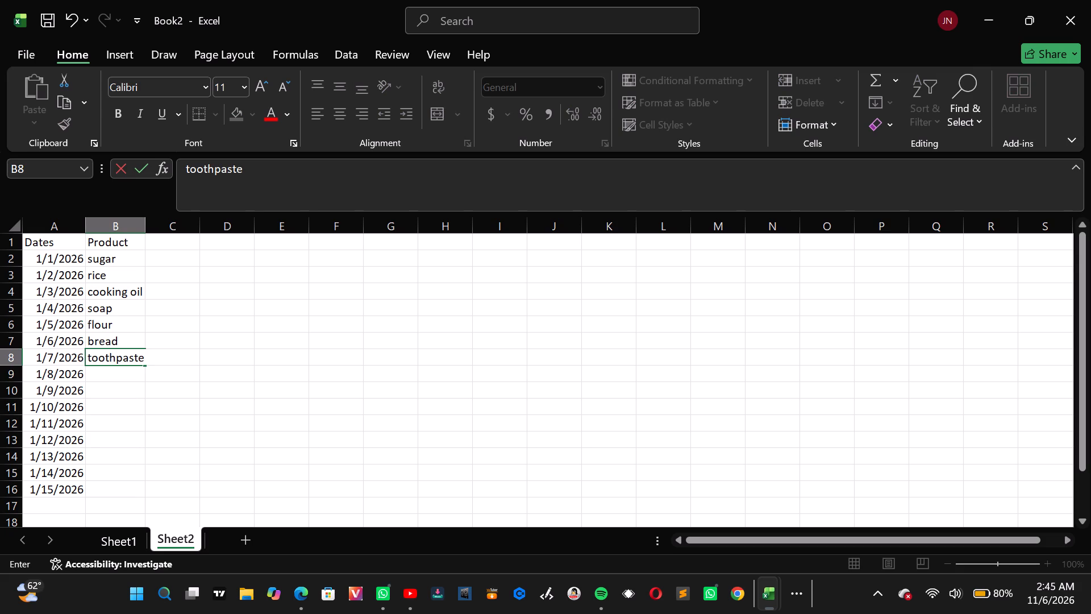
key("Down")
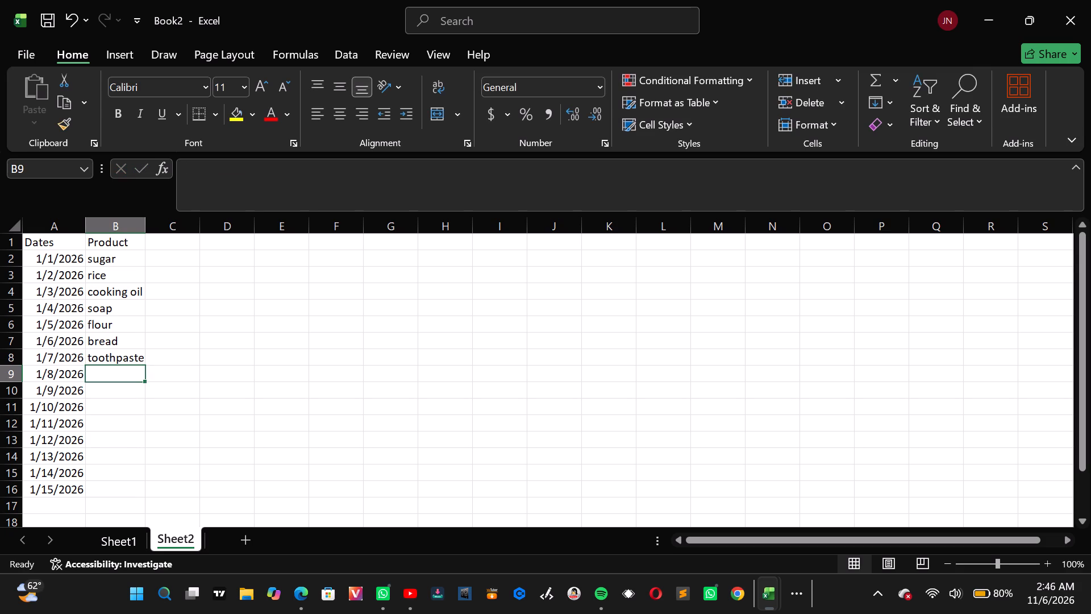
Add milk in B9, tissue in B10, eggs in B11 and tea leaves in B12 to the Product list.
type("milk")
key("Down")
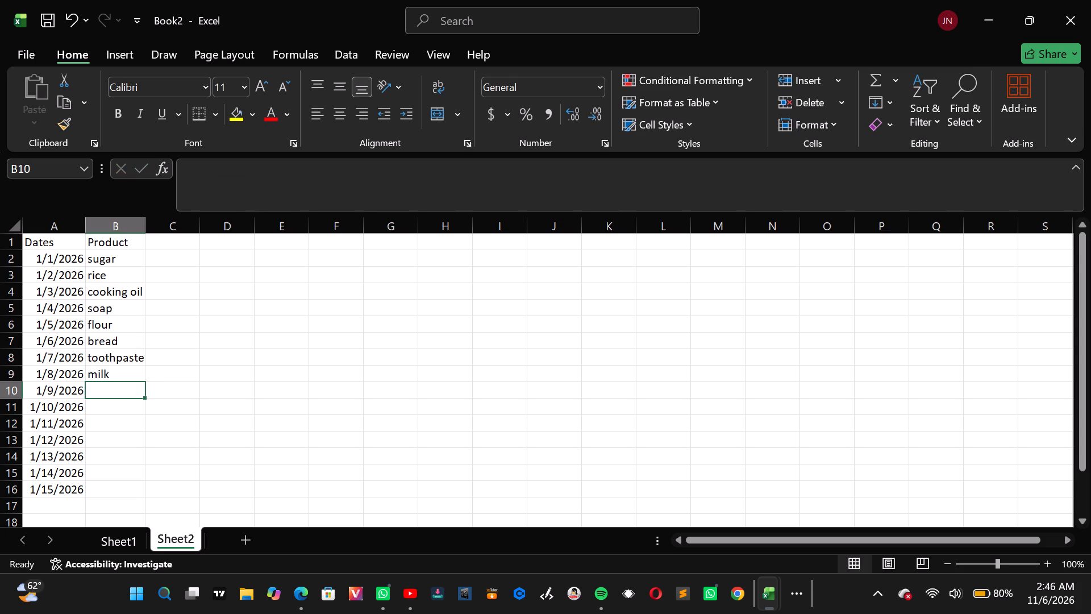
type("tiss")
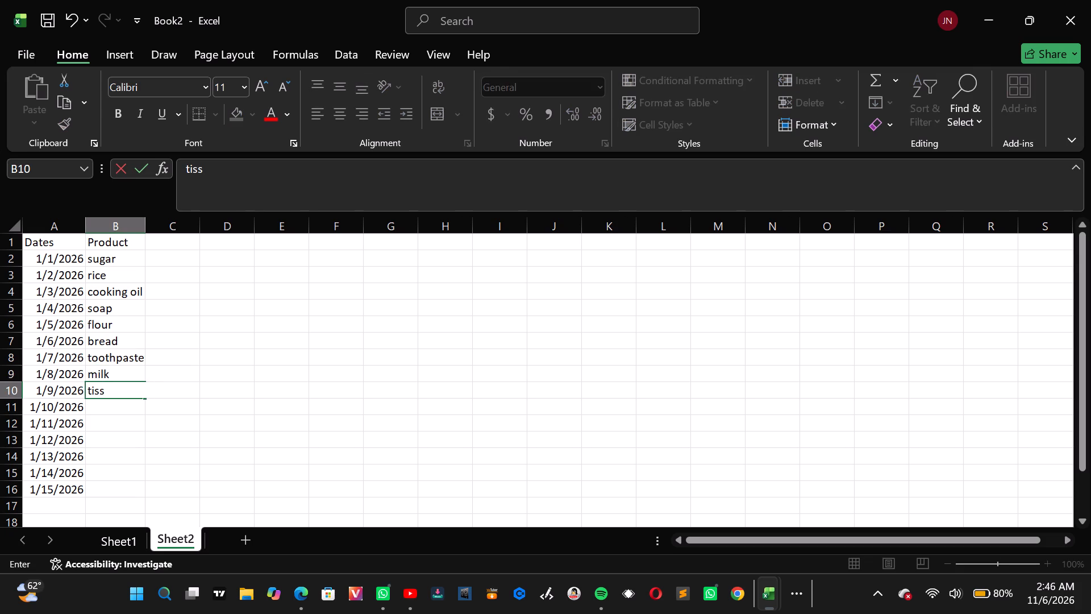
type("ue")
key("Down")
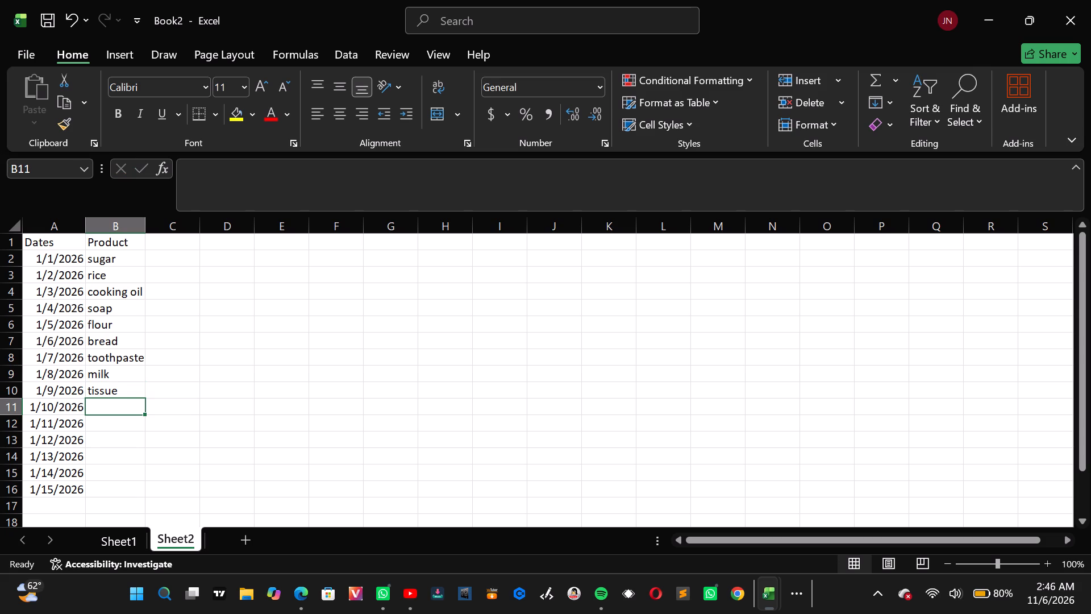
type("eggs")
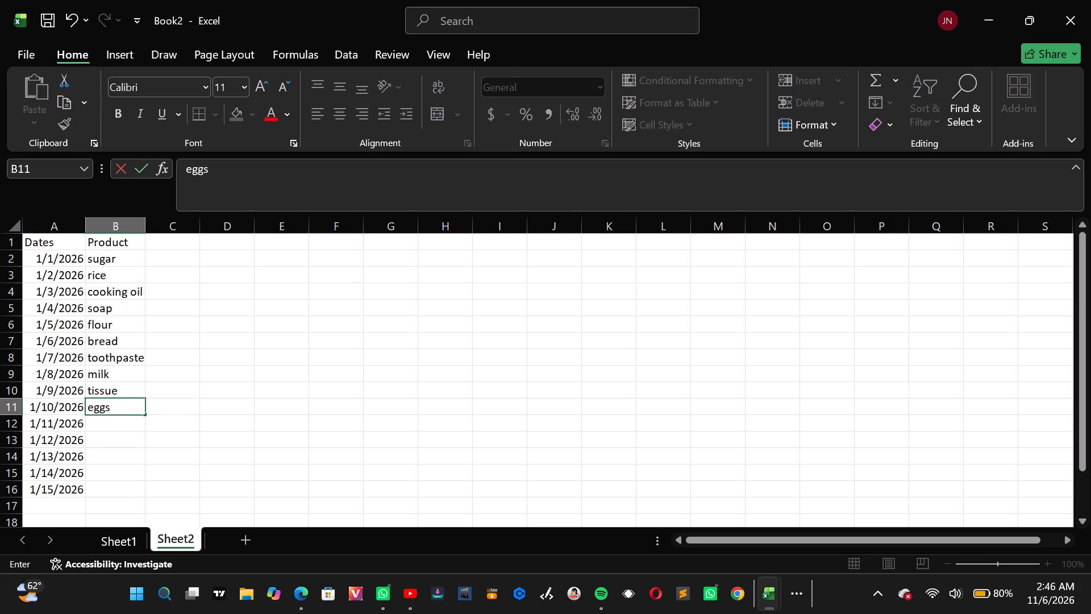
key("Down")
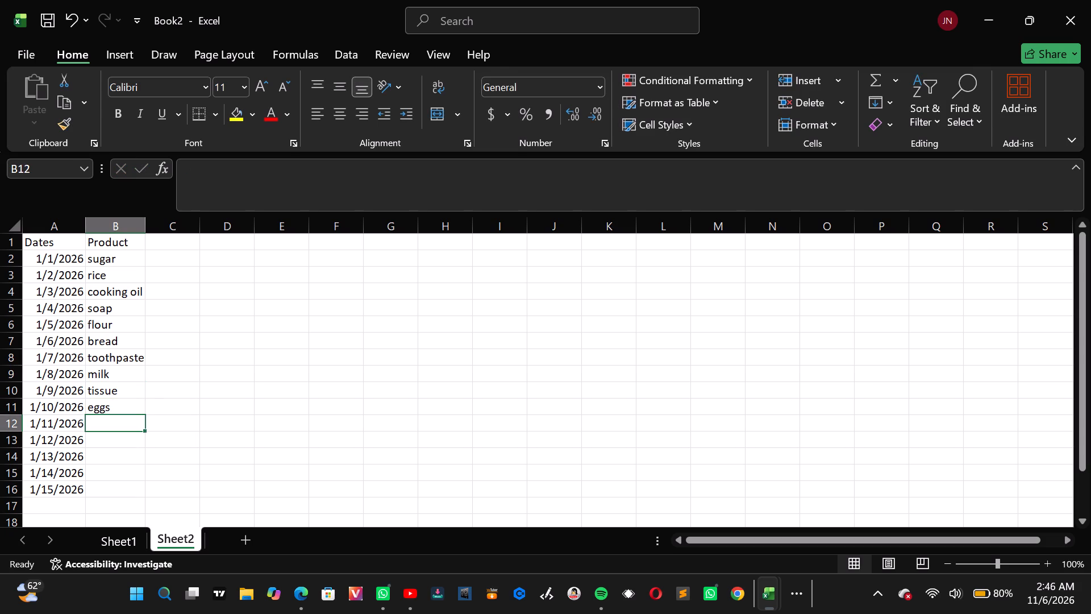
type("tea")
key("space")
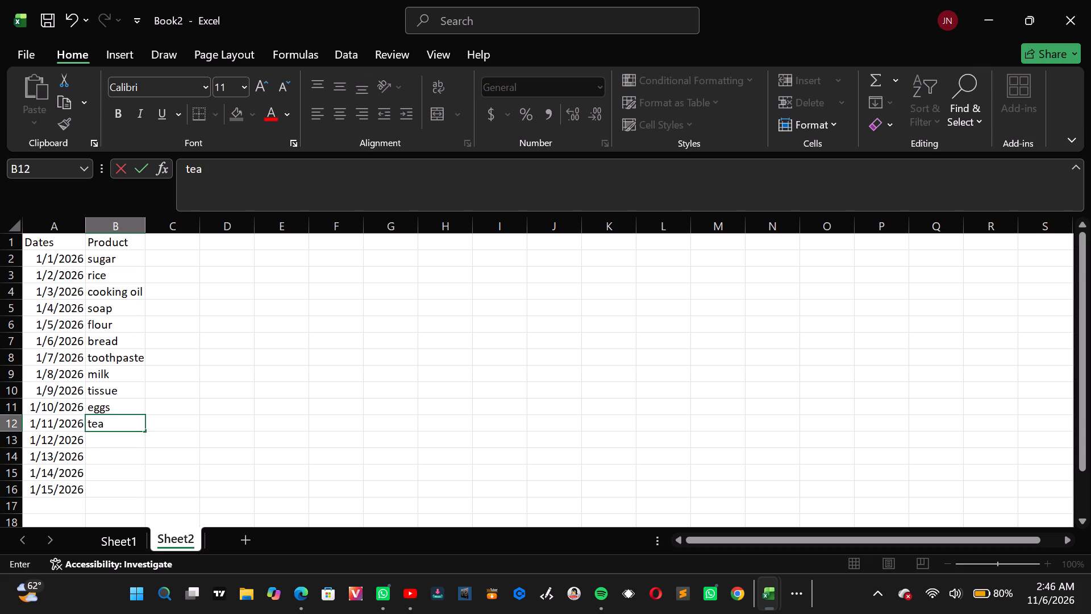
key("l")
type("ea")
type("ves")
key("Down")
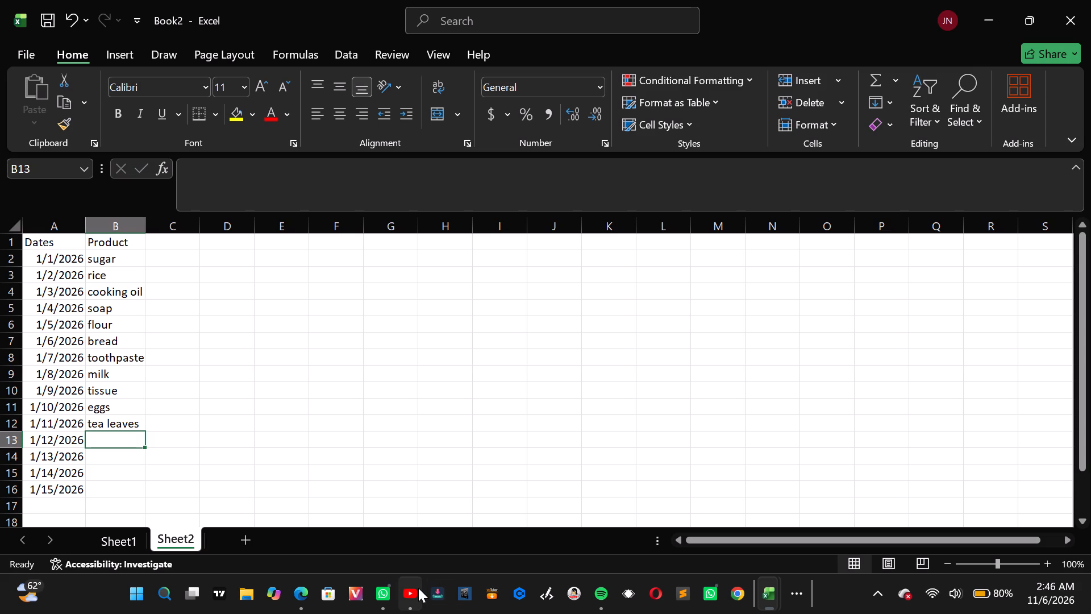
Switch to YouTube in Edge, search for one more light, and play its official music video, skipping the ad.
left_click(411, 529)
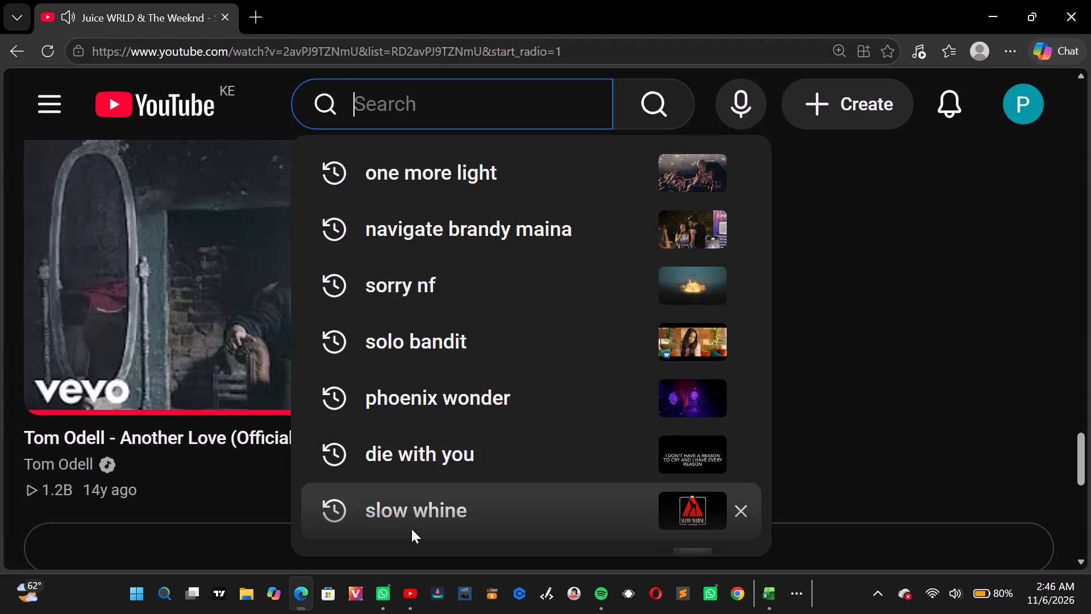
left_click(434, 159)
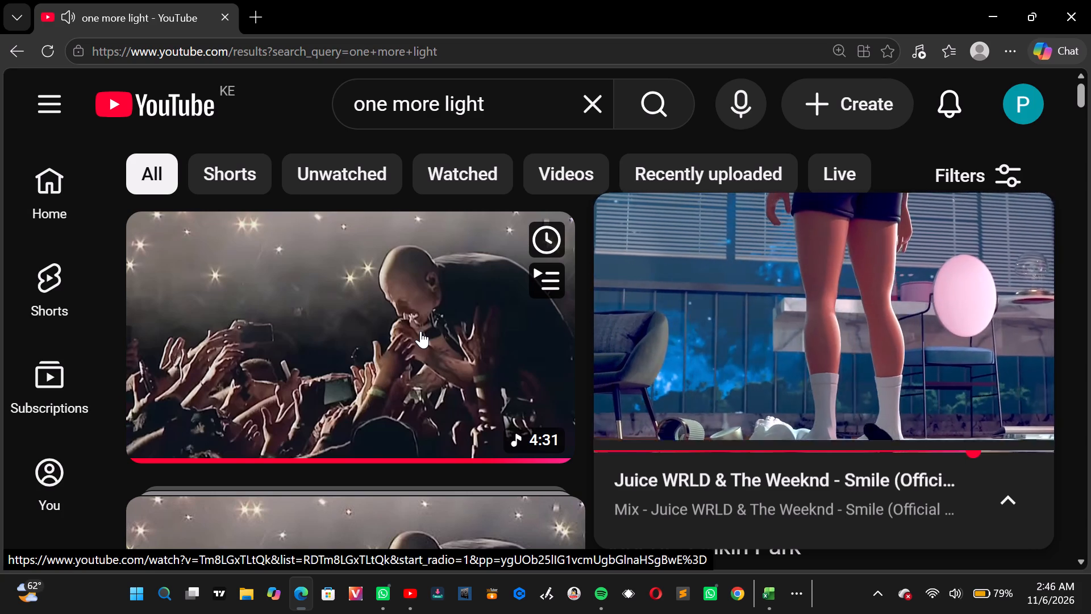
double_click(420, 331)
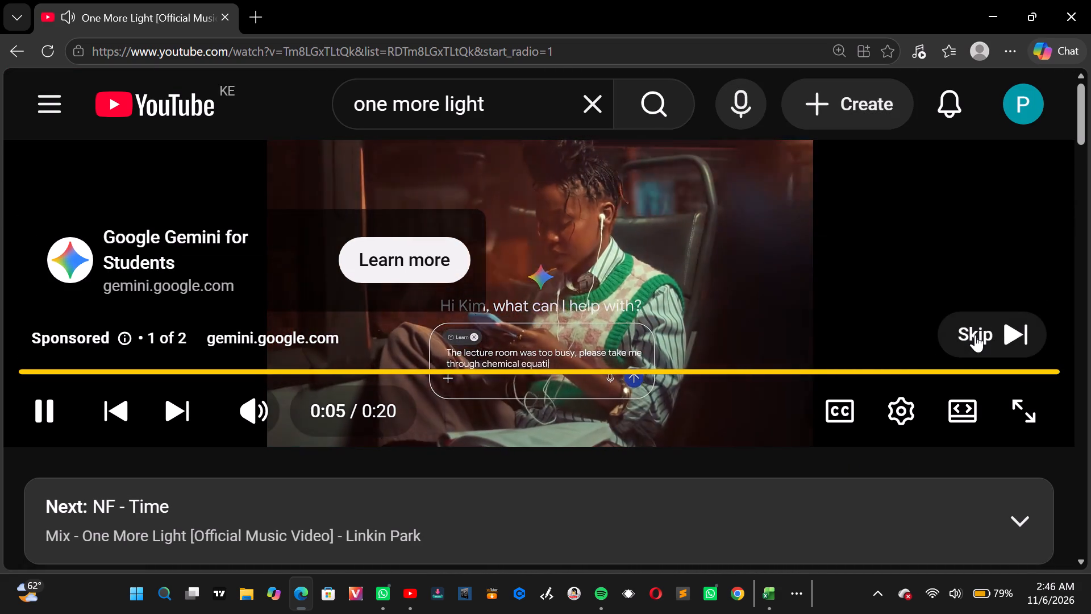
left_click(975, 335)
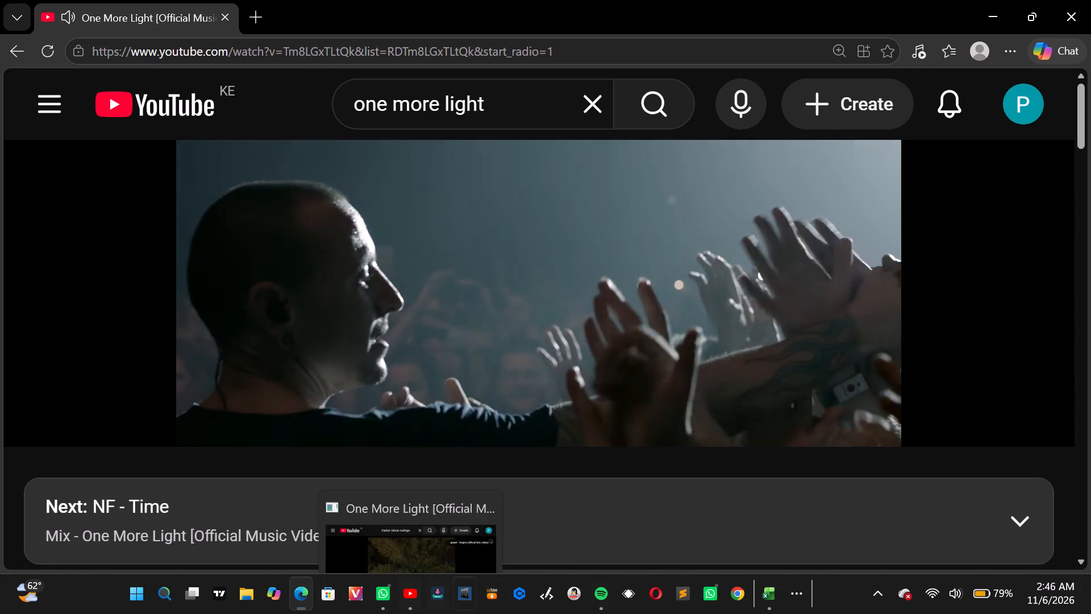
Return to the Book2 workbook in Excel and complete the Product list with detergent in B13, yoghurt in B14, biscuits in B15 and juice in B16.
left_click(771, 608)
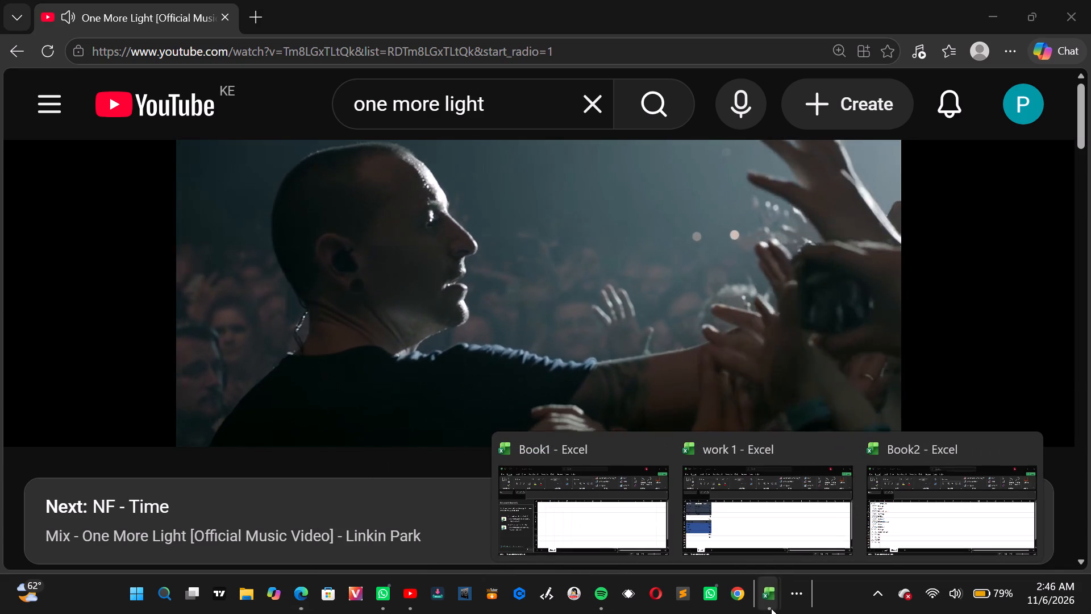
left_click(885, 538)
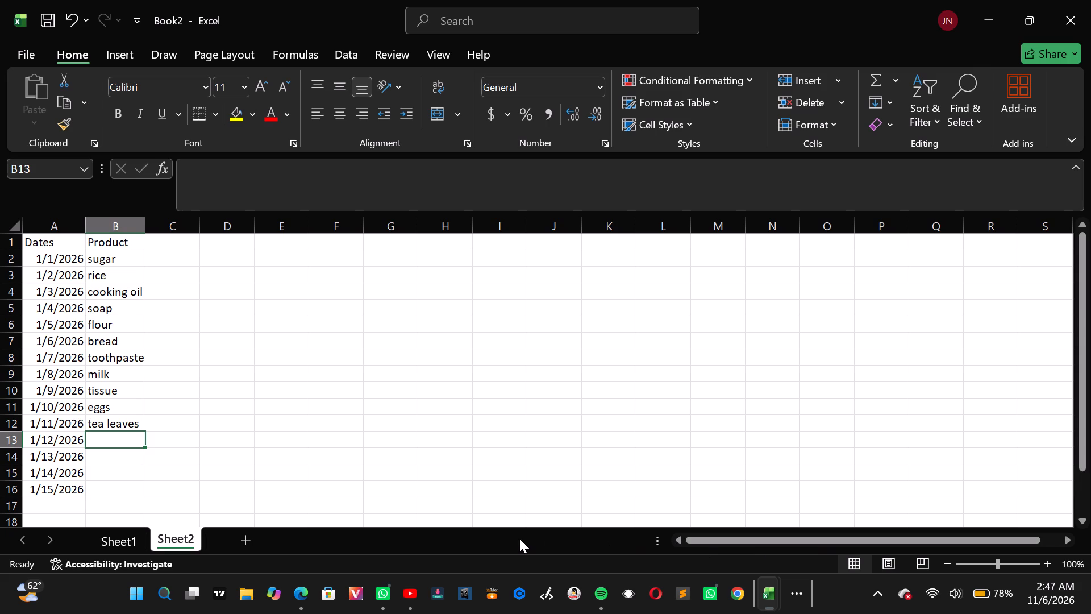
left_click(127, 440)
left_click(127, 440)
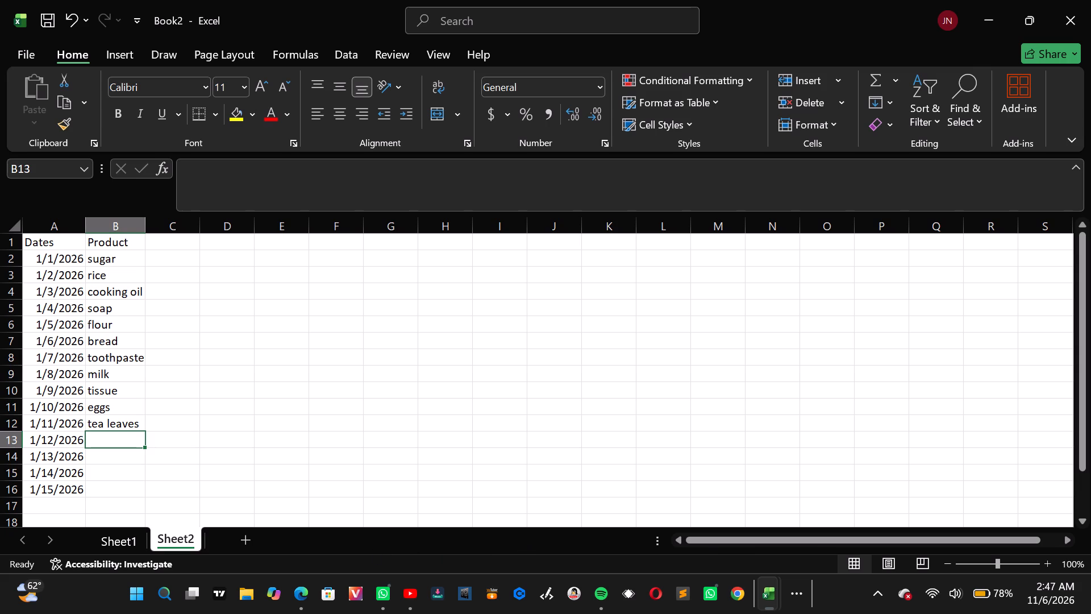
left_click(127, 440)
key("d")
type("etergent")
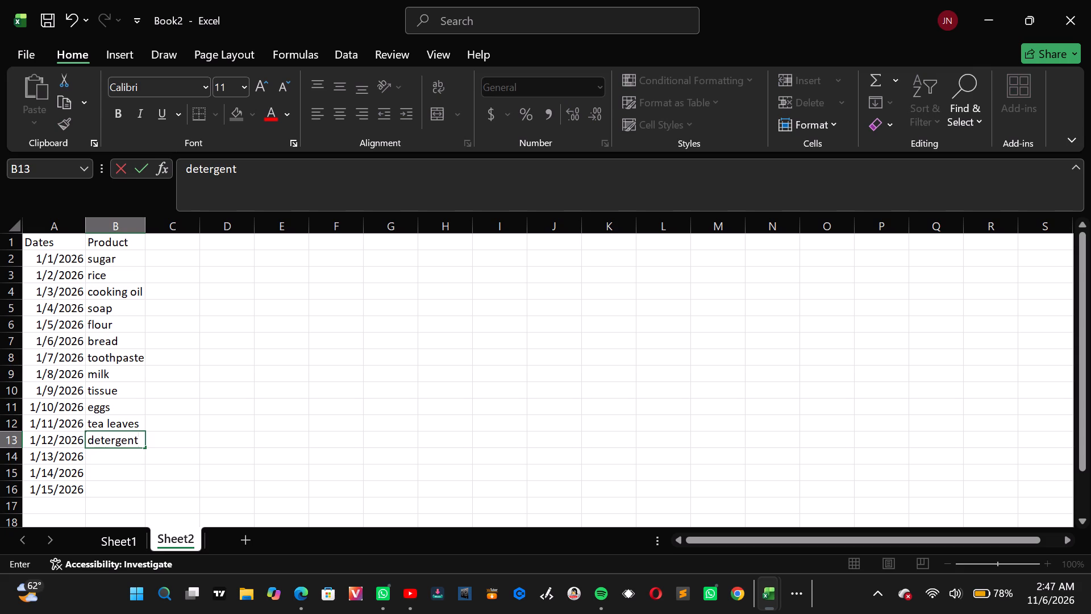
key("Down")
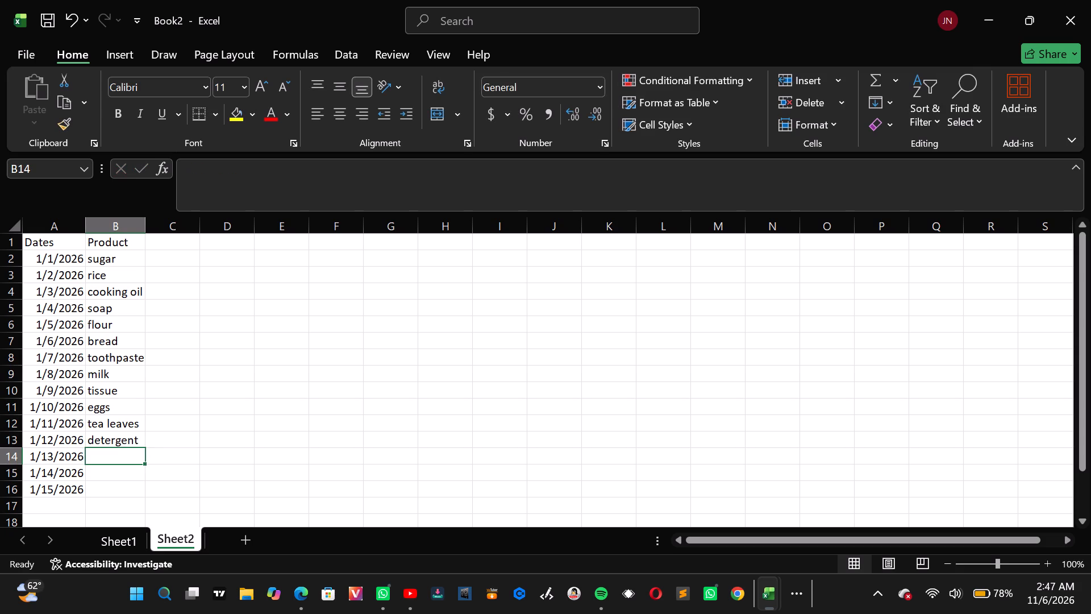
key("y")
type("oghurt")
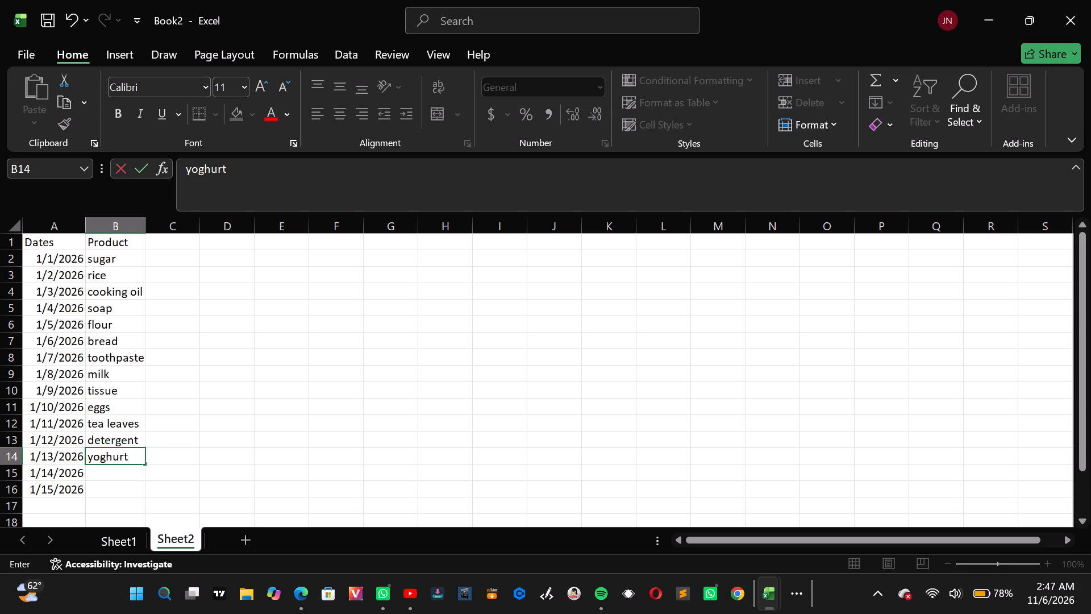
key("Down")
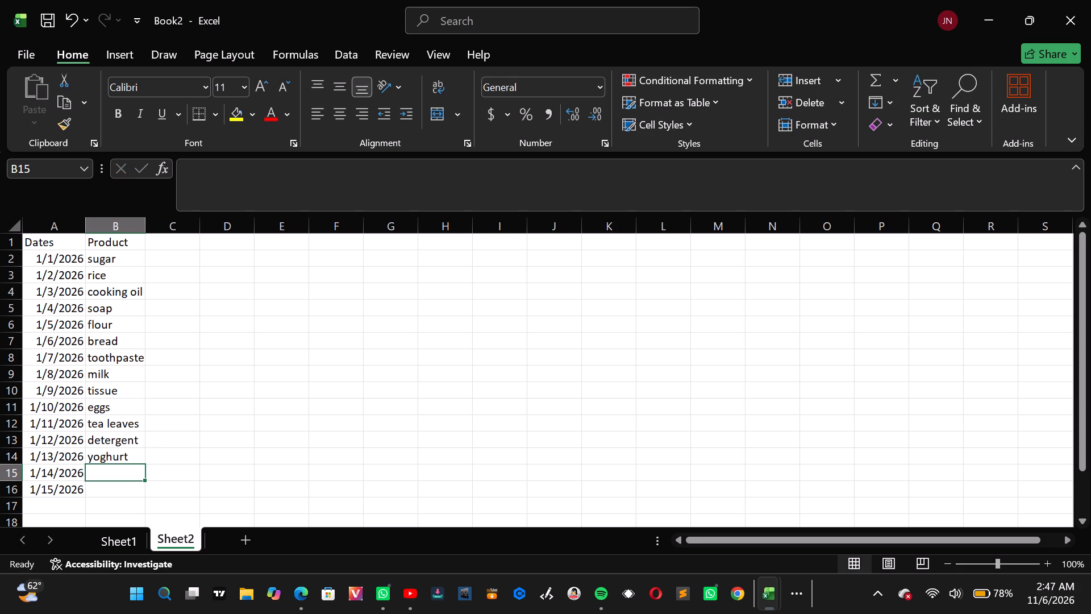
type("bis")
type("cuits")
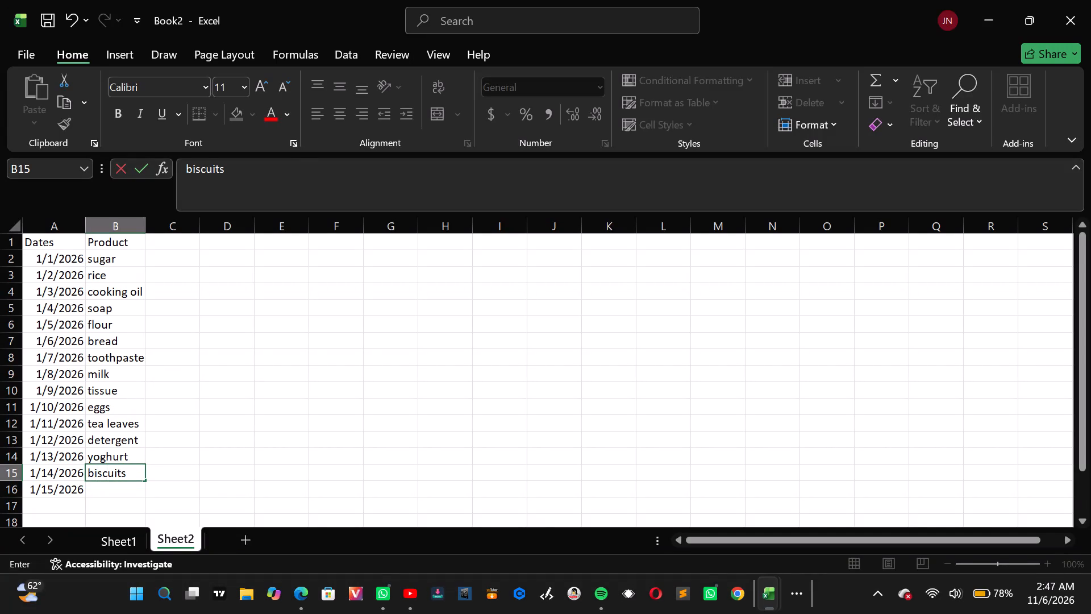
key("Down")
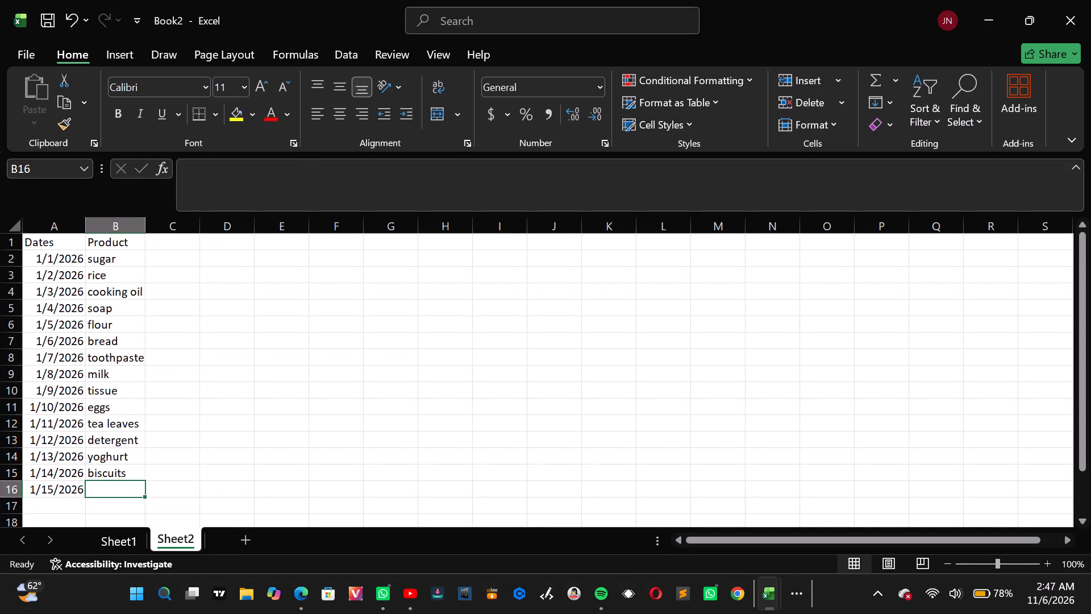
type("juice")
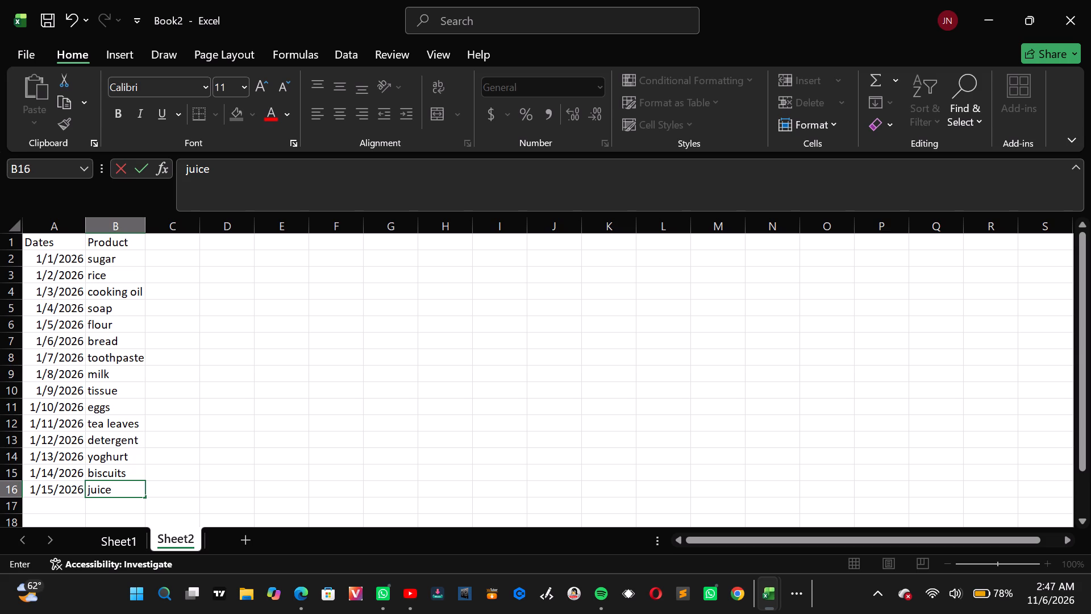
Add the column header Category in C1, beside the Product header.
left_click(173, 244)
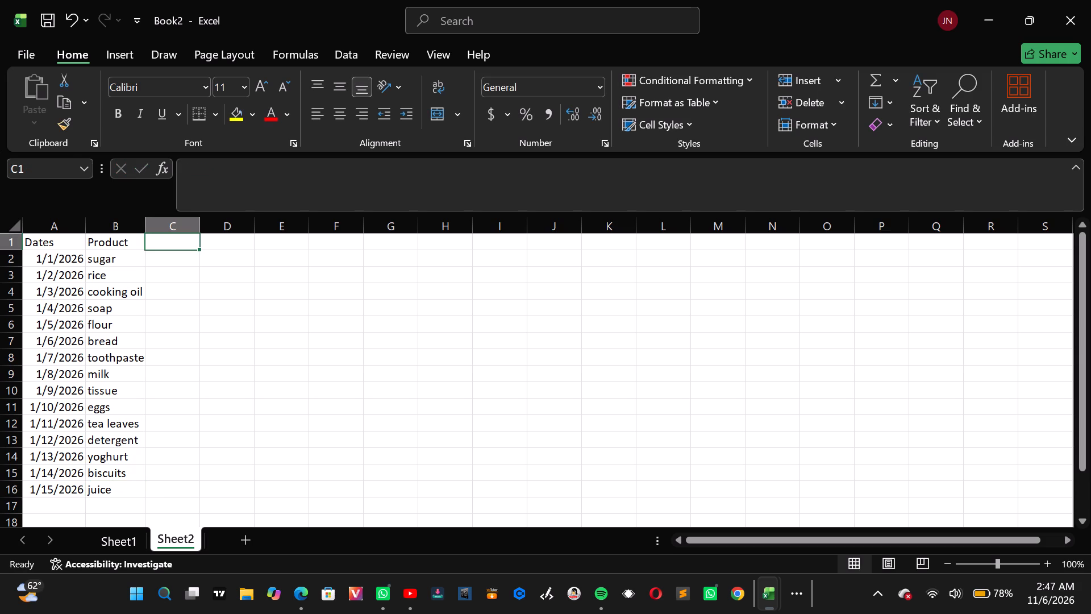
key("c")
key("BackSpace")
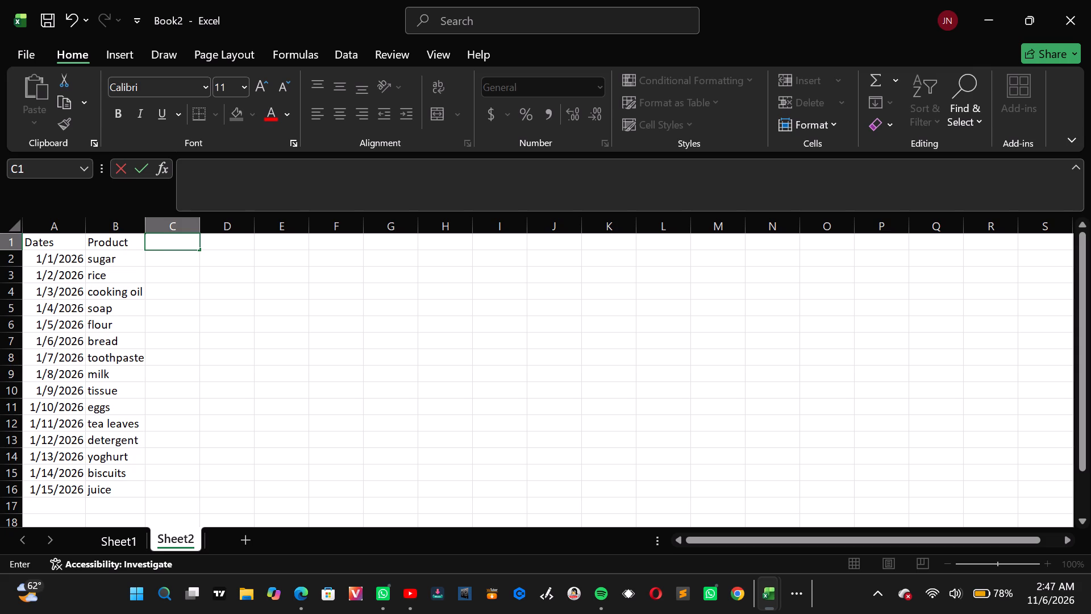
key("c")
key("a")
type("tegor")
key("y")
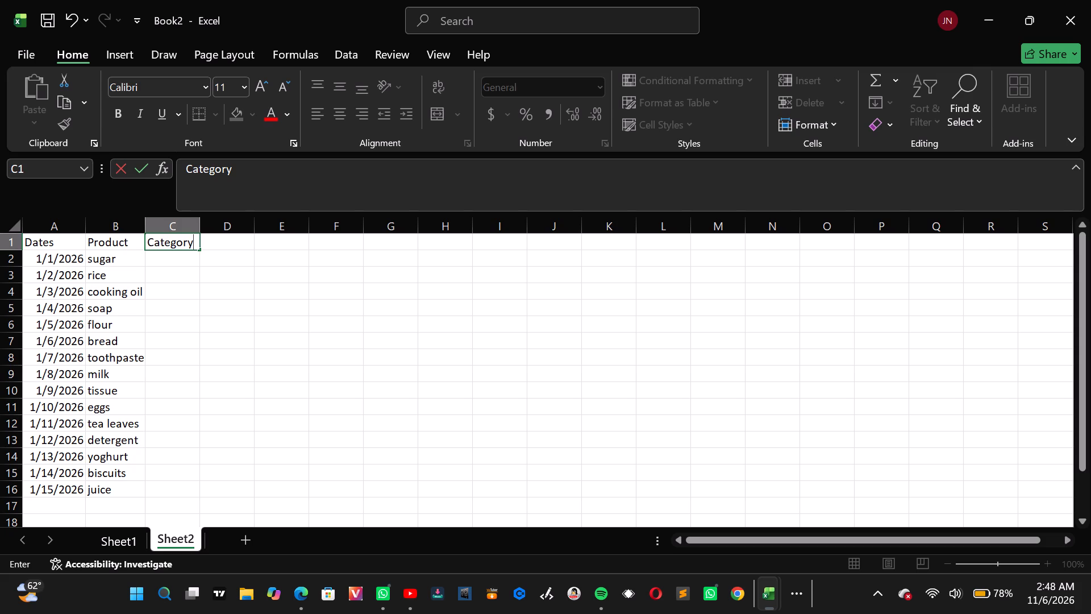
Enter food in C2 as the category for sugar and fill it down through C7.
left_click(174, 258)
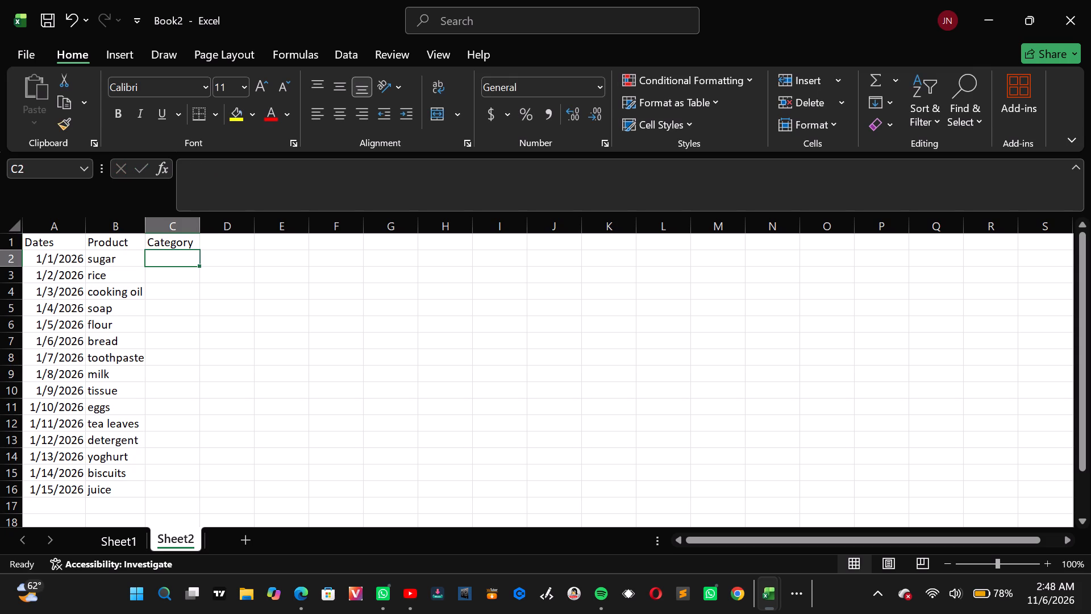
key("f")
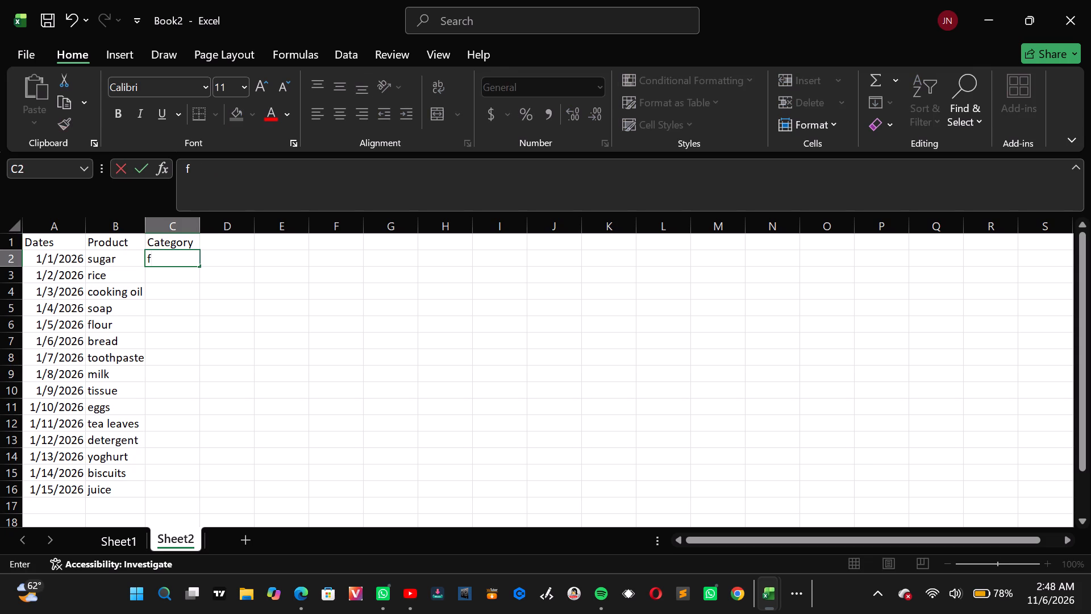
type("ood")
left_click_drag(174, 258, 197, 262)
left_click_drag(197, 262, 195, 256)
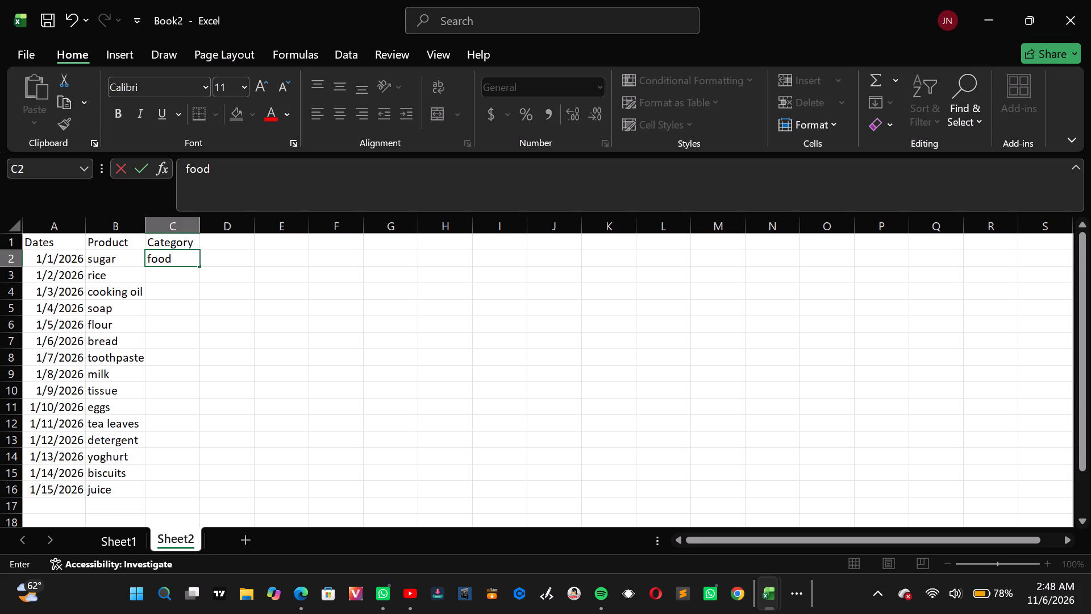
left_click_drag(195, 256, 197, 256)
left_click(197, 256)
left_click_drag(200, 265, 200, 269)
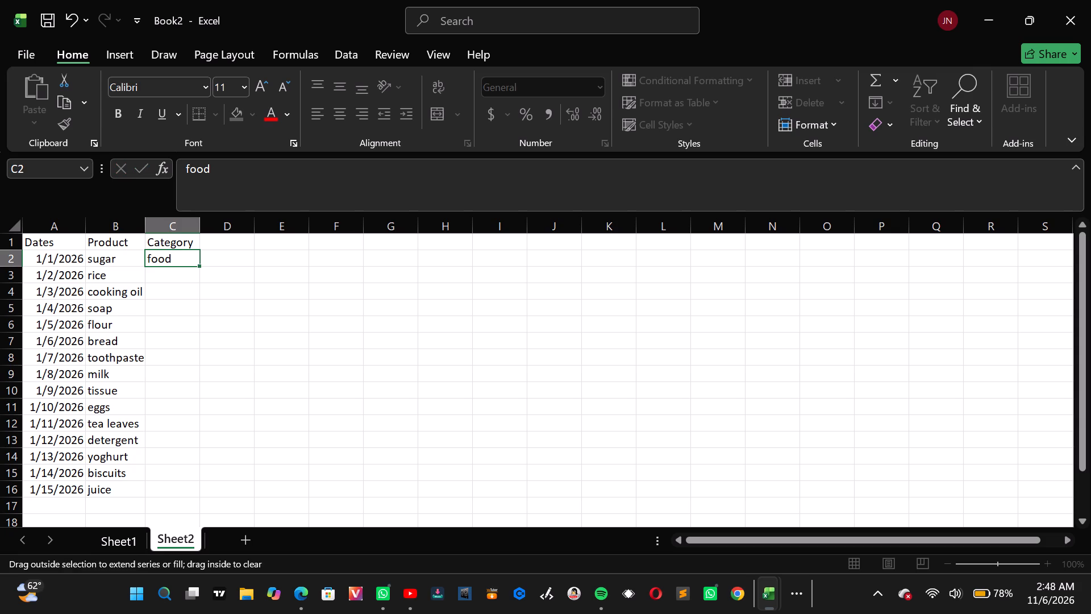
left_click_drag(200, 269, 201, 341)
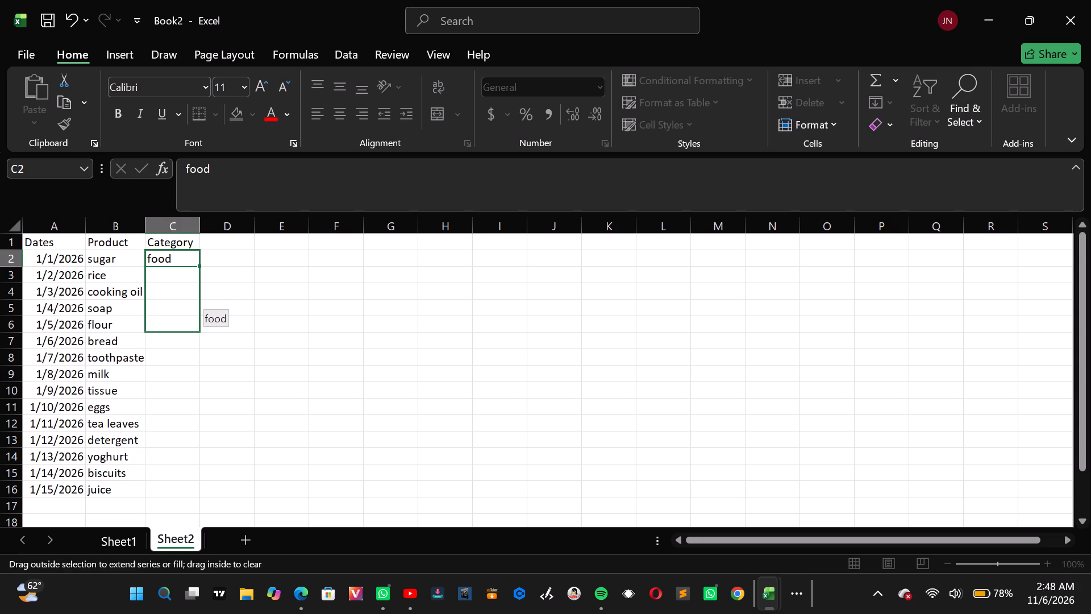
left_click_drag(201, 341, 201, 343)
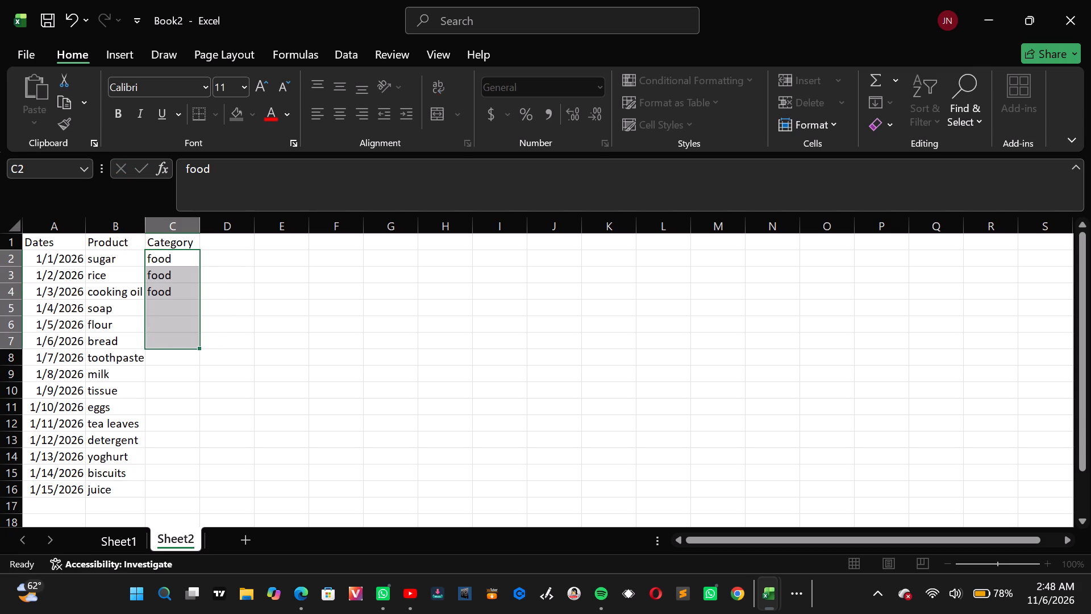
left_click(188, 354)
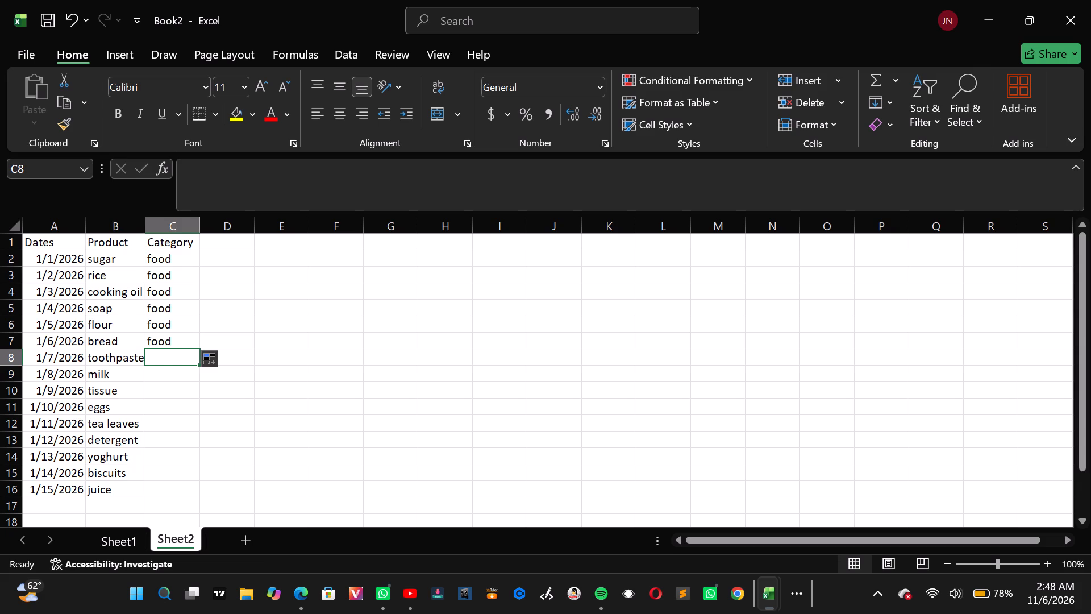
Replace the category for soap in C5 with toiletries.
left_click(181, 308)
key("BackSpace")
key("BackSpace")
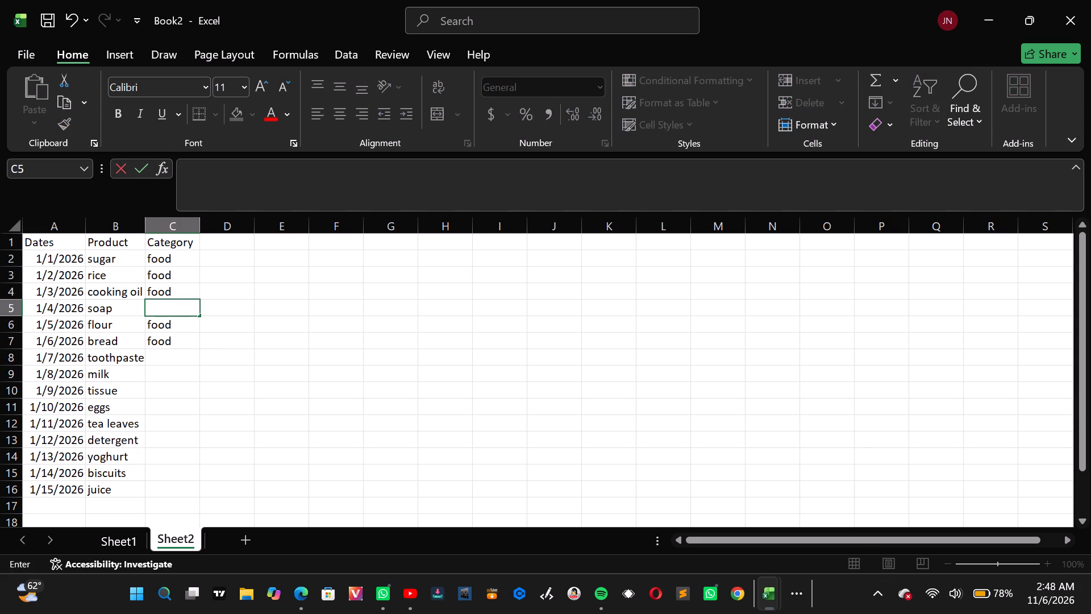
key("t")
type("oiletries")
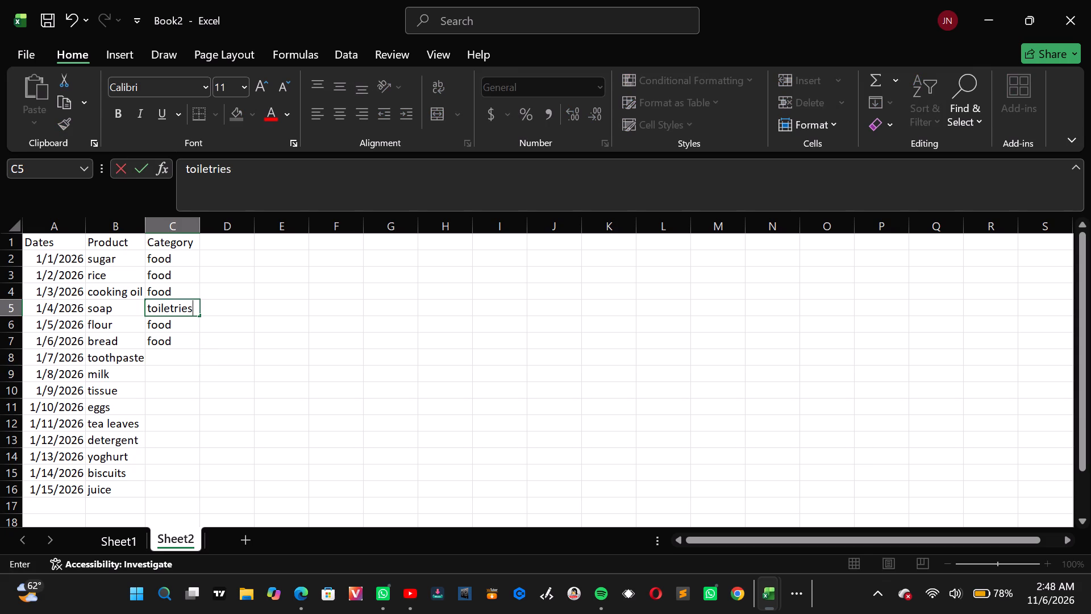
Enter the categories in C8:C11: toiletries for toothpaste, food for milk, toiletries for tissue and food for eggs.
left_click(173, 358)
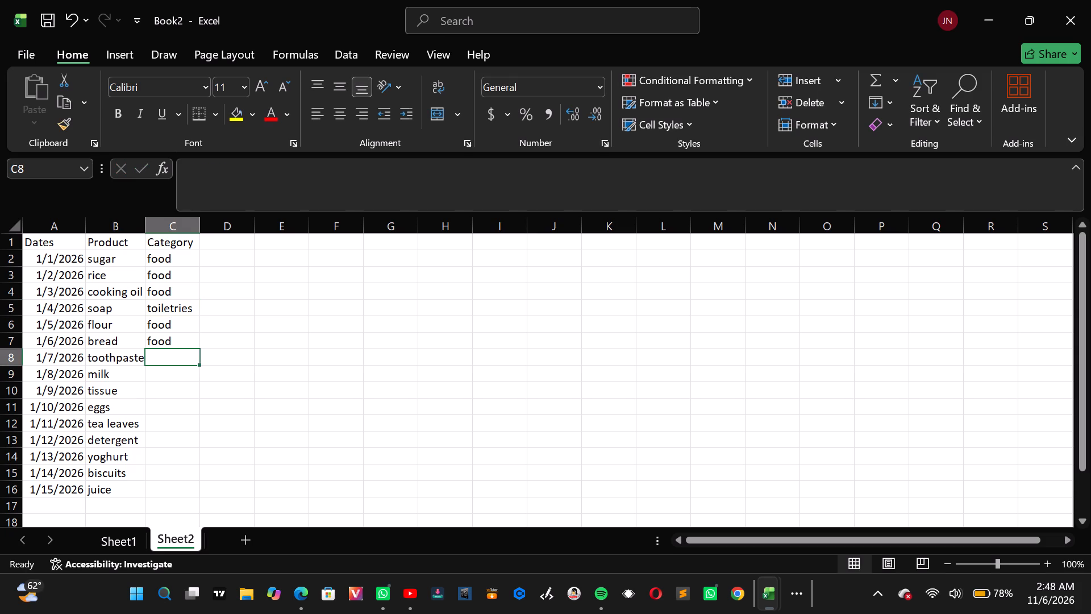
type("toil")
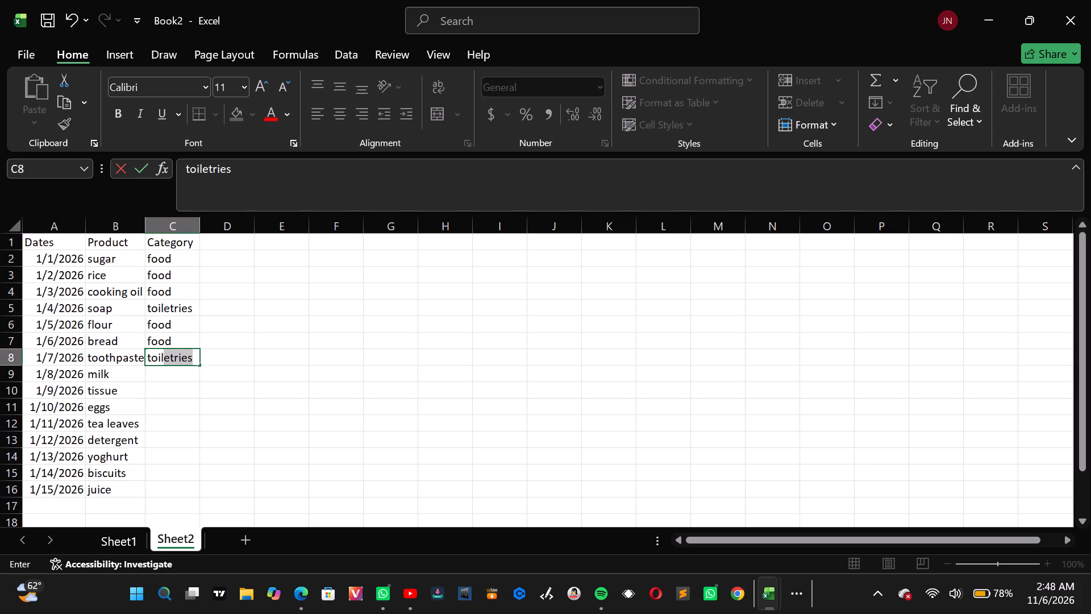
key("Return")
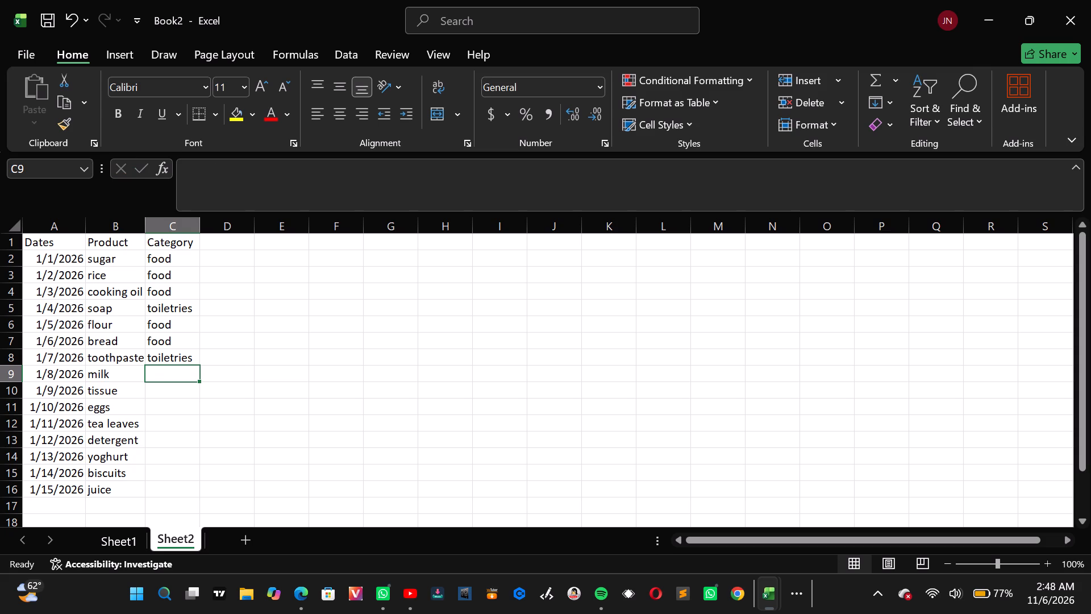
key("f")
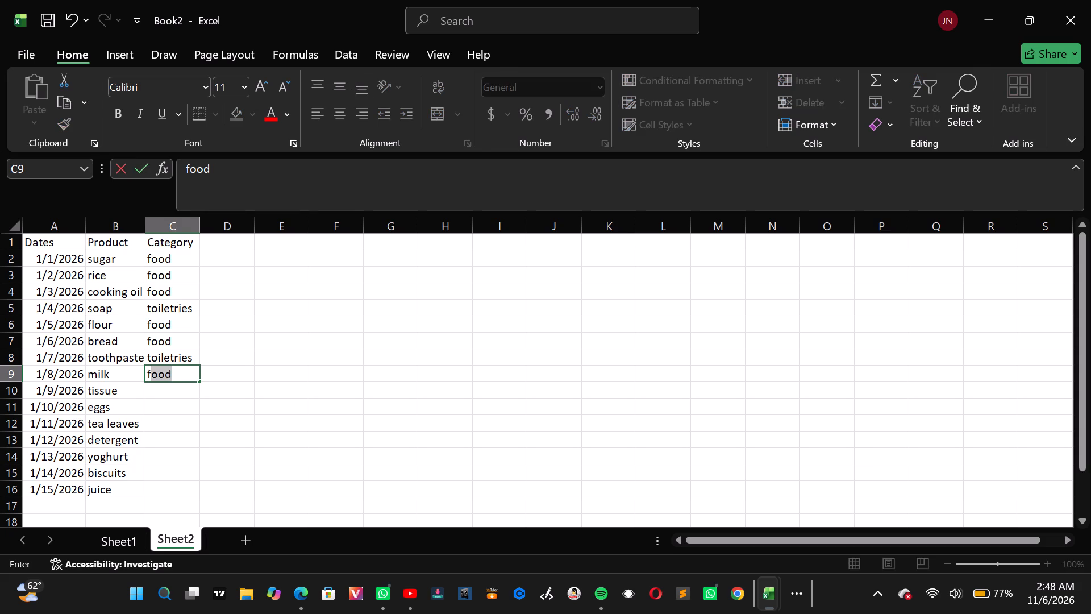
key("Return")
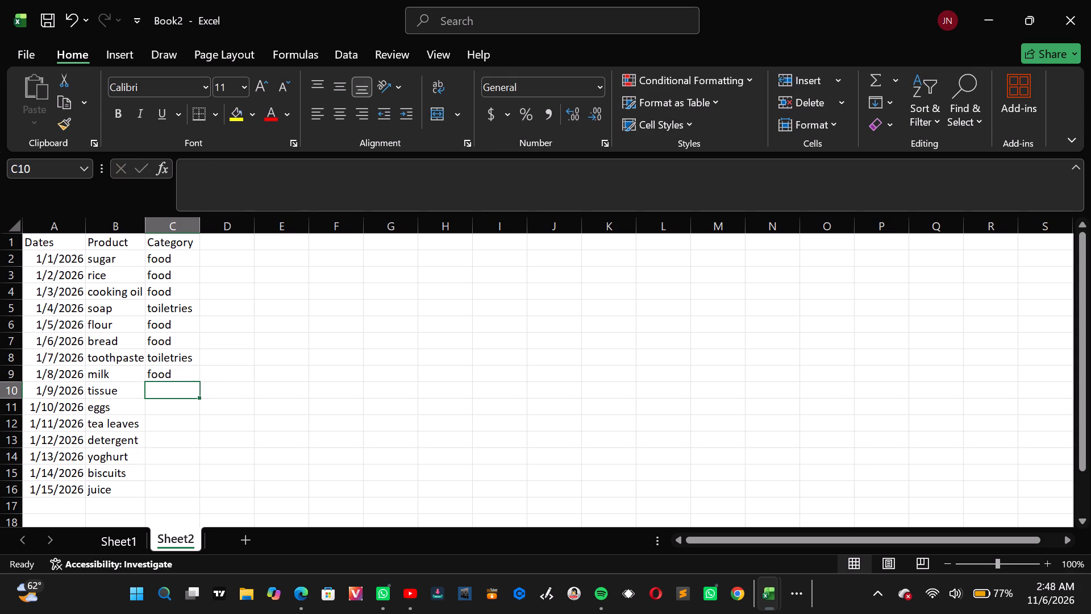
key("t")
key("Return")
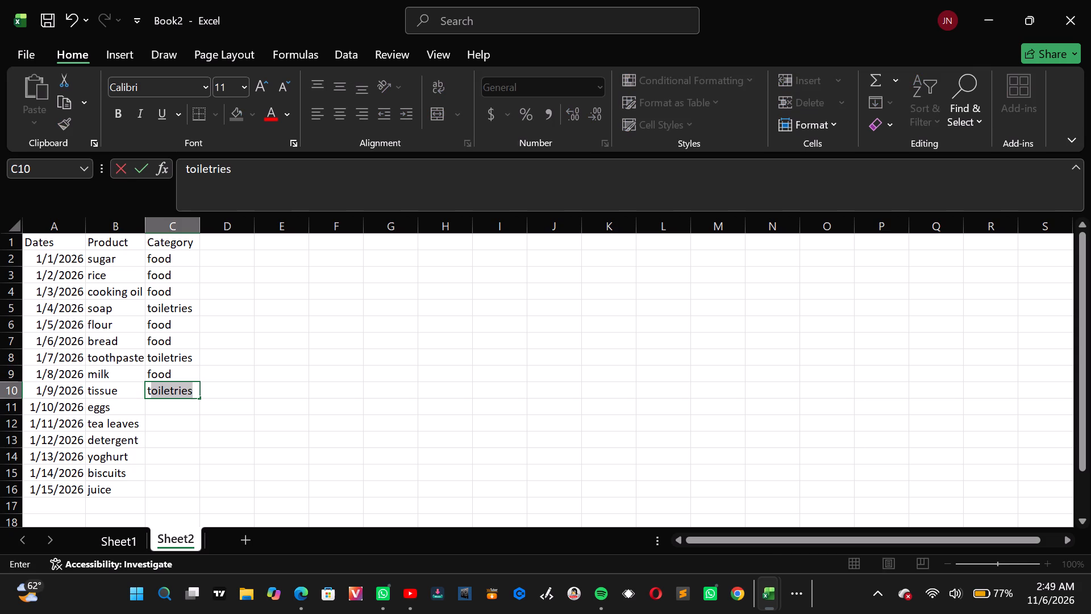
key("f")
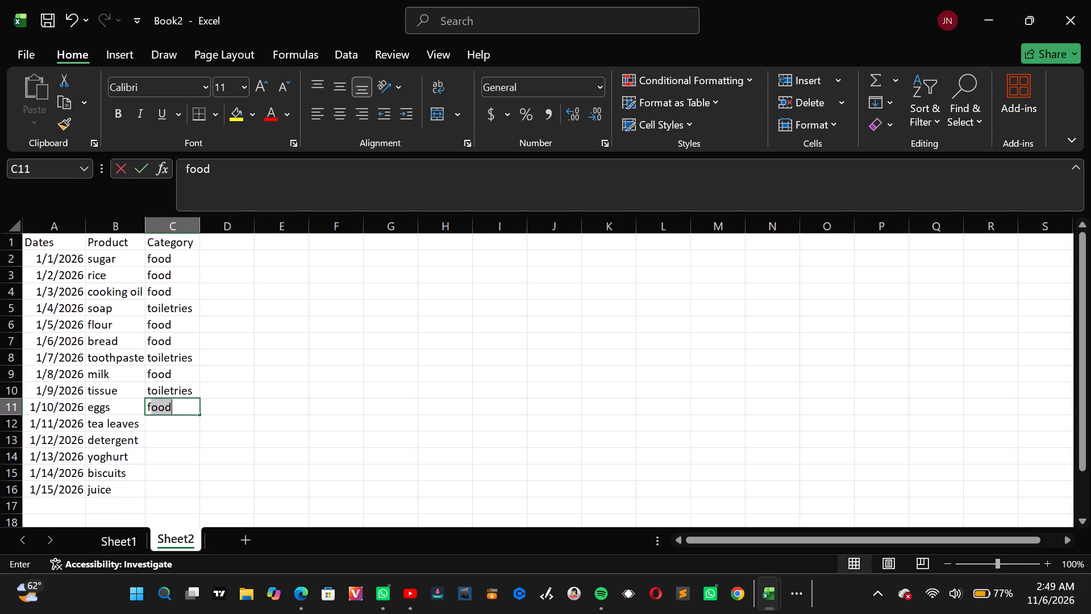
key("Return")
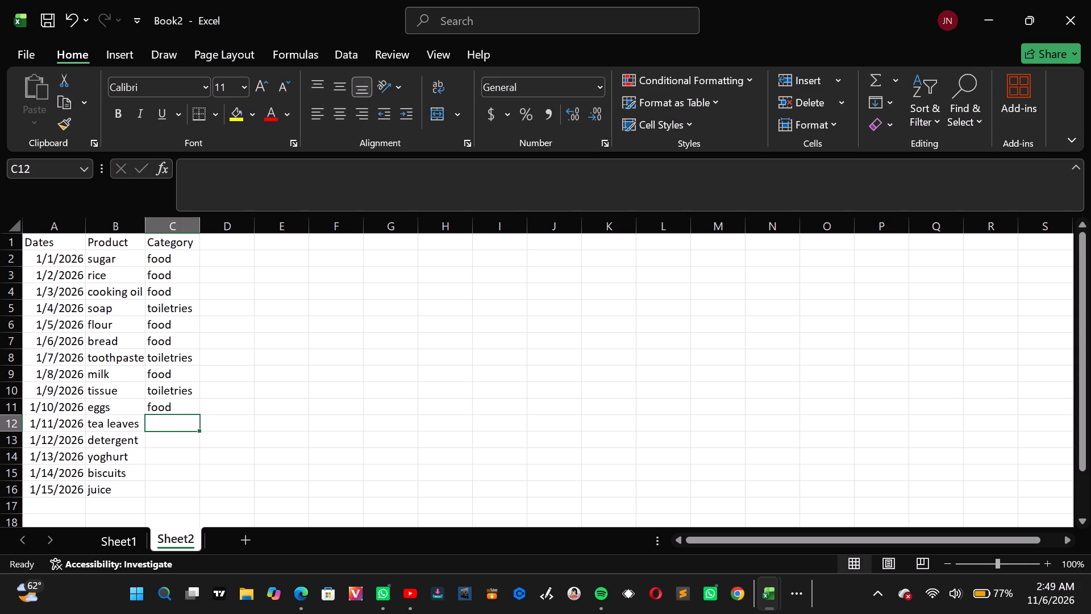
Complete the Category column in C12:C16 with food for tea leaves, toiletries for detergent, and food for yoghurt, biscuits and juice.
key("f")
key("Return")
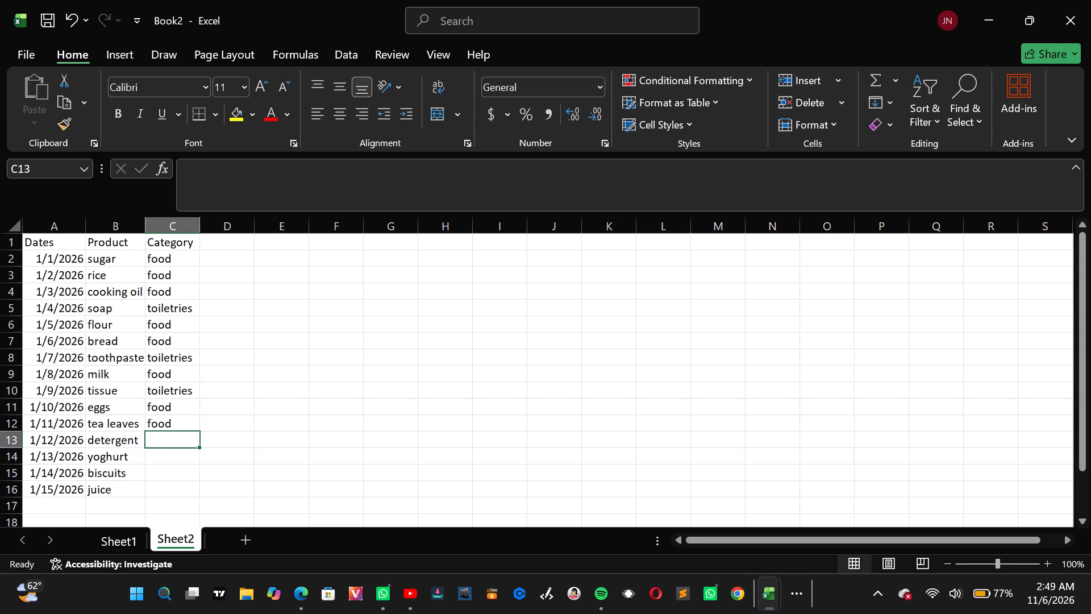
key("t")
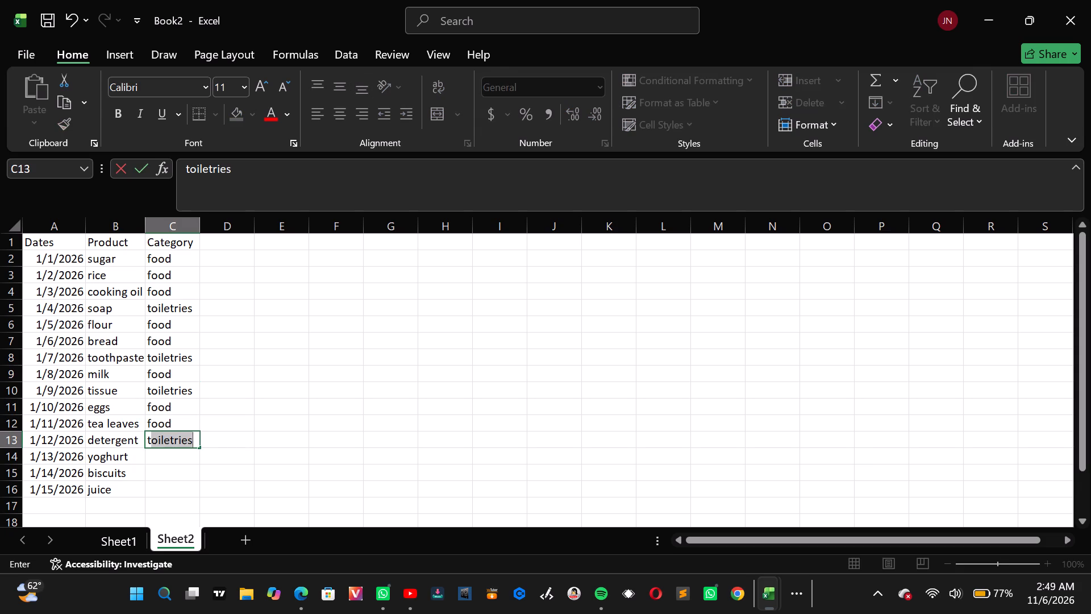
key("Return")
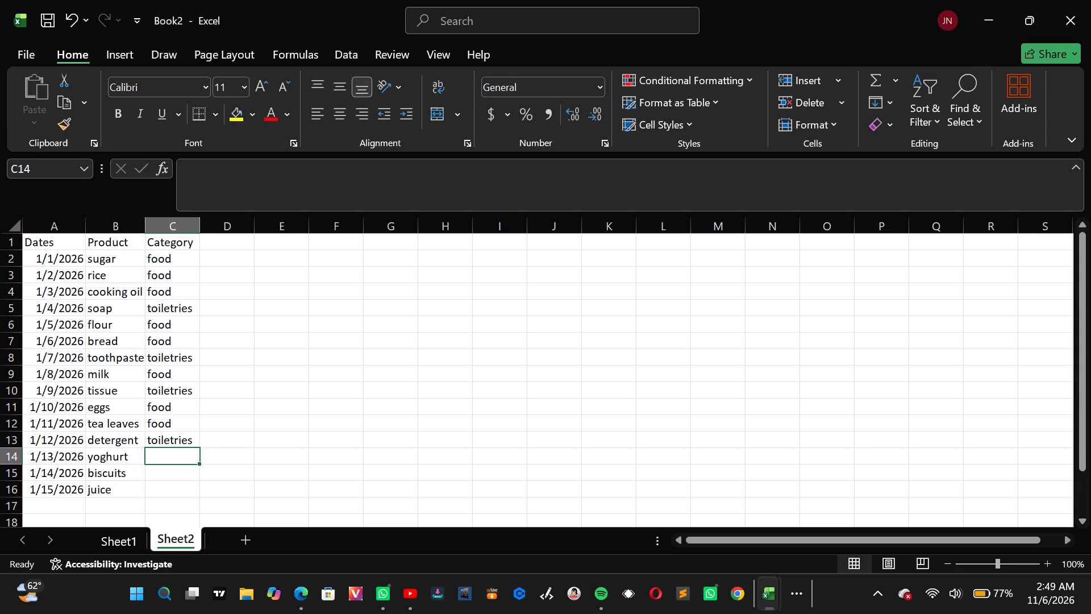
key("f")
key("Return")
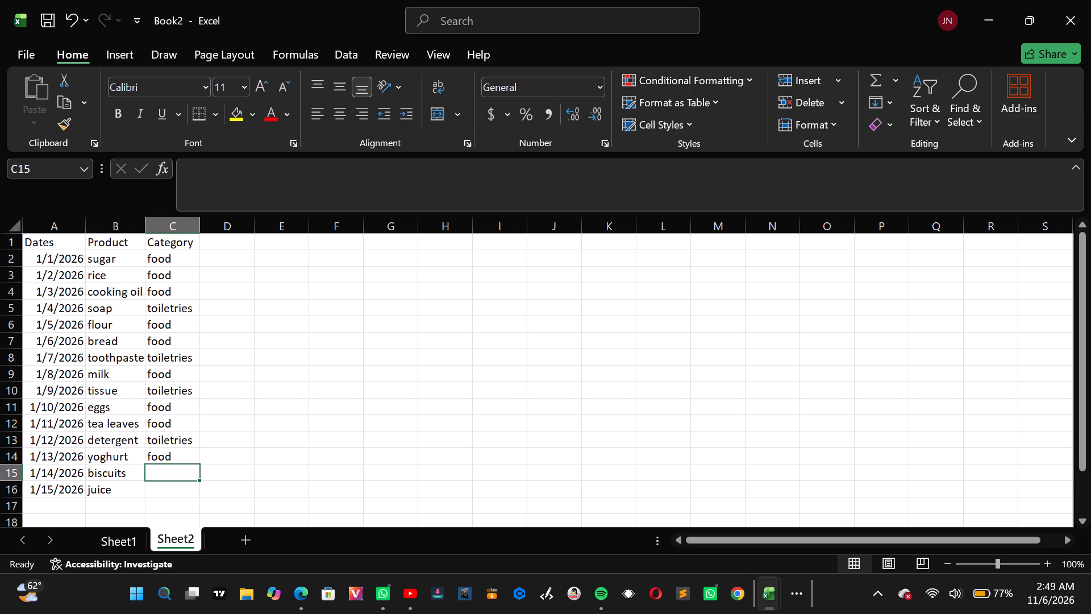
key("f")
key("Return")
key("f")
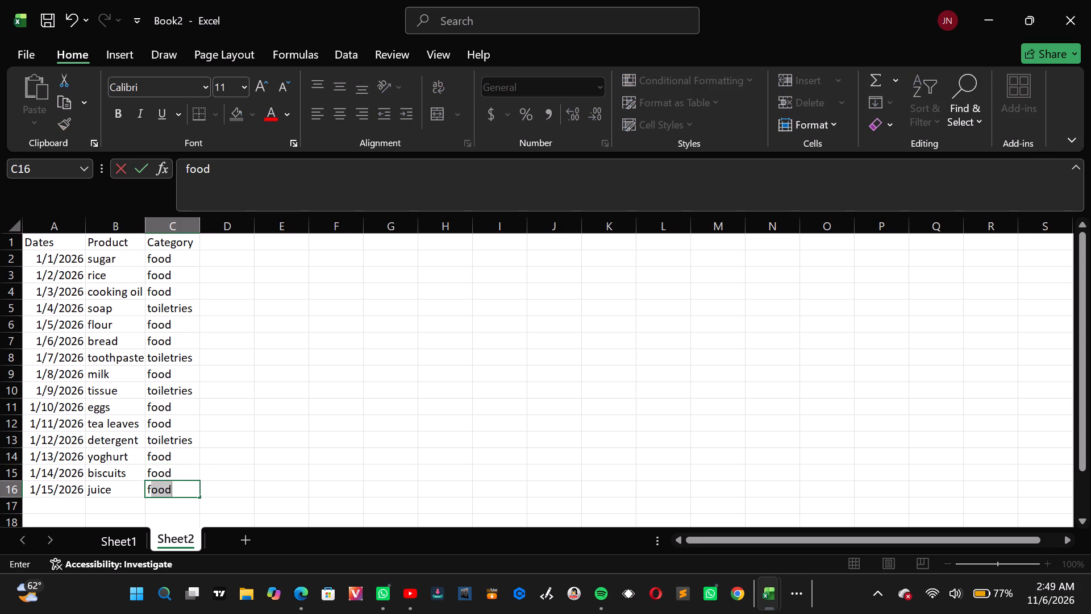
key("Return")
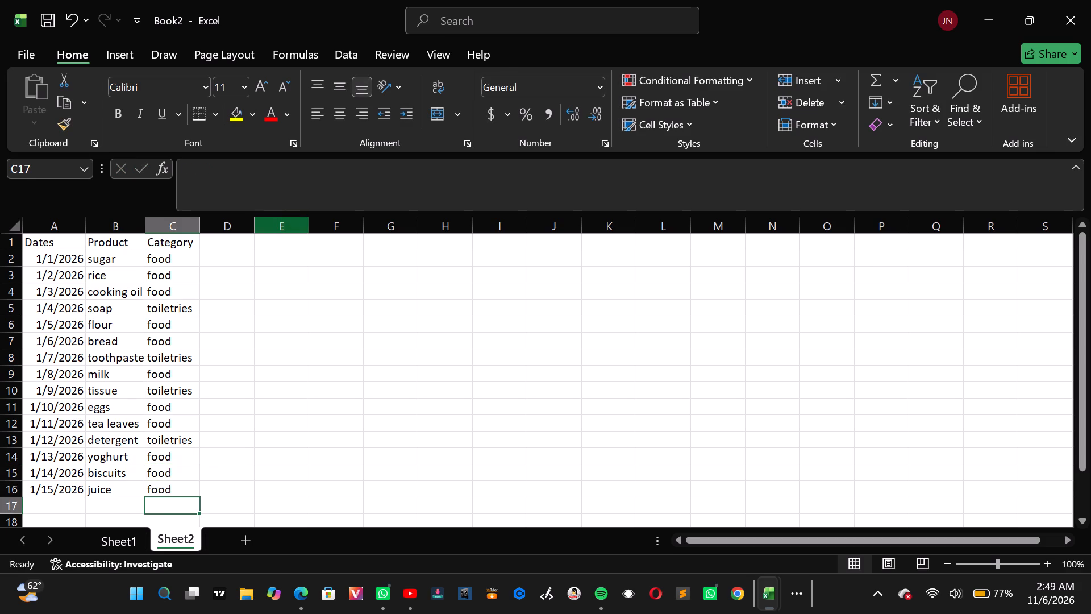
Add the column header Quantity in D1, beside the Category header.
left_click(235, 243)
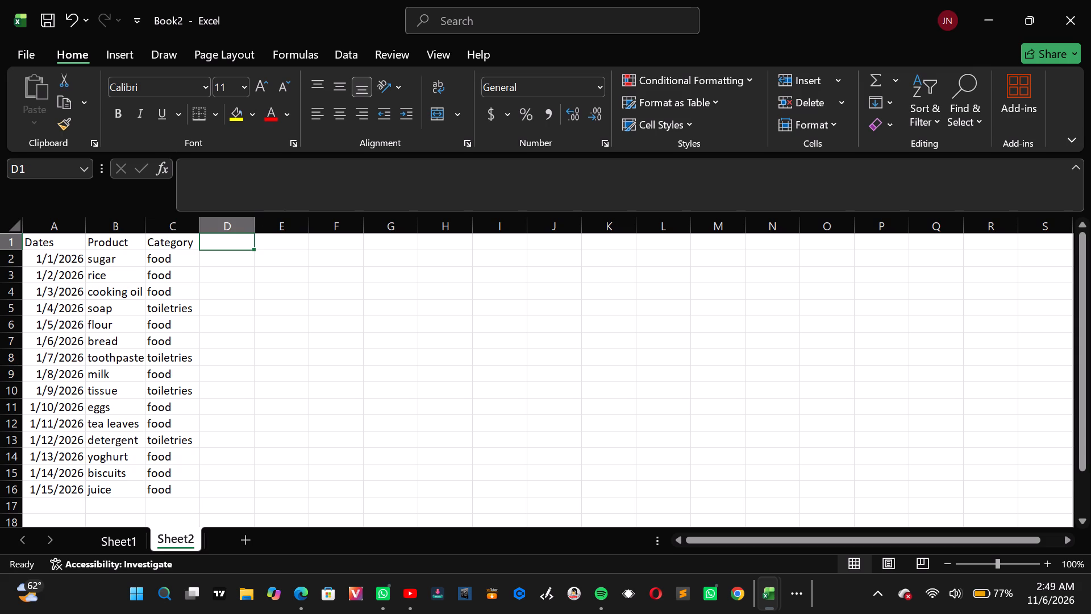
key("q")
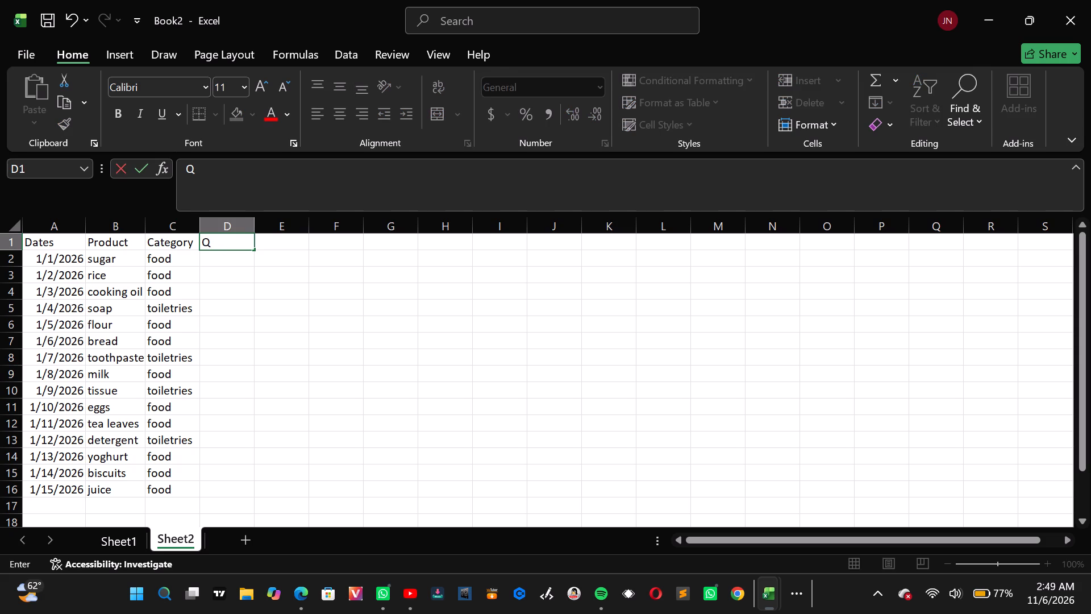
type("uantity")
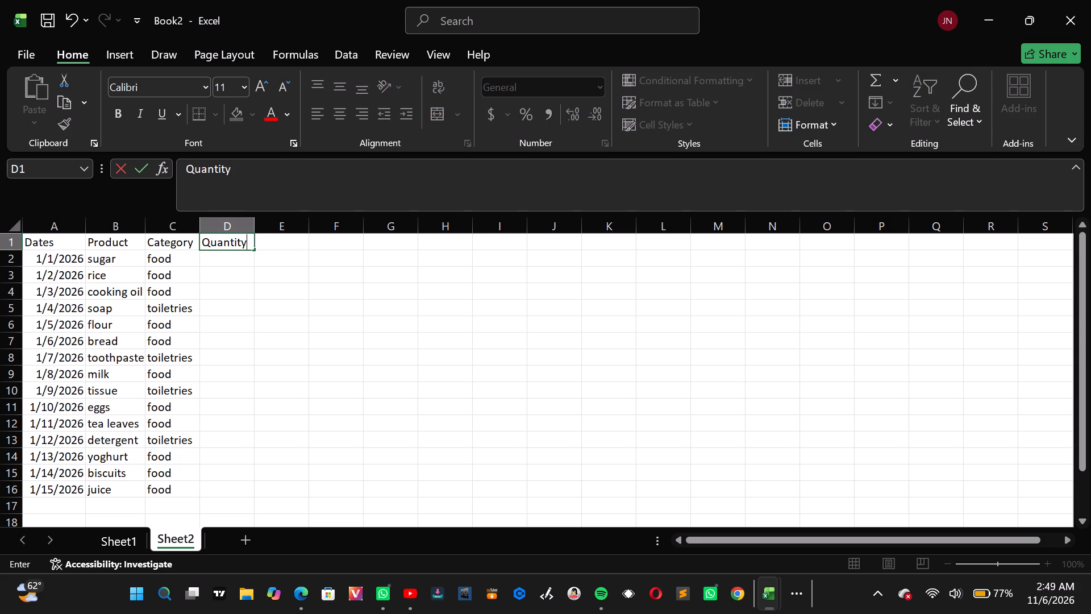
Enter the quantities 10, 15, 6, 20 and 12 in D2:D6 for sugar, rice, cooking oil, soap and flour.
left_click(233, 260)
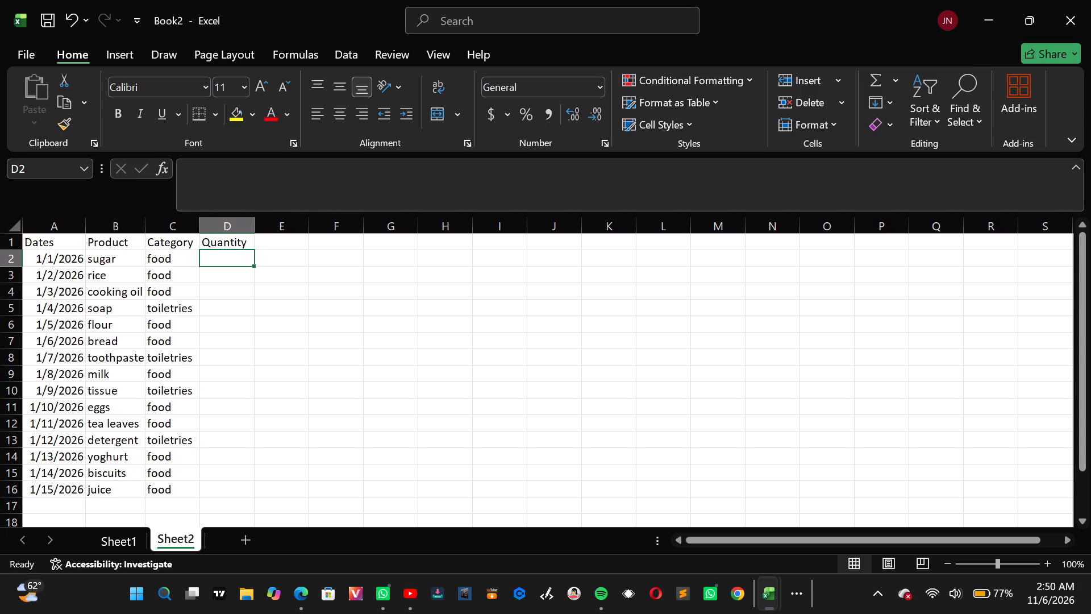
key("1")
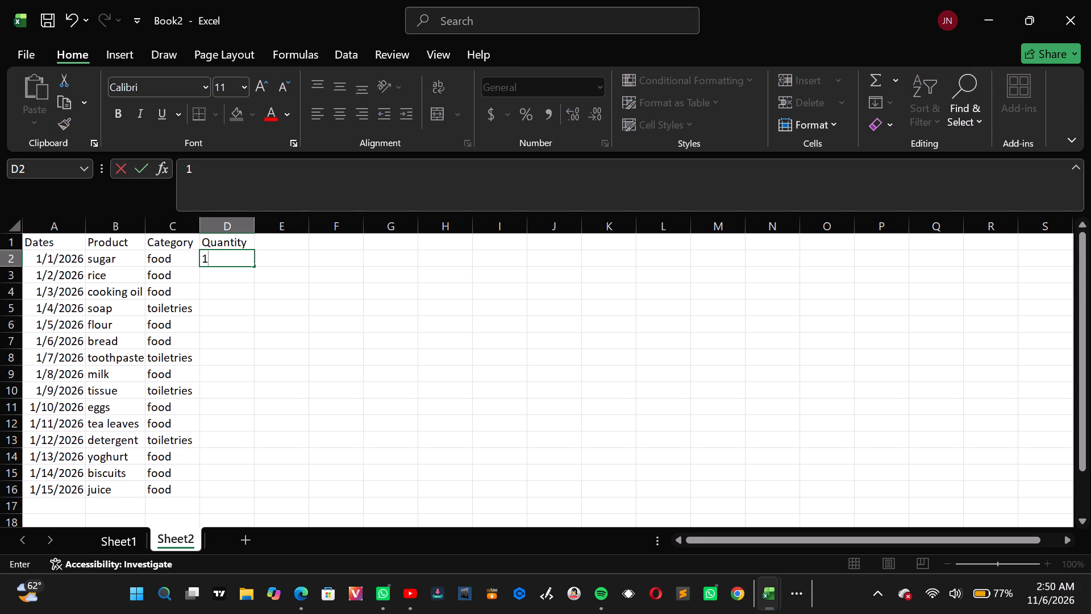
key("0")
key("Return")
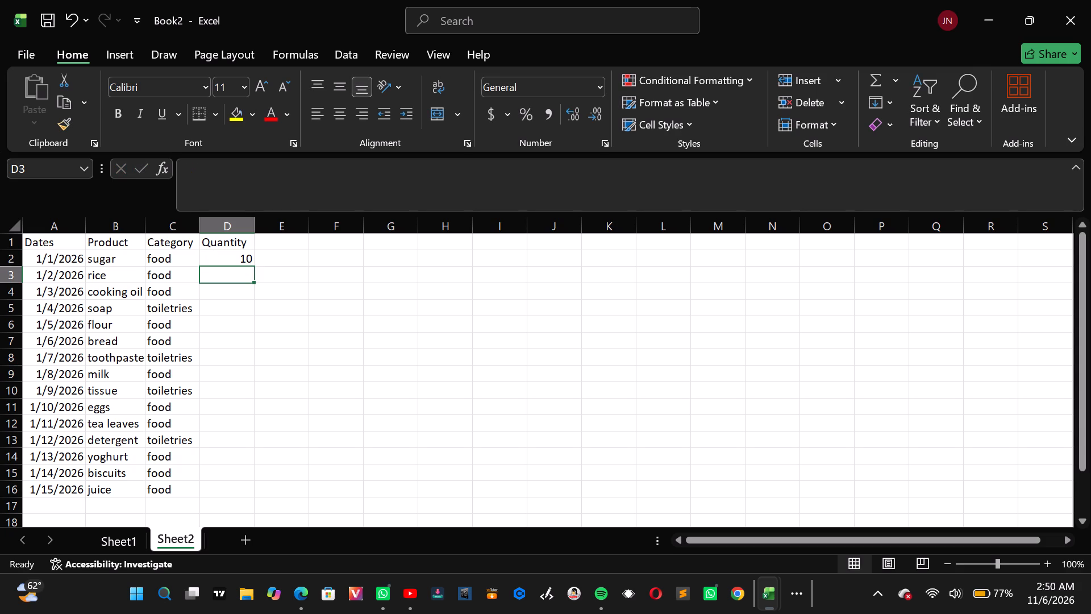
type("15")
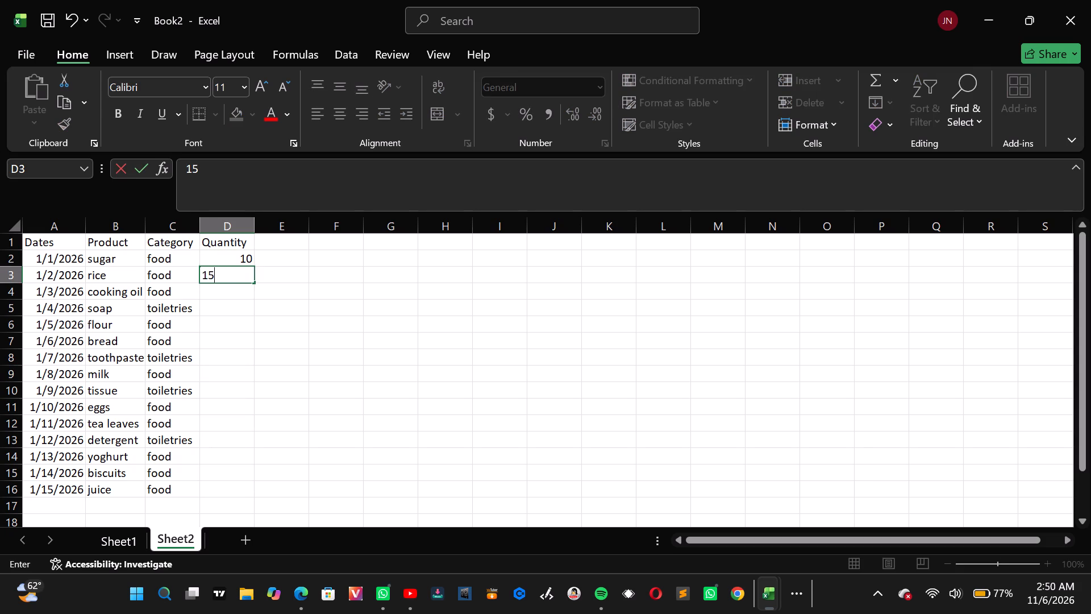
key("Return")
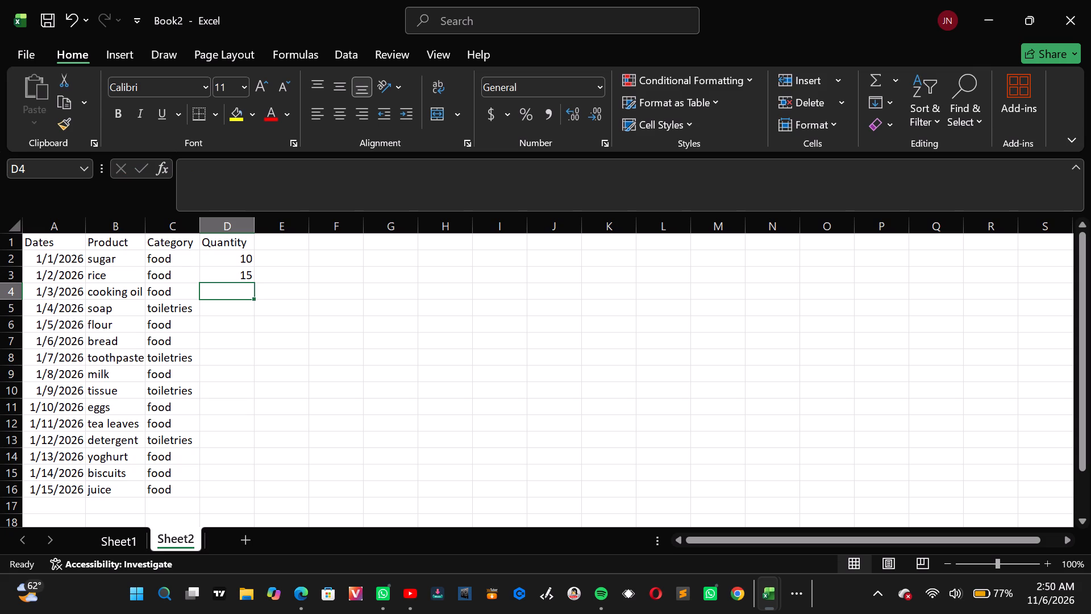
key("6")
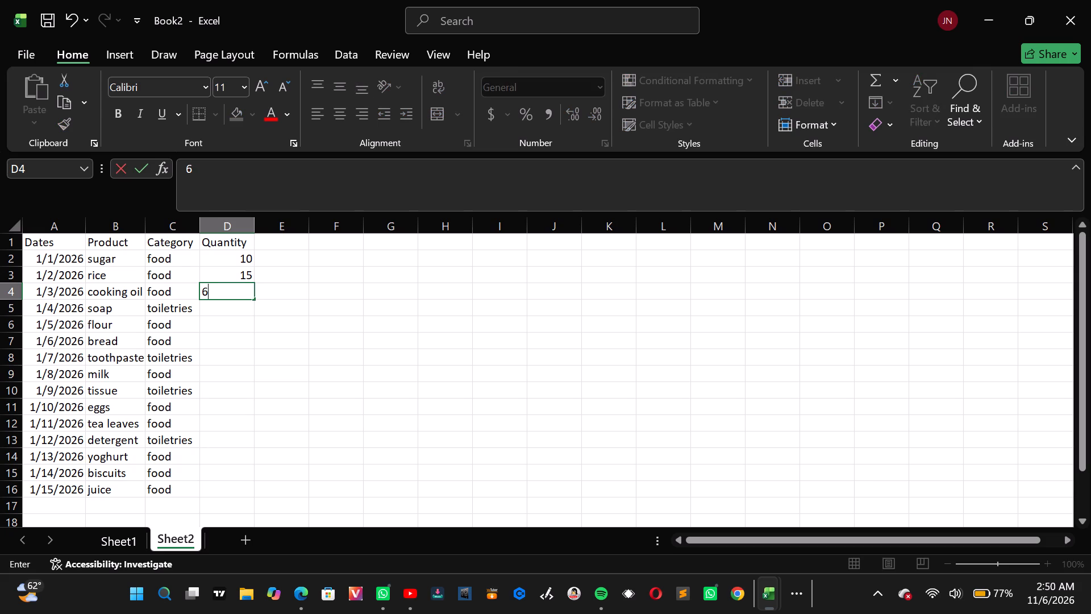
key("Return")
type("20")
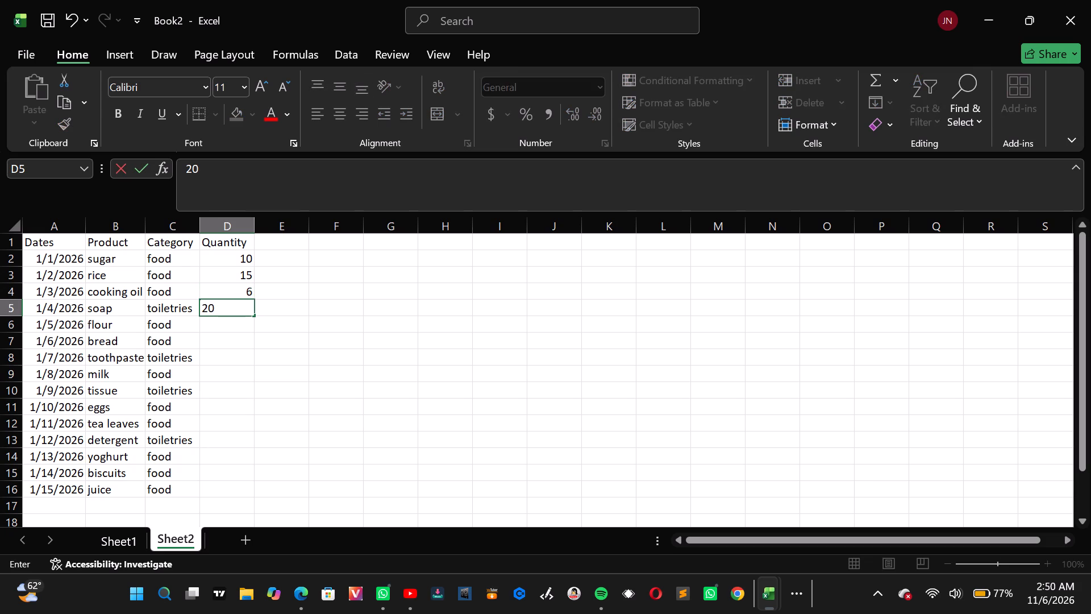
key("Return")
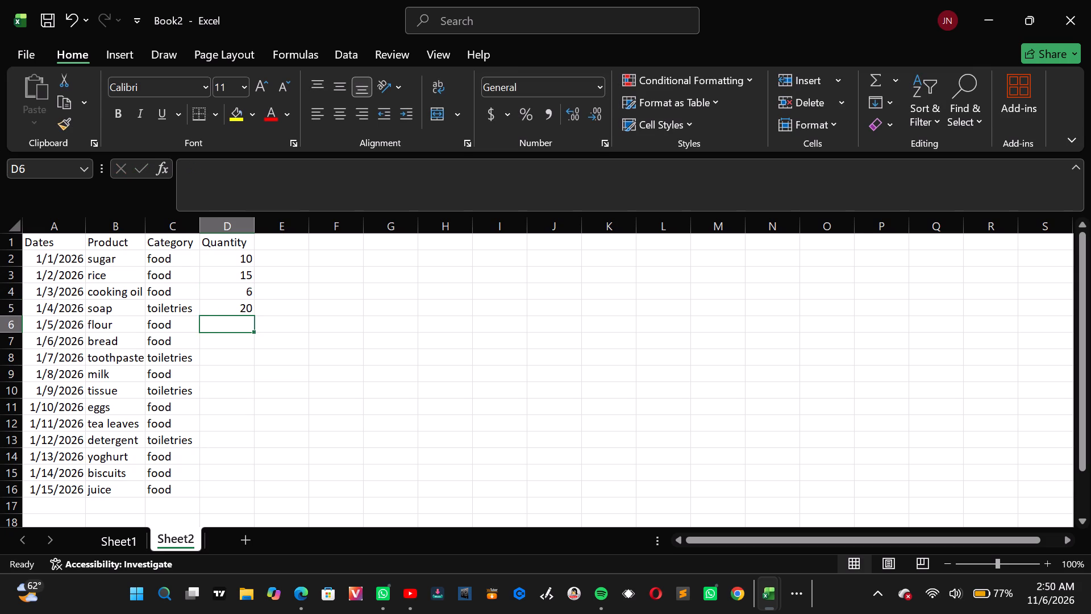
type("12")
key("Return")
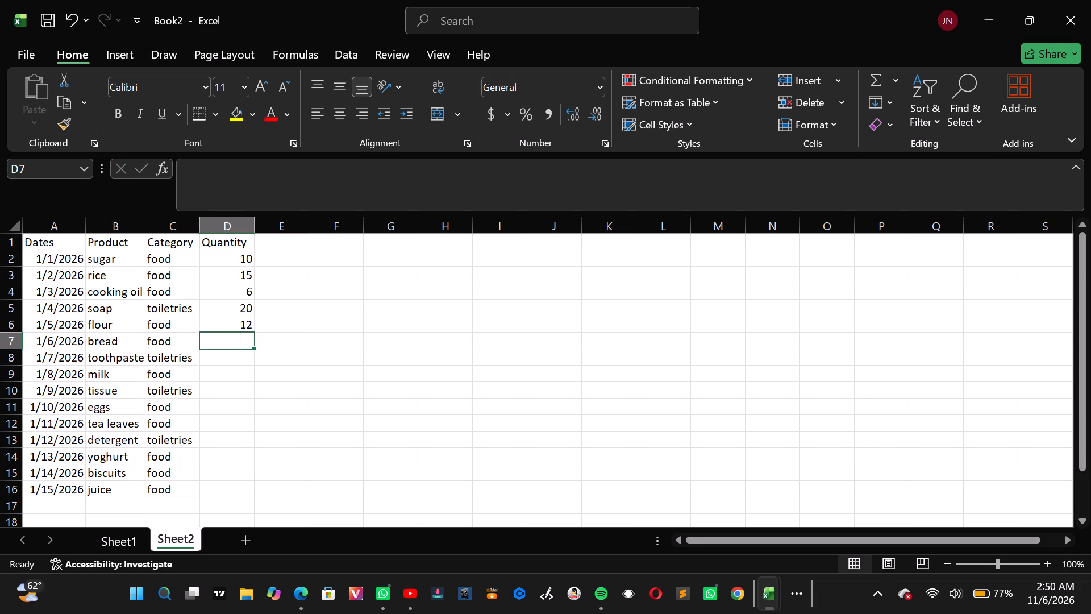
Enter the quantities 25, 10, 30, 18 and 15 in D7:D11 for bread, toothpaste, milk, tissue and eggs.
type("255")
key("BackSpace")
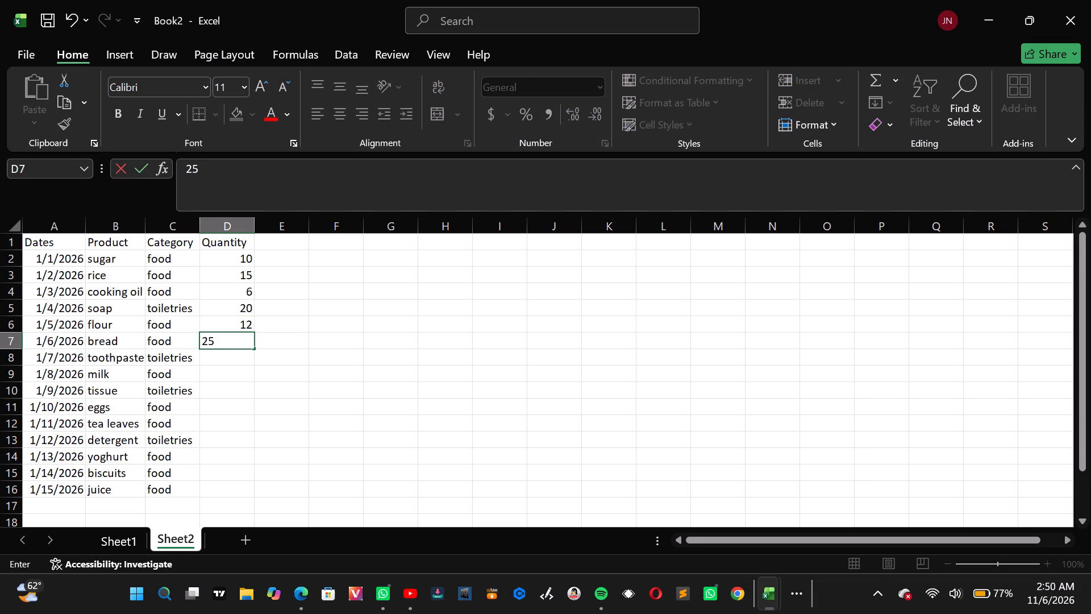
key("Return")
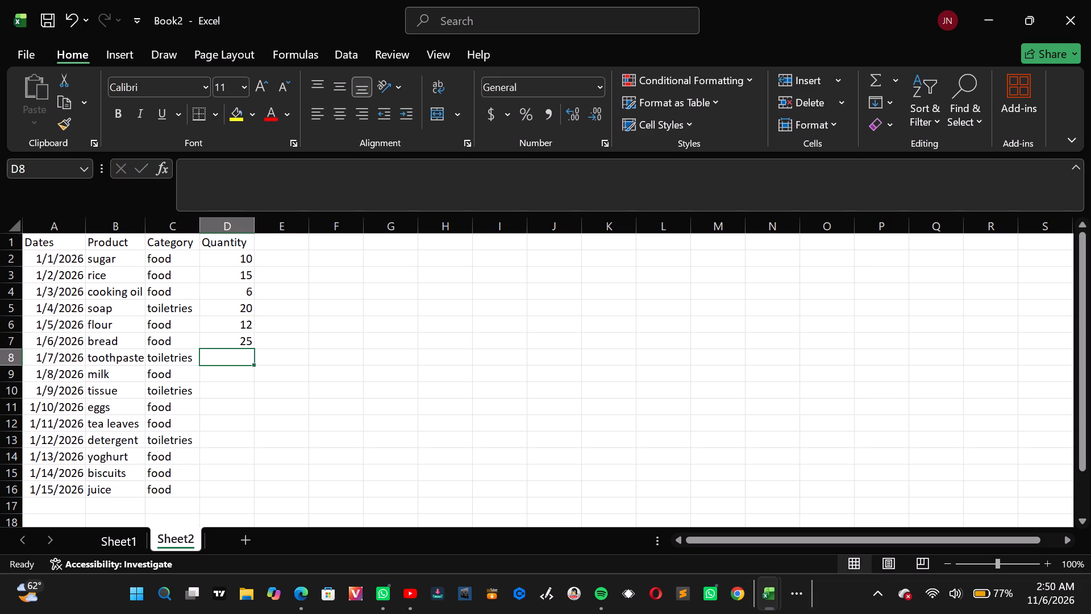
type("10")
key("Return")
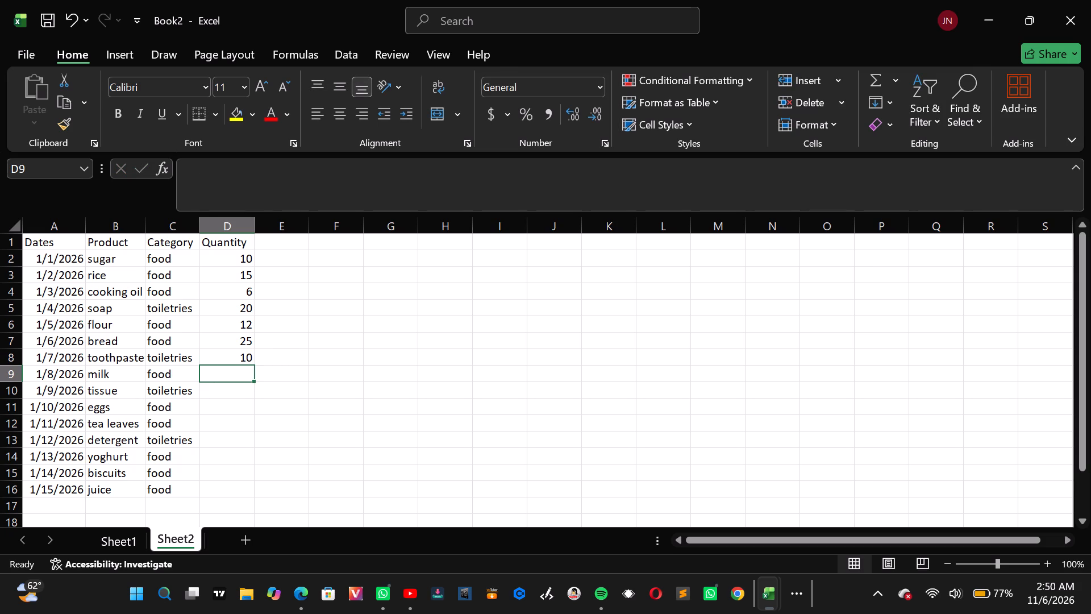
key("3")
key("0")
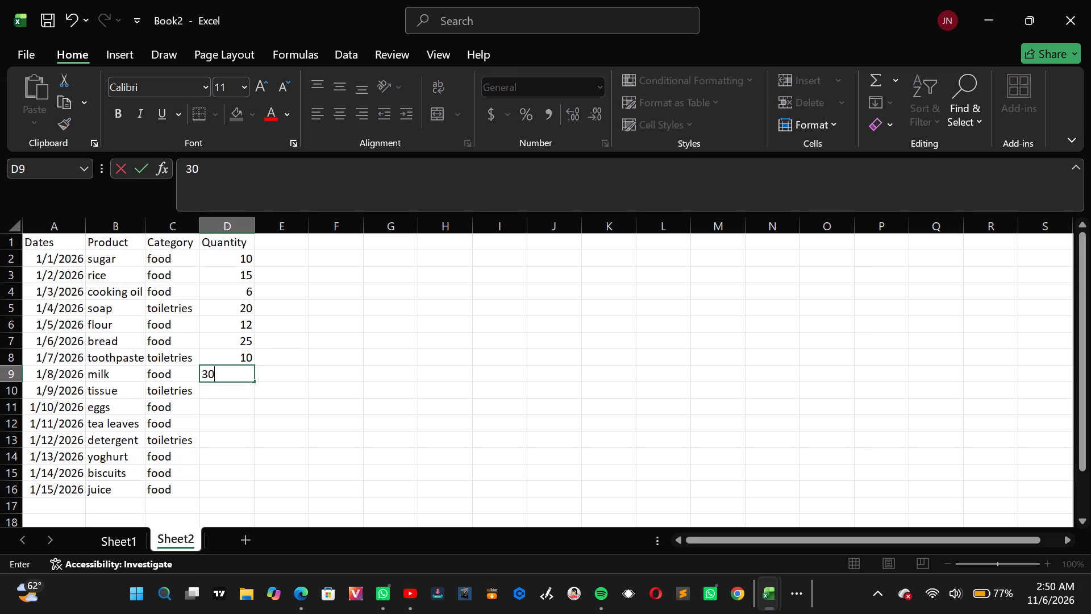
key("Return")
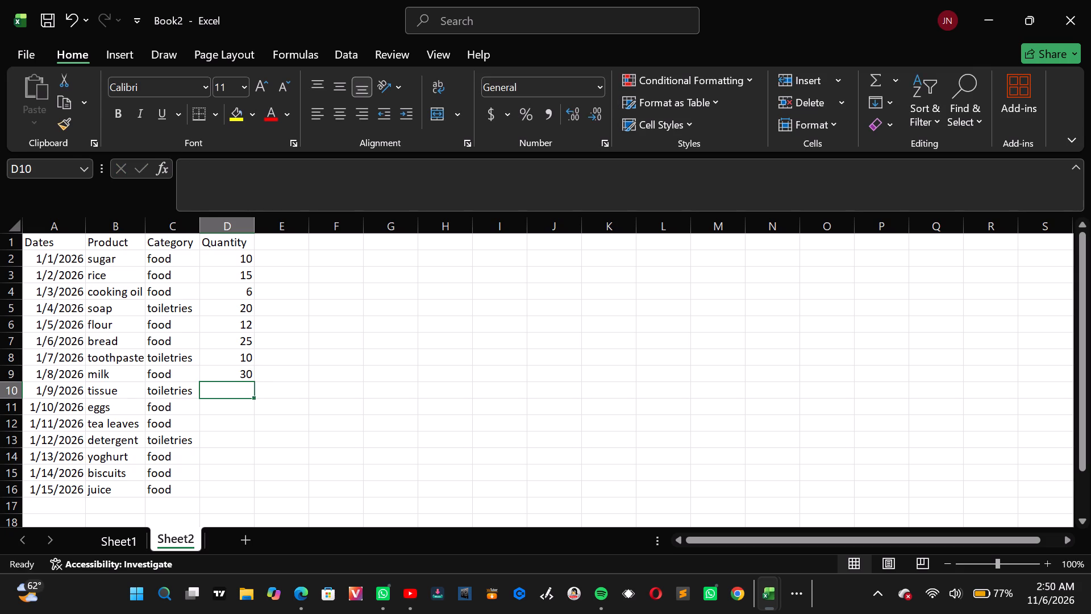
type("18")
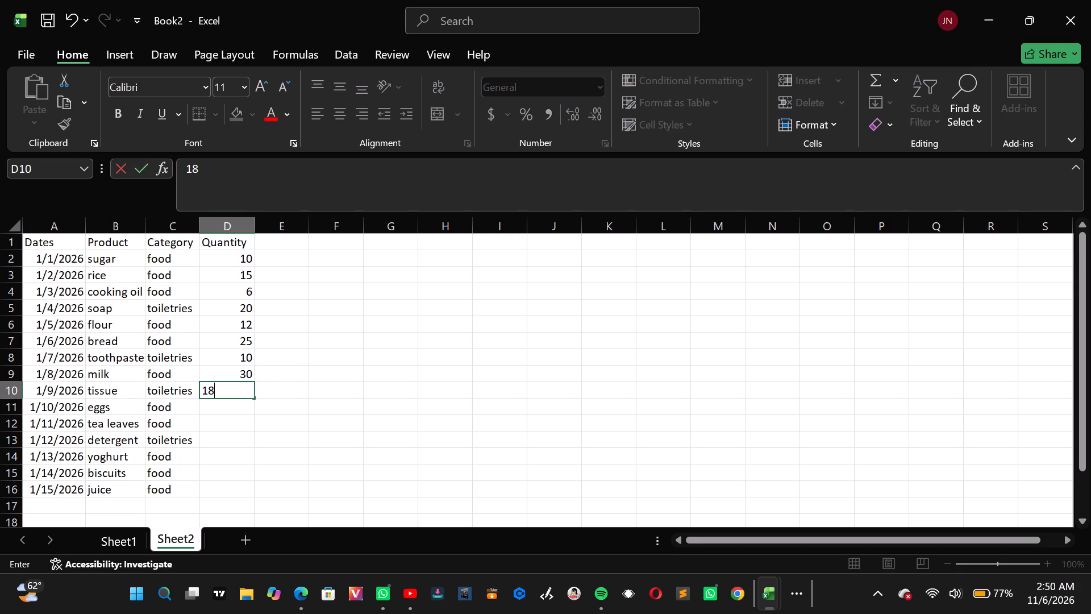
key("Return")
type("15")
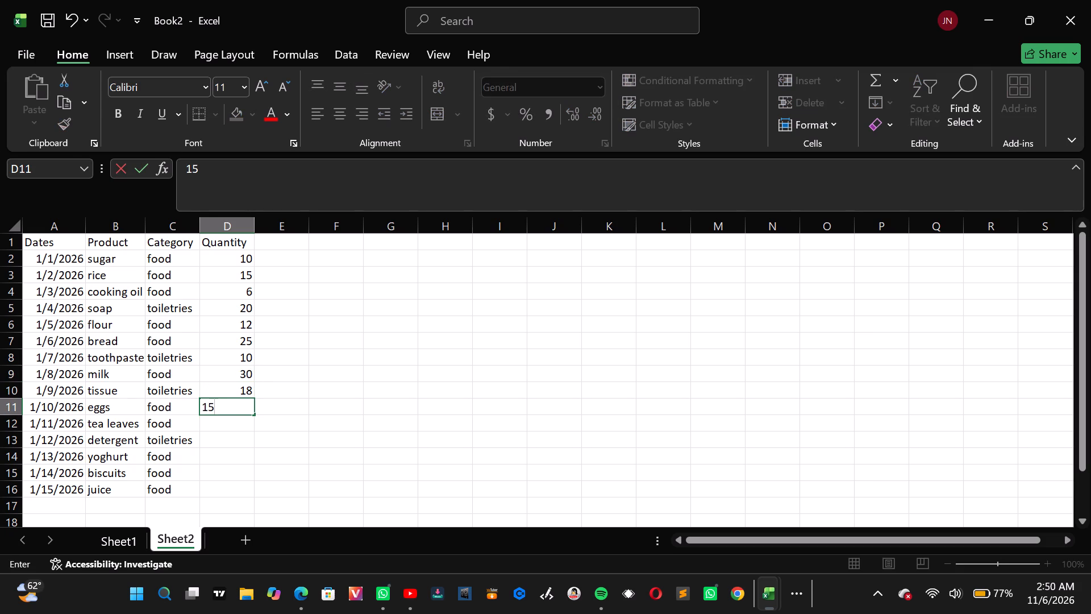
key("Return")
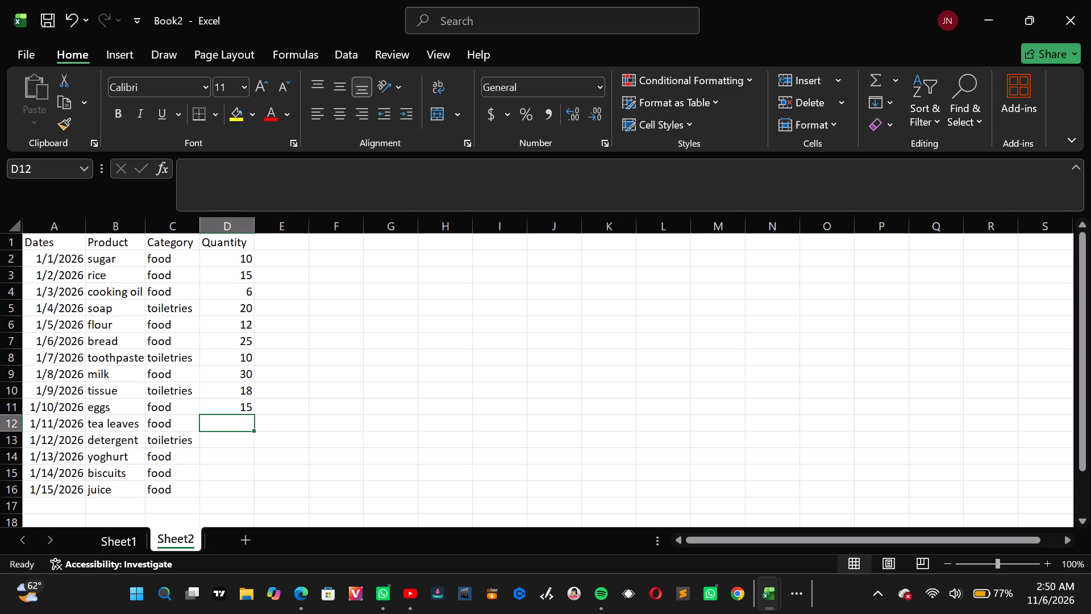
Enter the quantities 9, 7, 20, 22 and 16 in D12:D16 for tea leaves, detergent, yoghurt, biscuits and juice.
key("9")
key("Return")
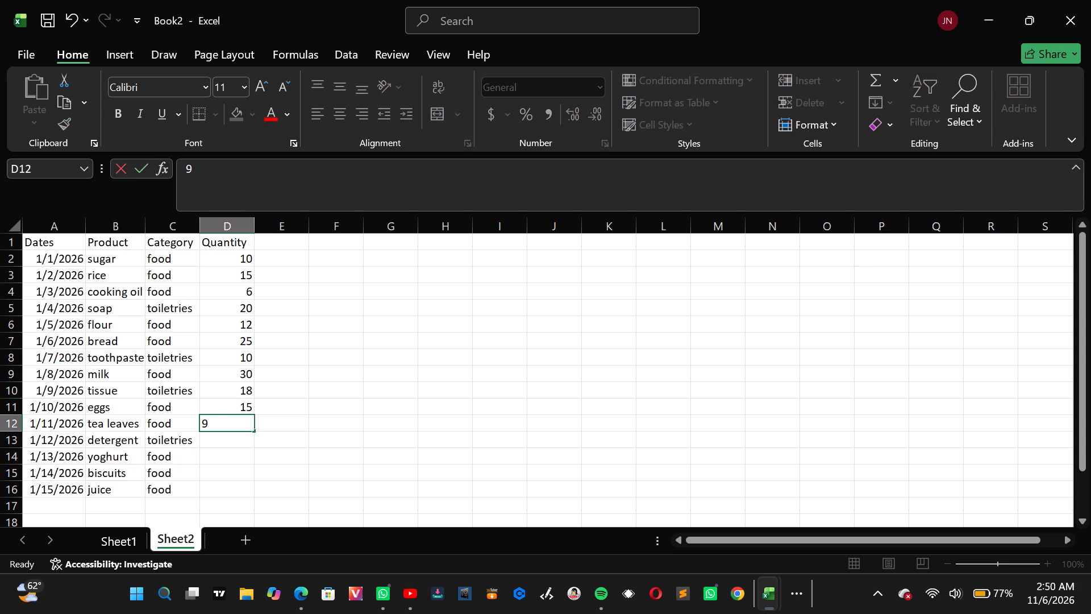
key("7")
key("Return")
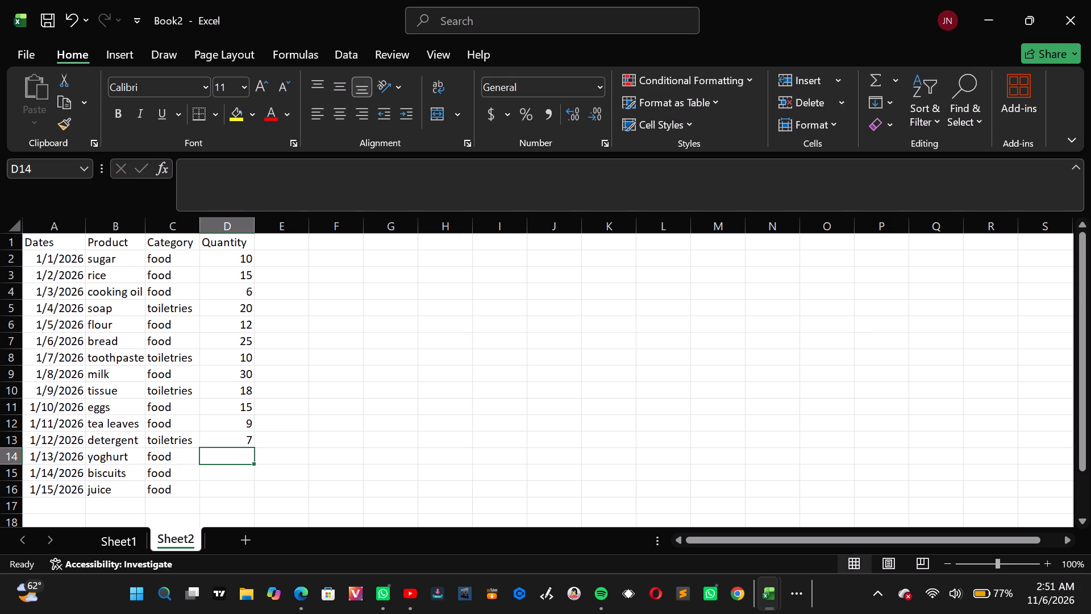
type("20")
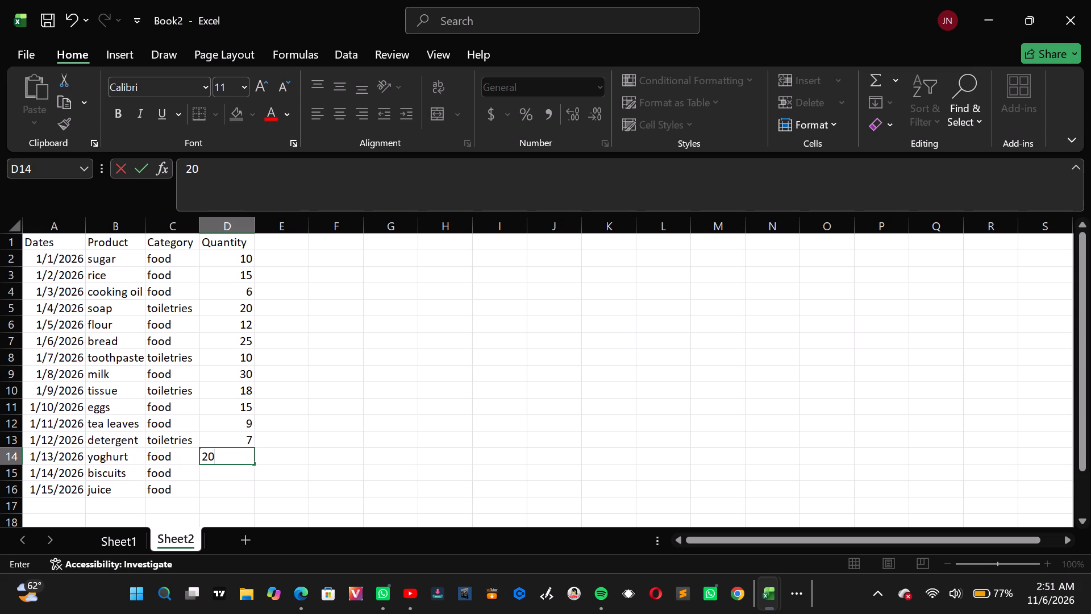
key("Return")
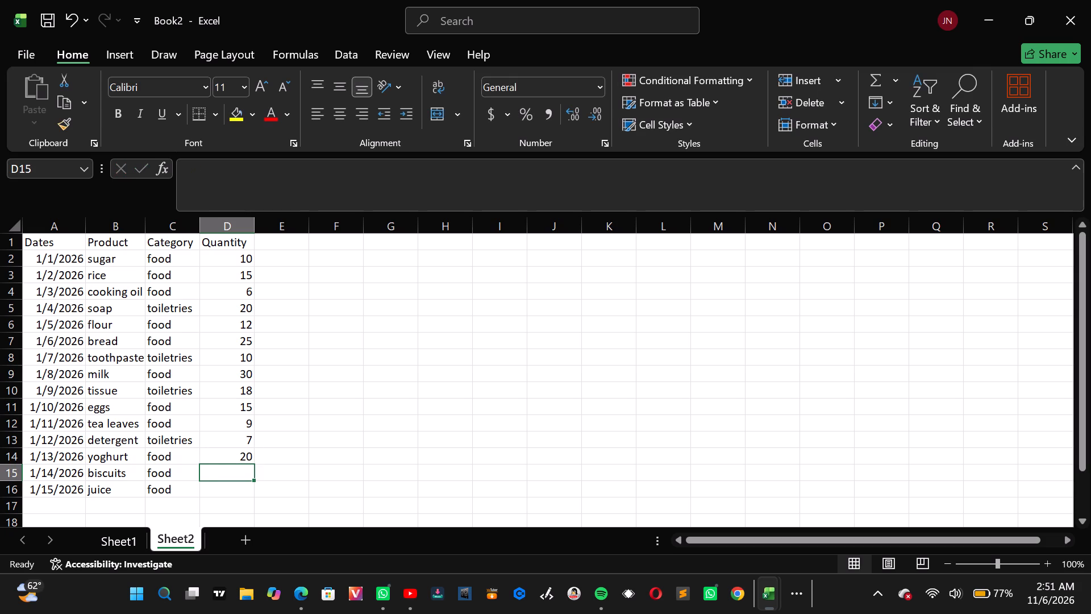
type("22")
key("Return")
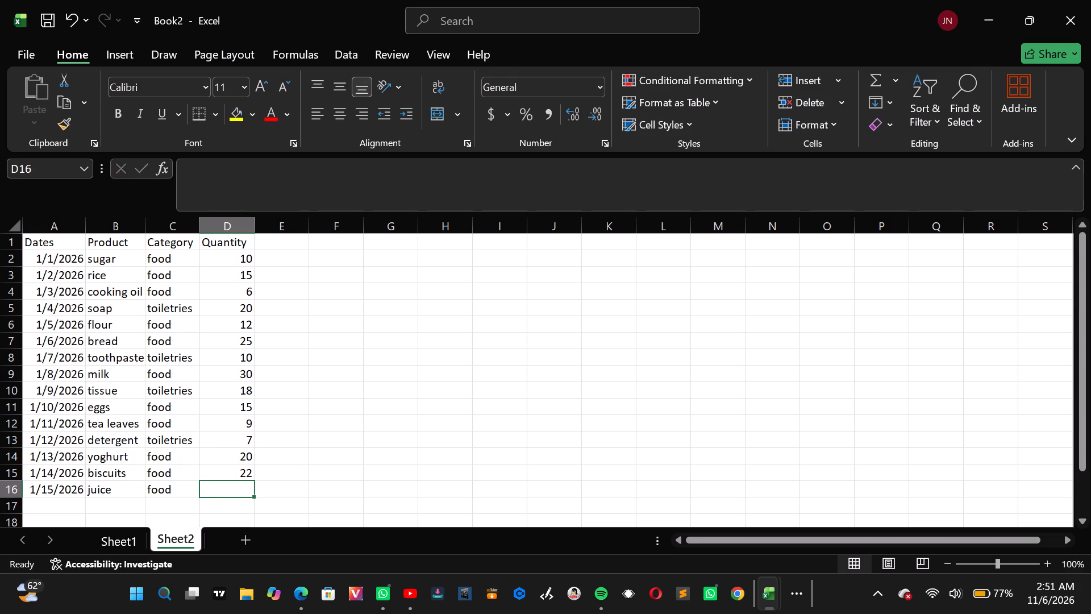
key("1")
key("6")
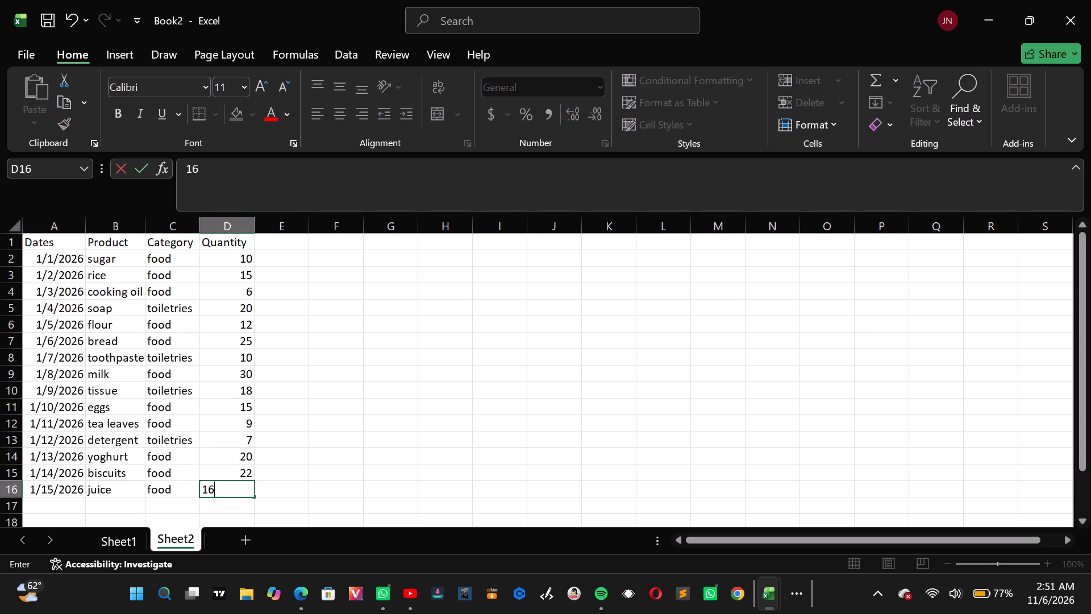
key("Return")
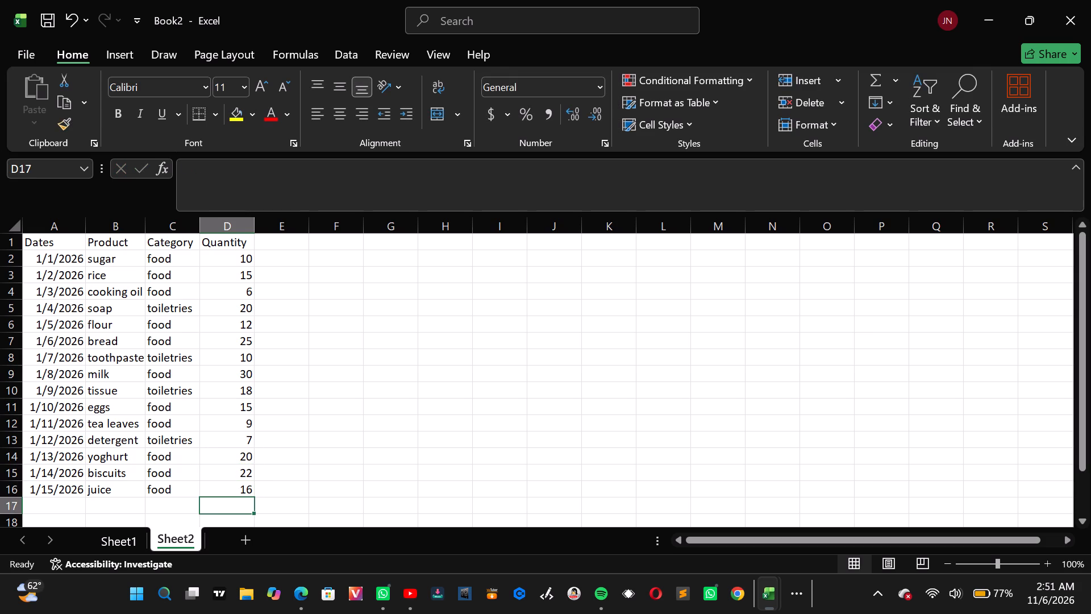
Enter the column header Unit Price{KSH} in E1, beside the Quantity header.
left_click(285, 242)
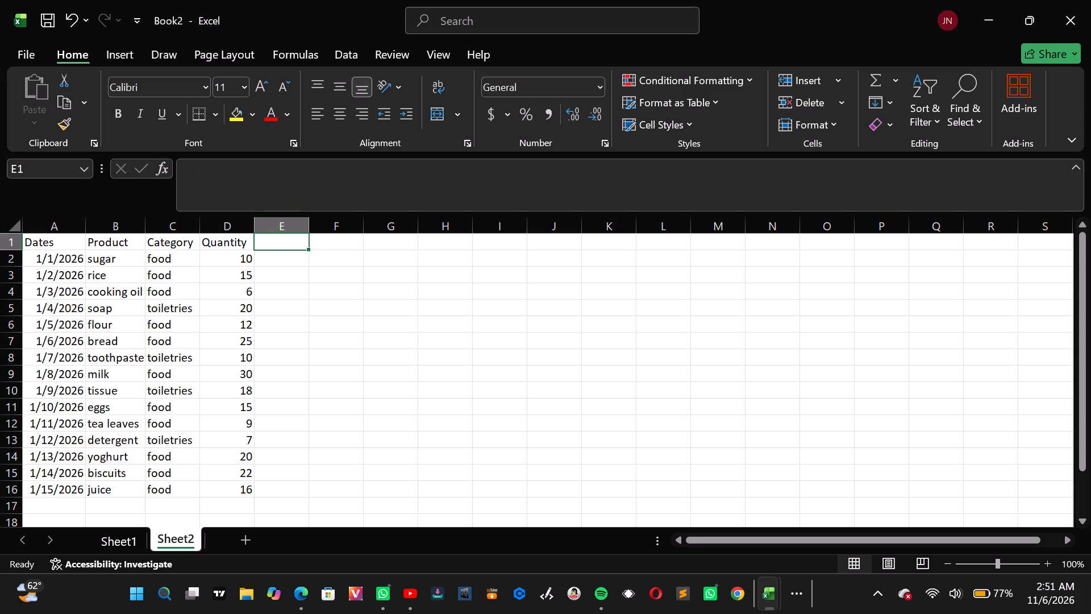
key("u")
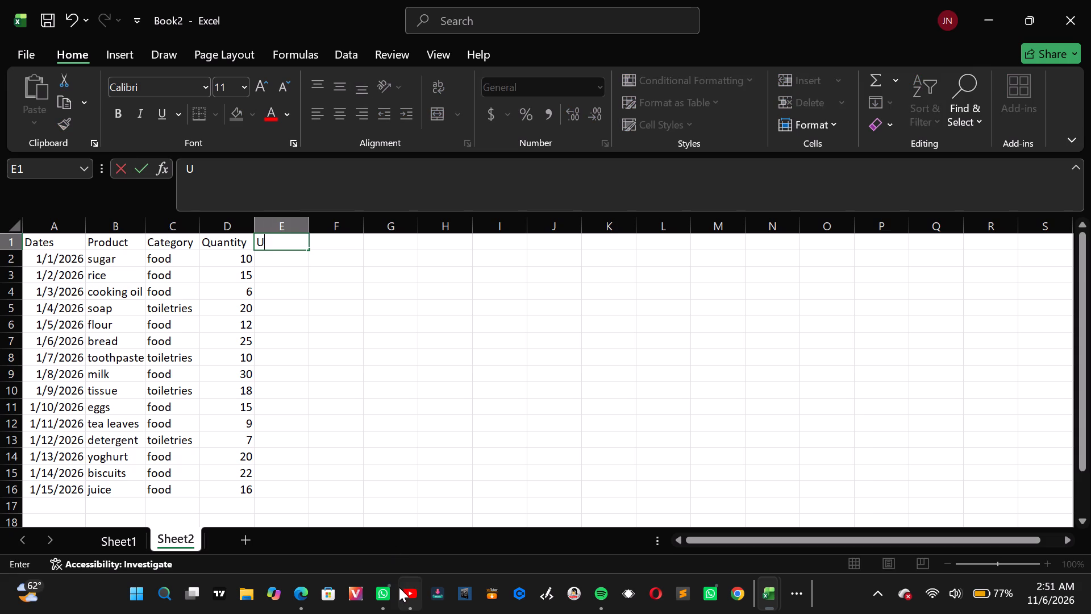
left_click(414, 536)
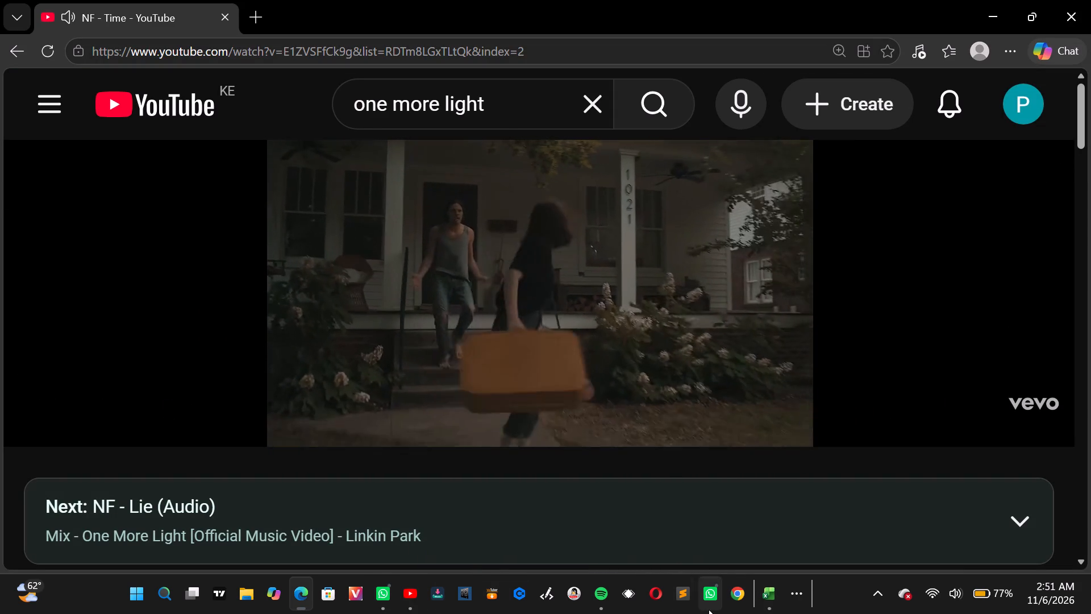
left_click(762, 607)
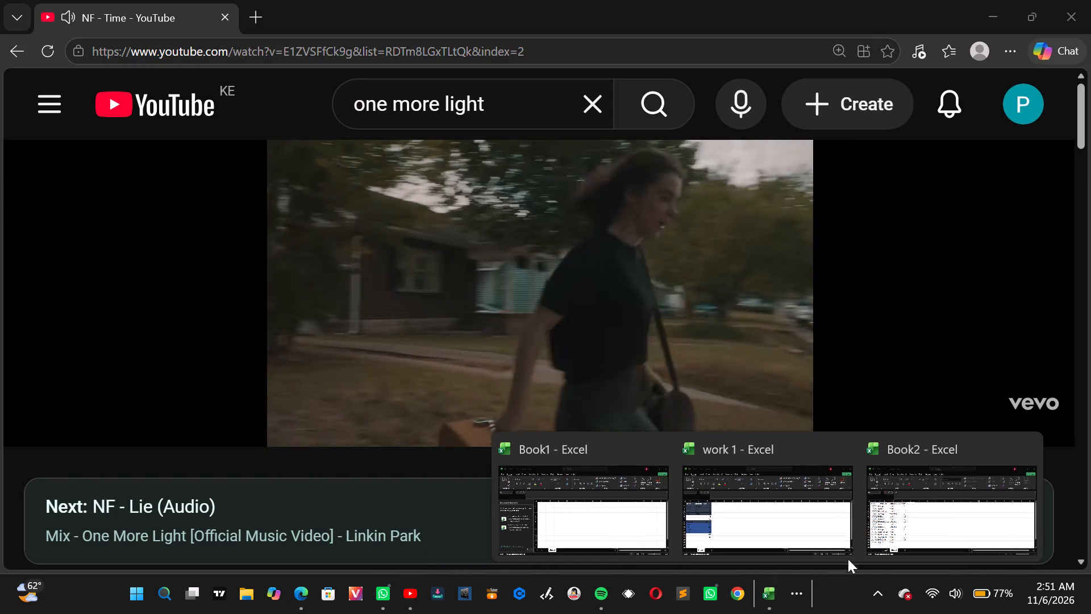
left_click(878, 532)
type("nit")
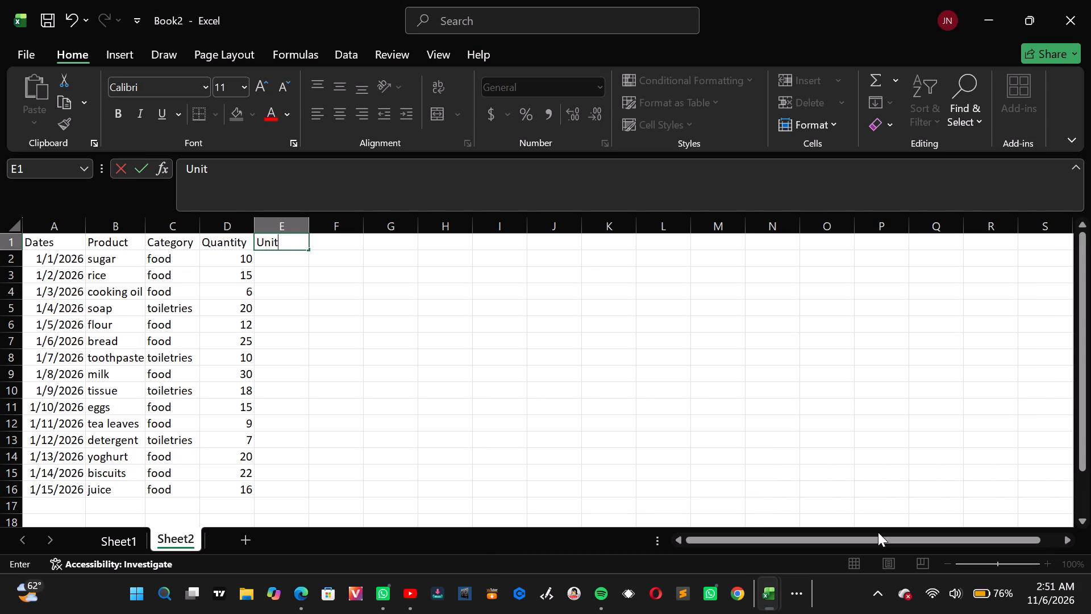
key("space")
key("p")
key("r")
type("ice")
key("shift+braceleft")
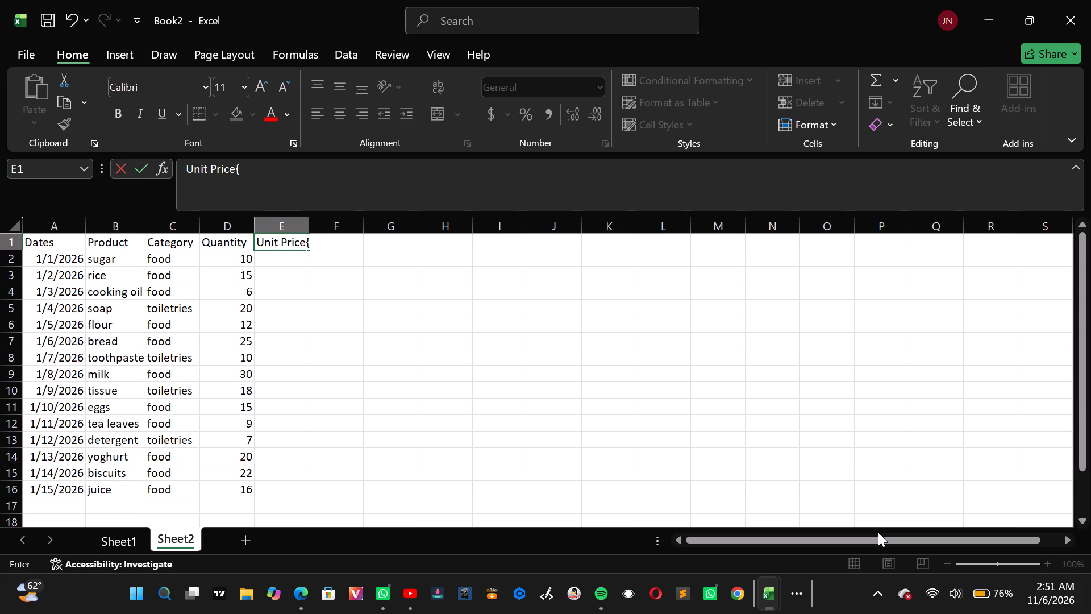
type("KSH")
key("shift+braceright")
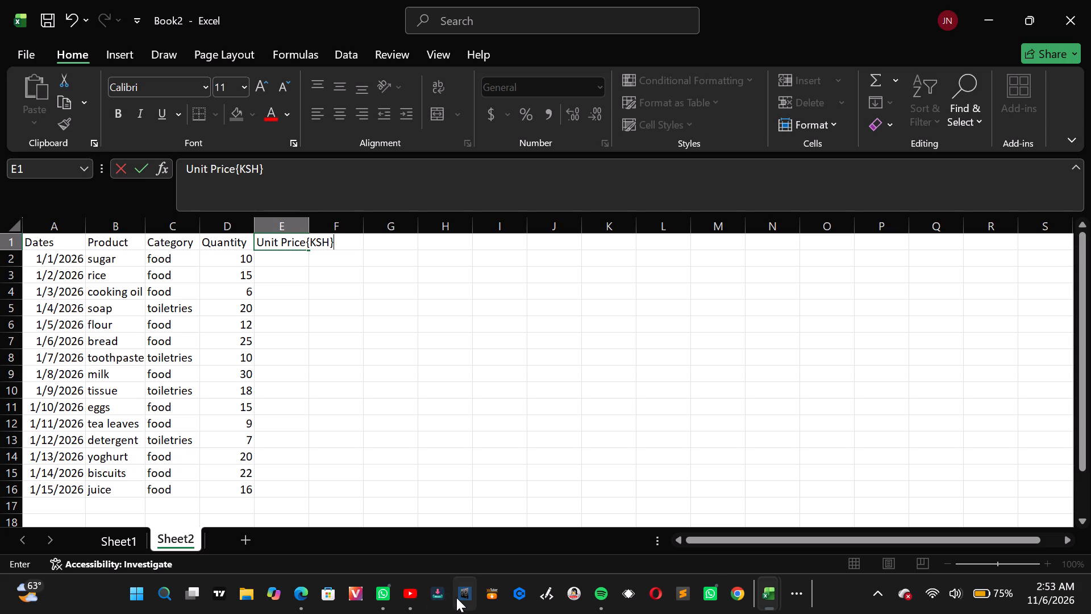
Switch to YouTube in the browser and search for love and affection lyrics rihanna.
left_click(415, 598)
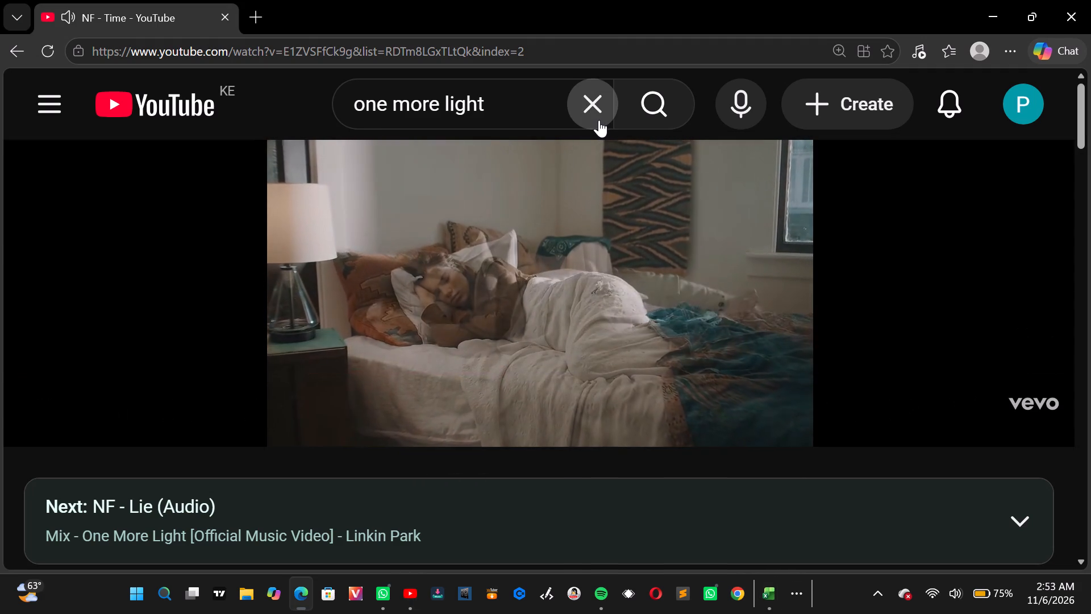
left_click(599, 120)
type("love")
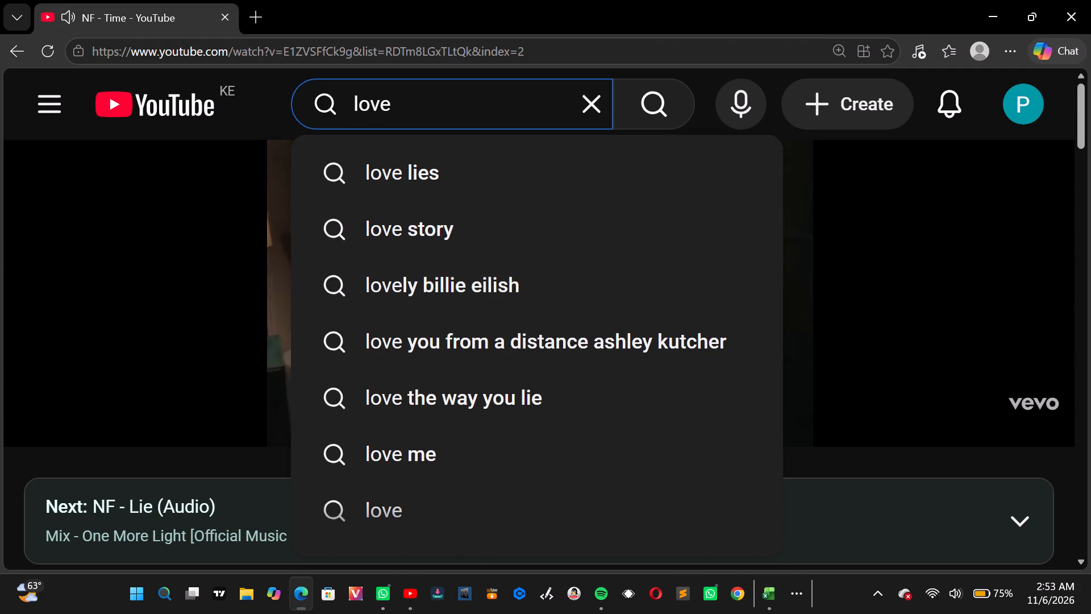
key("space")
key("a")
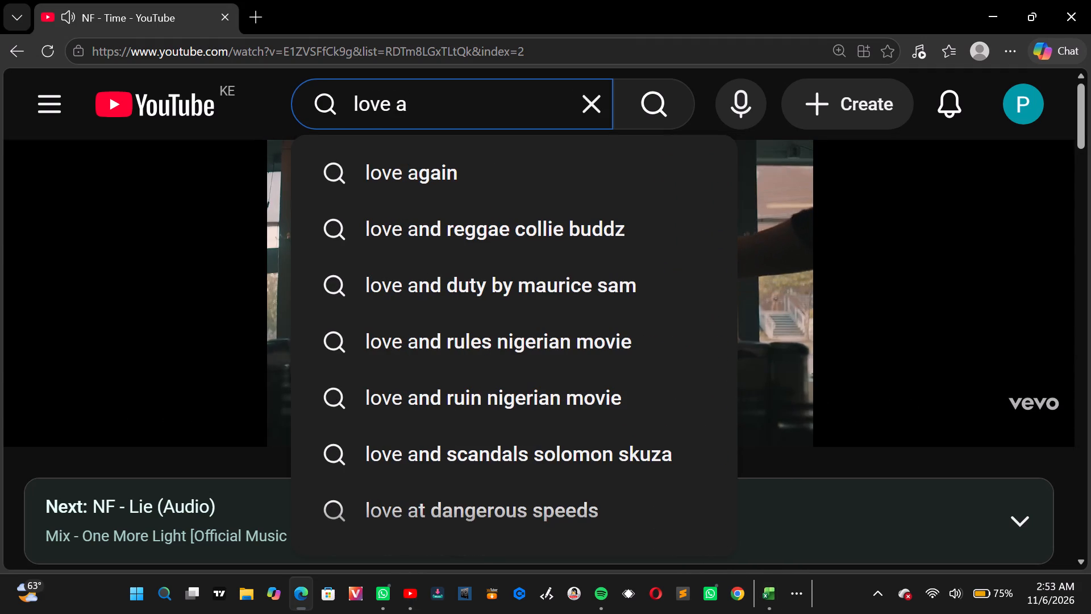
type("nd")
key("space")
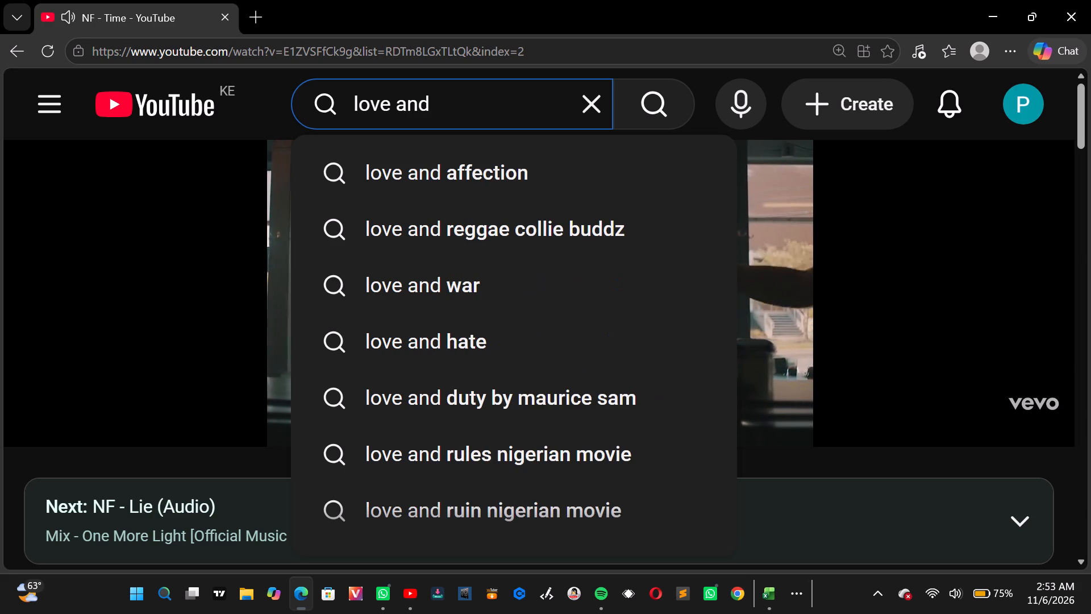
type("aff")
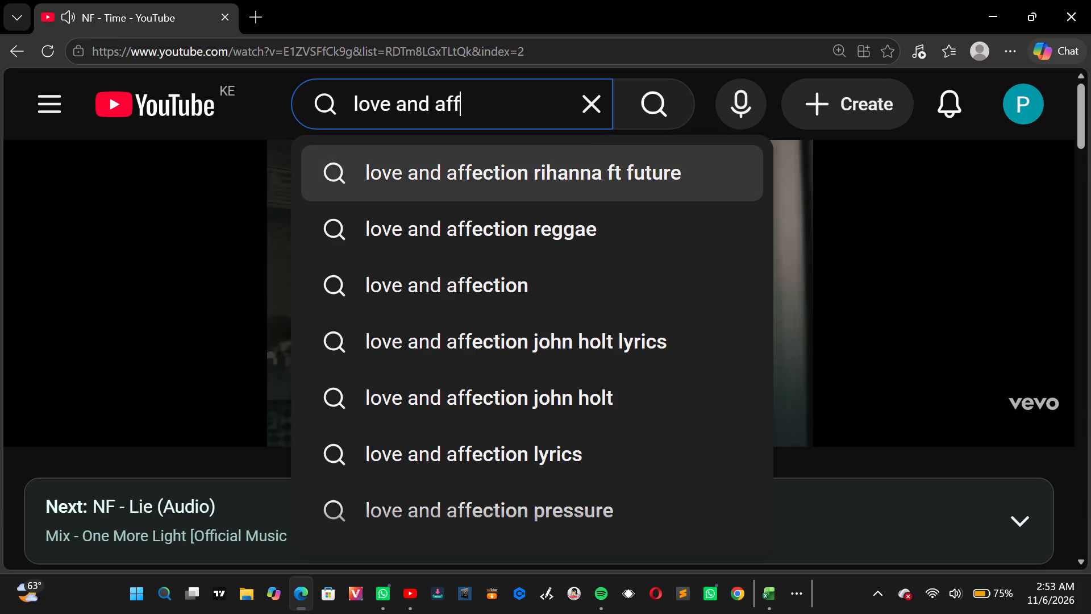
key("e")
type("ctio")
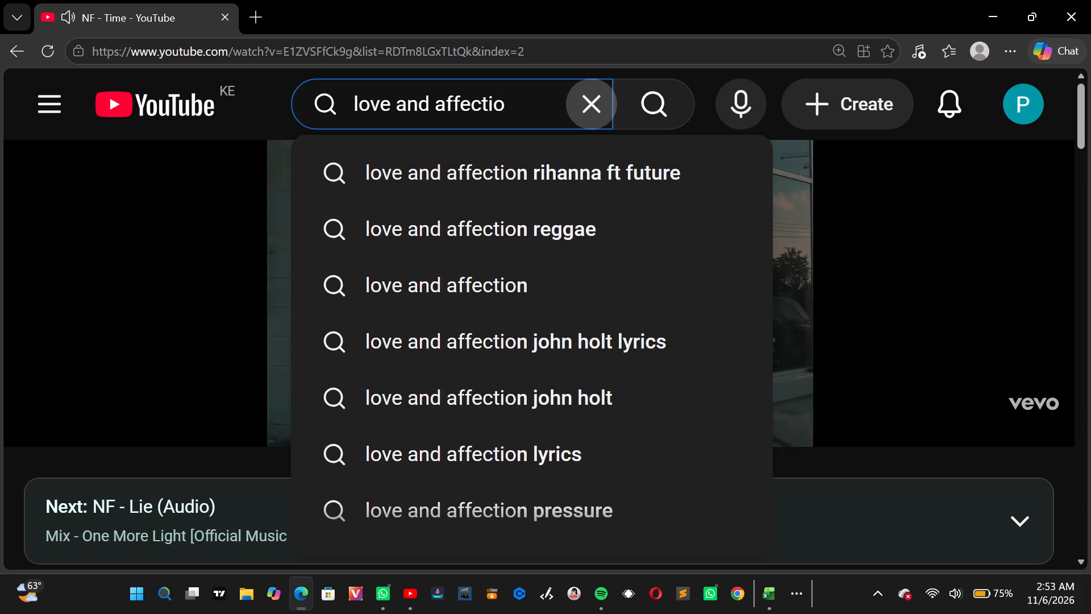
type("n")
key("space")
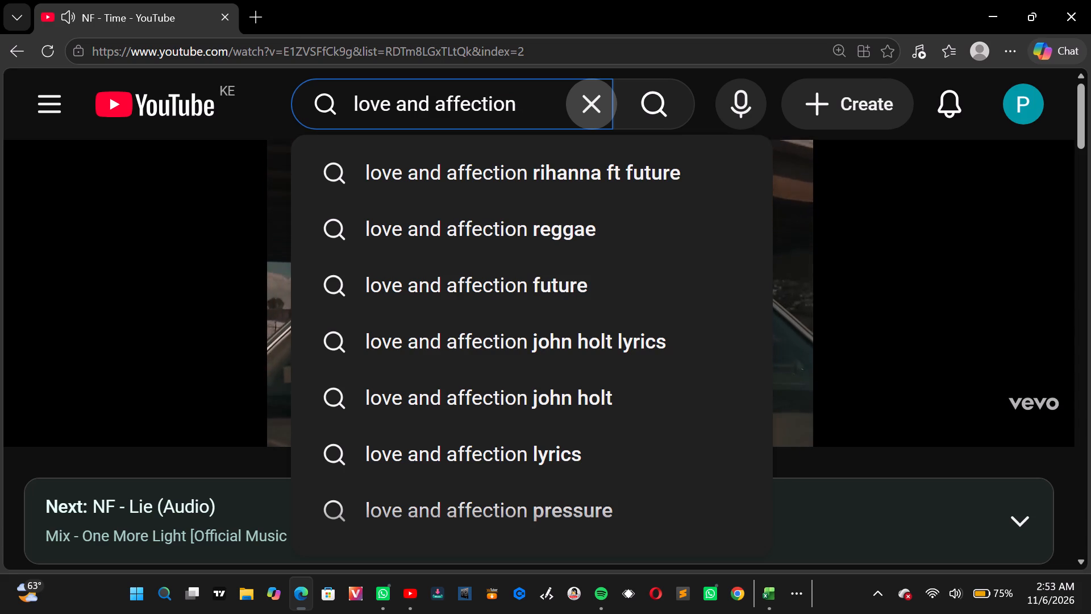
key("r")
key("i")
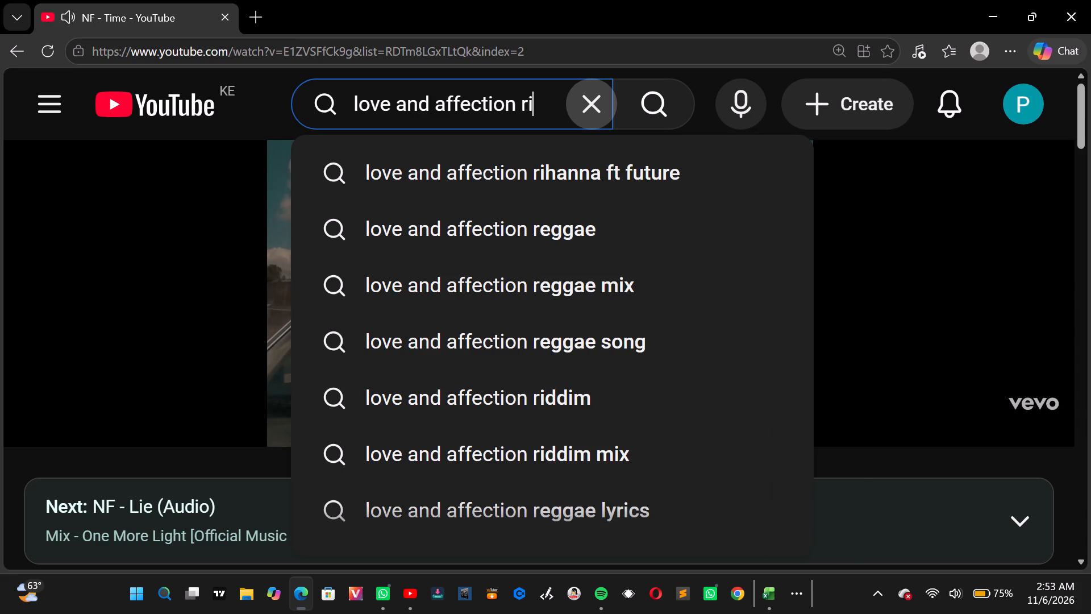
key("h")
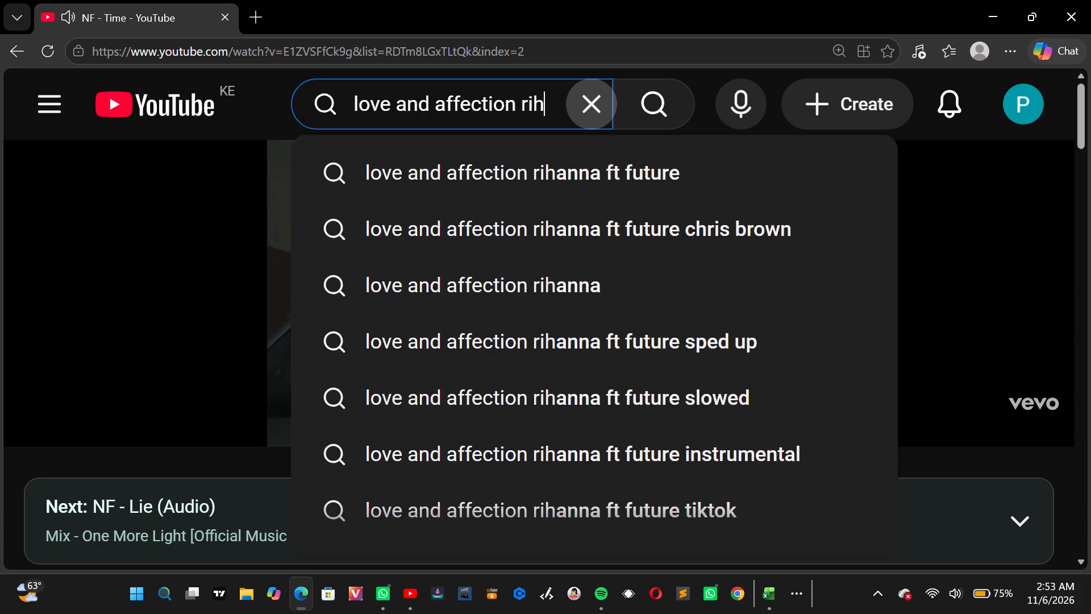
key("a")
type("nn")
key("a")
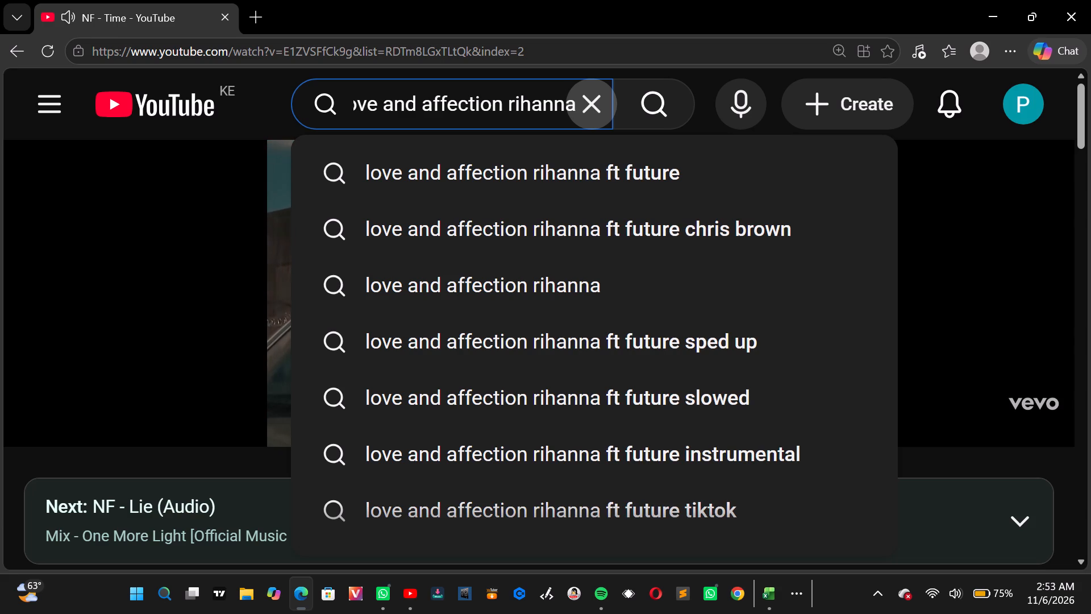
key("space")
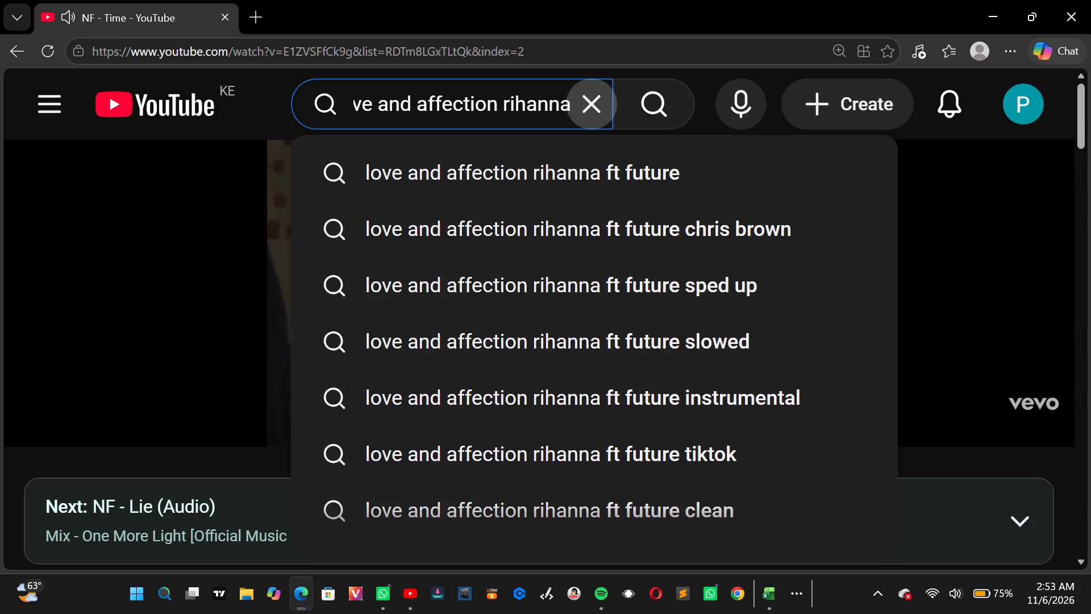
type("ly")
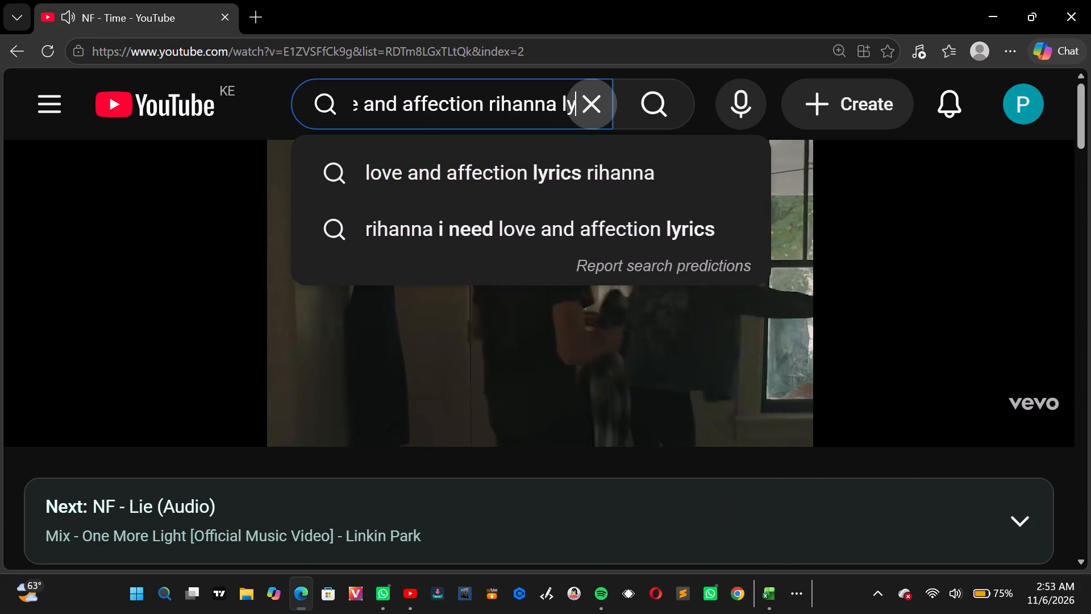
left_click(588, 159)
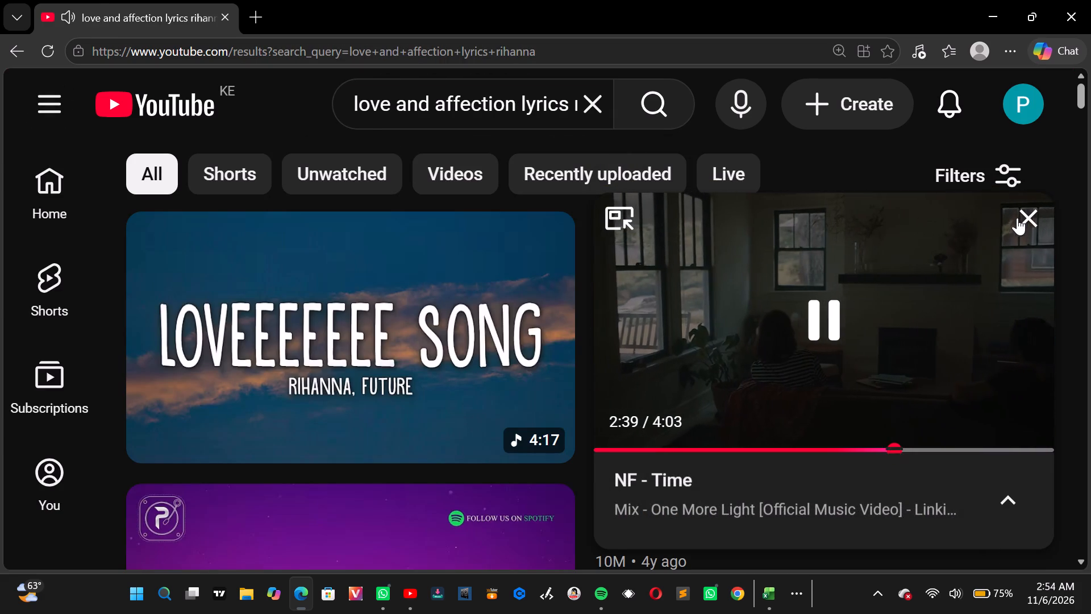
Close the mini player and play the Rihanna and Future Loveeeeeee Song lyrics video from its beginning.
left_click(1017, 218)
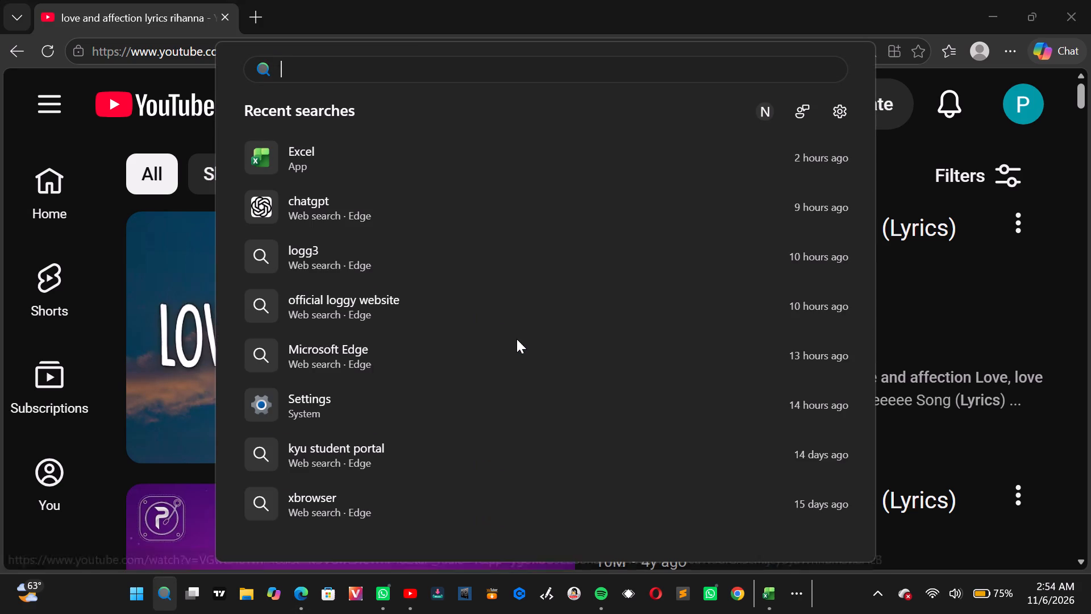
left_click(166, 309)
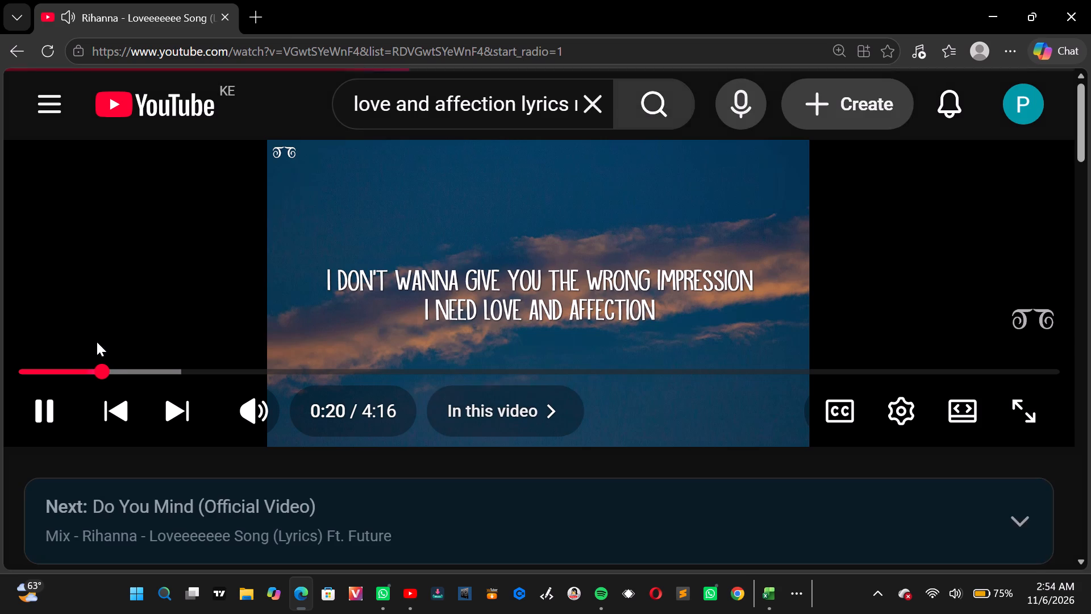
left_click_drag(95, 366, 10, 367)
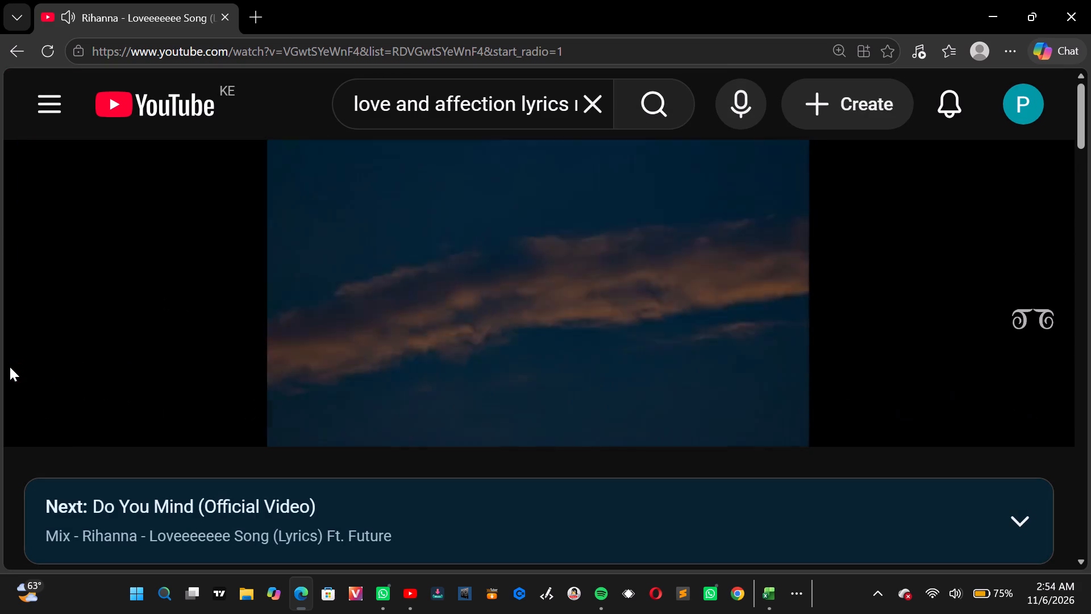
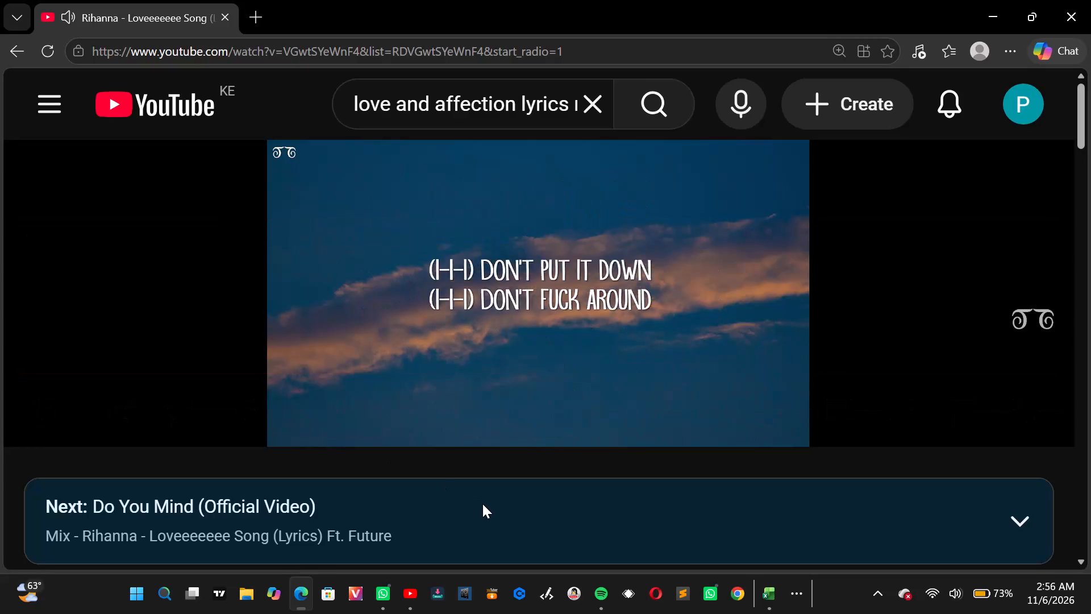
Switch back to the Book2 workbook in Excel and widen column E to about 12.36 to fit the Unit Price{KSH} header.
left_click(764, 598)
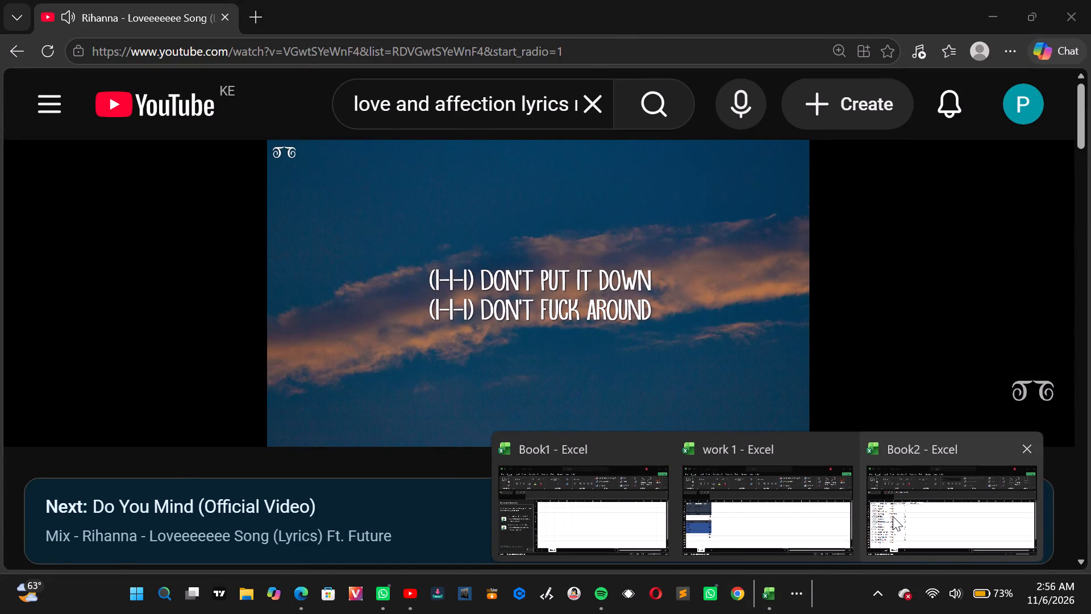
left_click(893, 516)
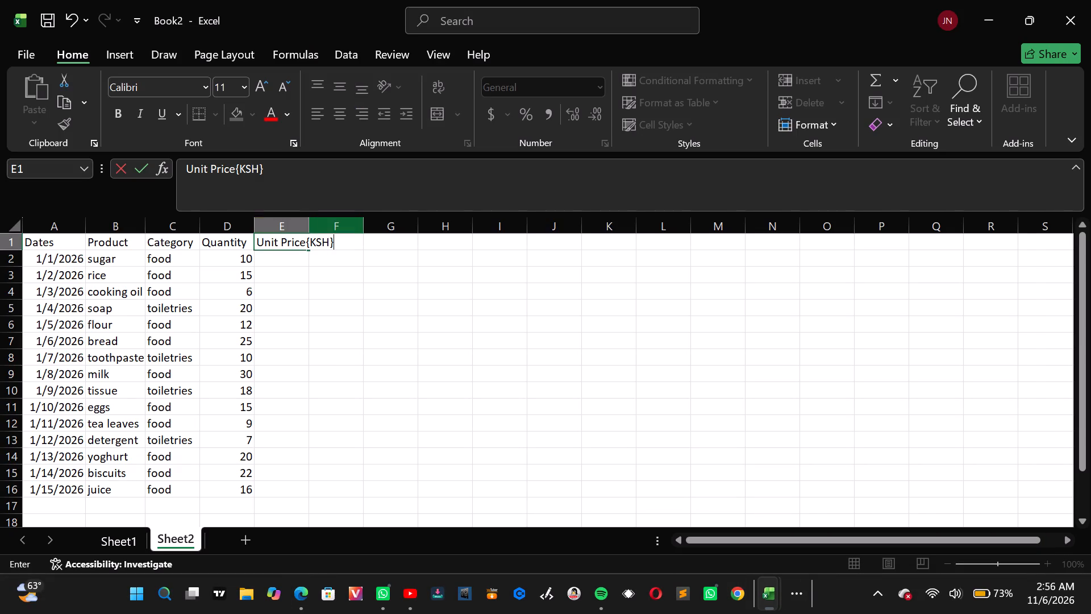
left_click(252, 229)
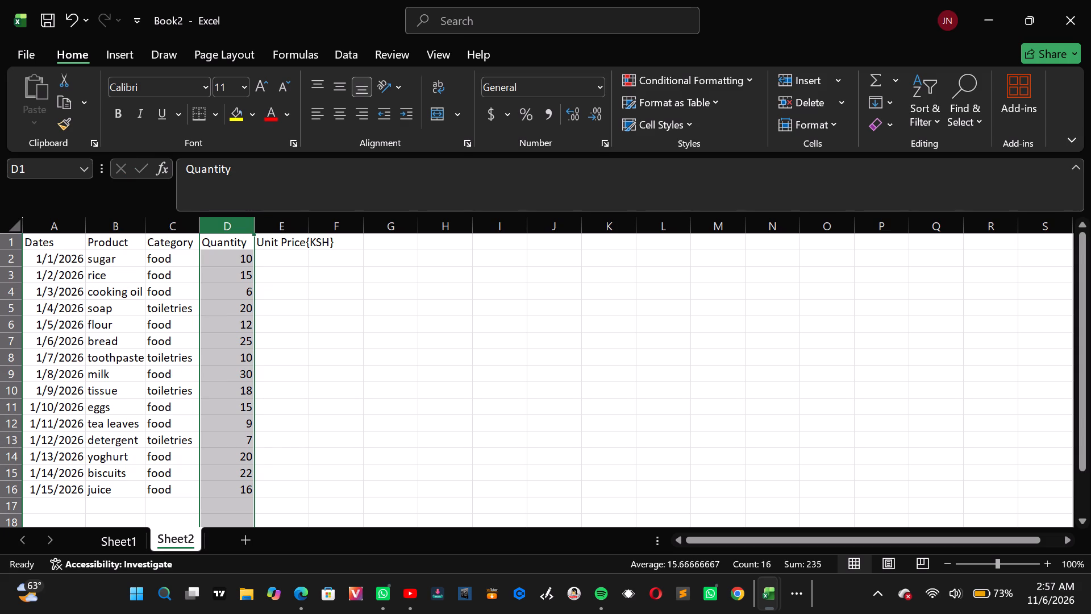
left_click_drag(309, 227, 339, 224)
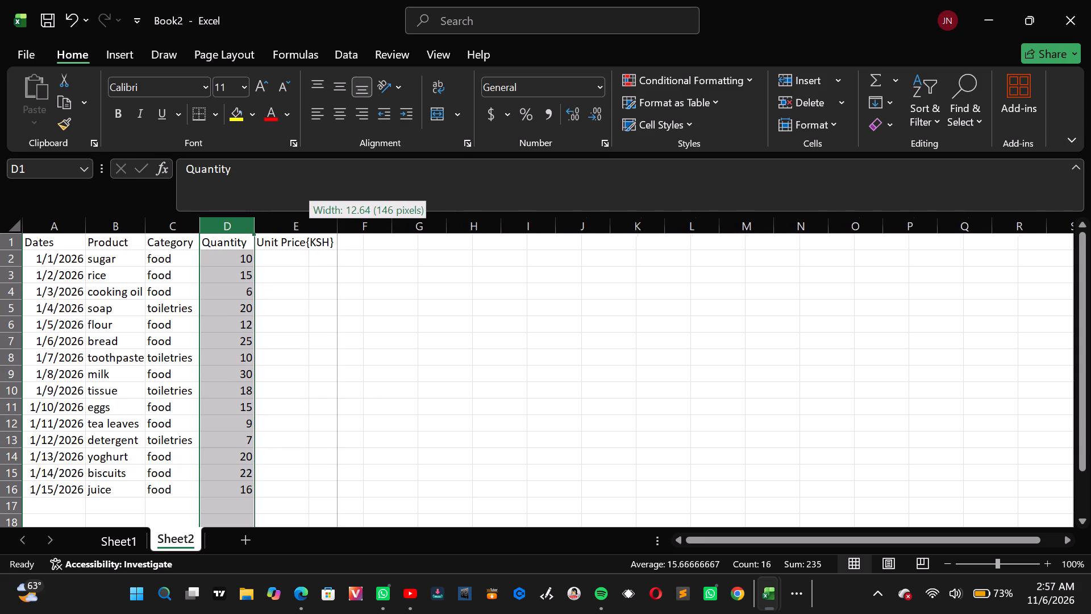
left_click_drag(339, 224, 336, 226)
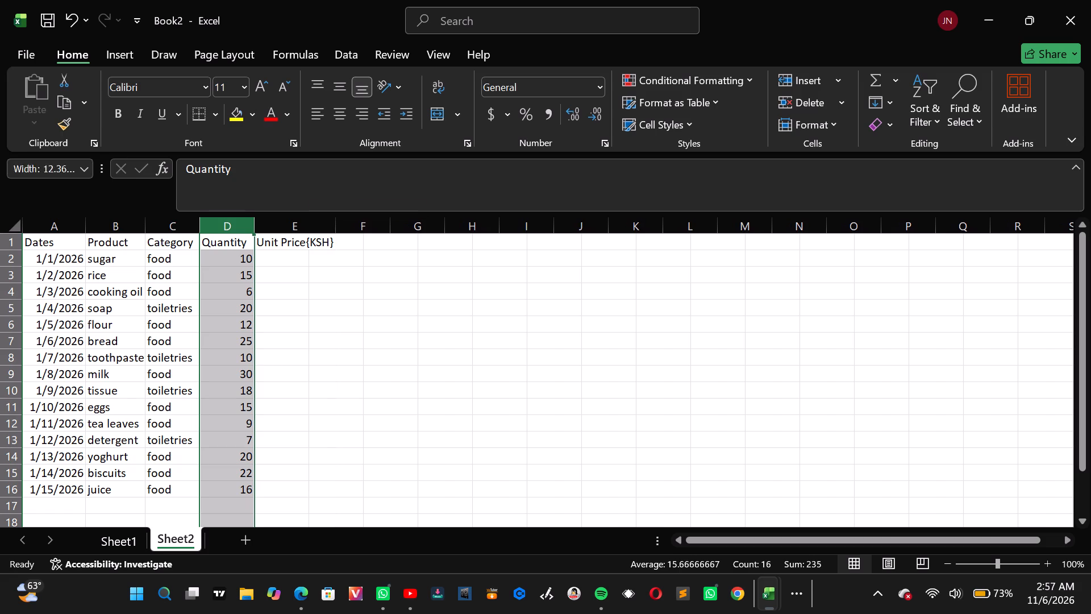
Enter the unit prices 180 and 250 in E2:E3 for sugar and rice.
left_click(315, 258)
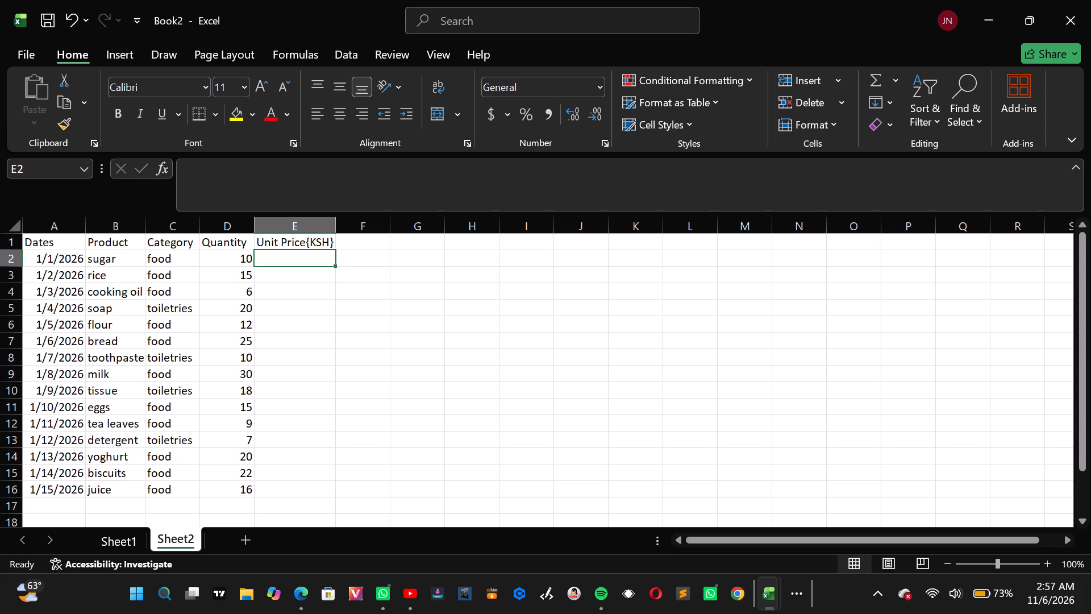
key("1")
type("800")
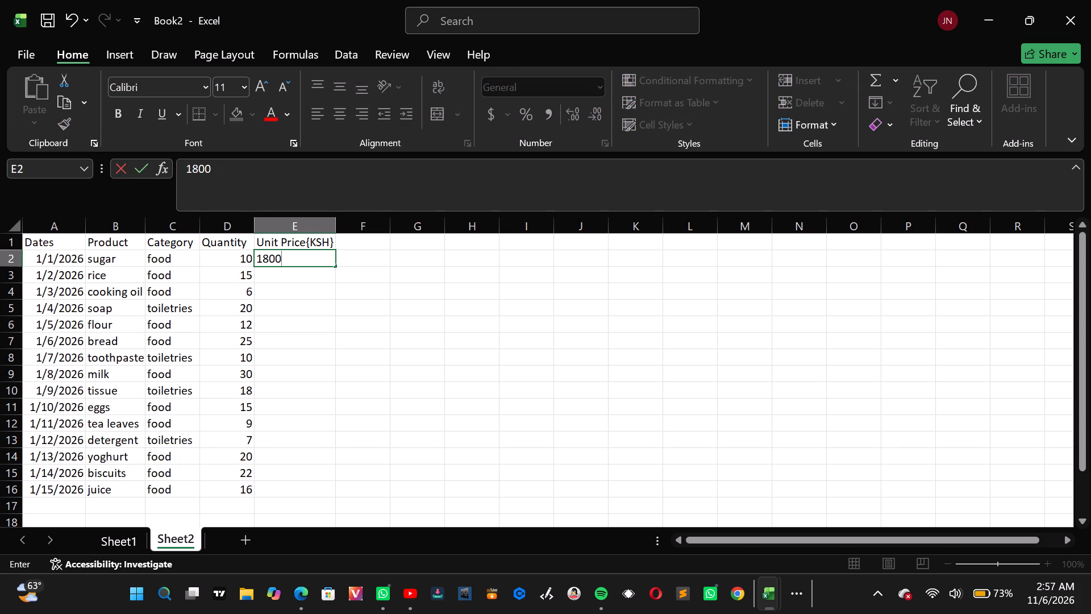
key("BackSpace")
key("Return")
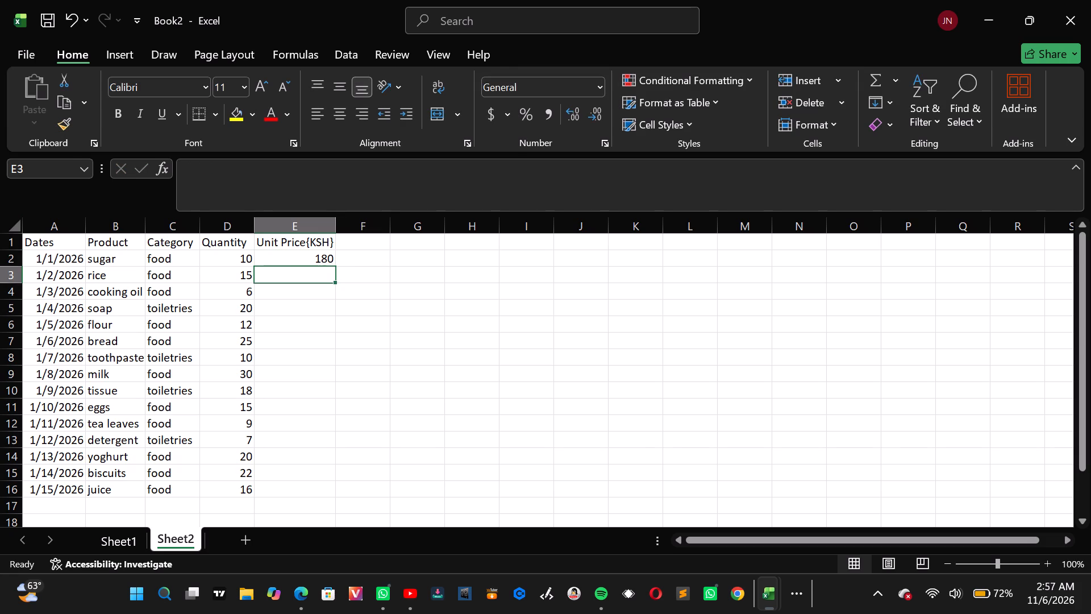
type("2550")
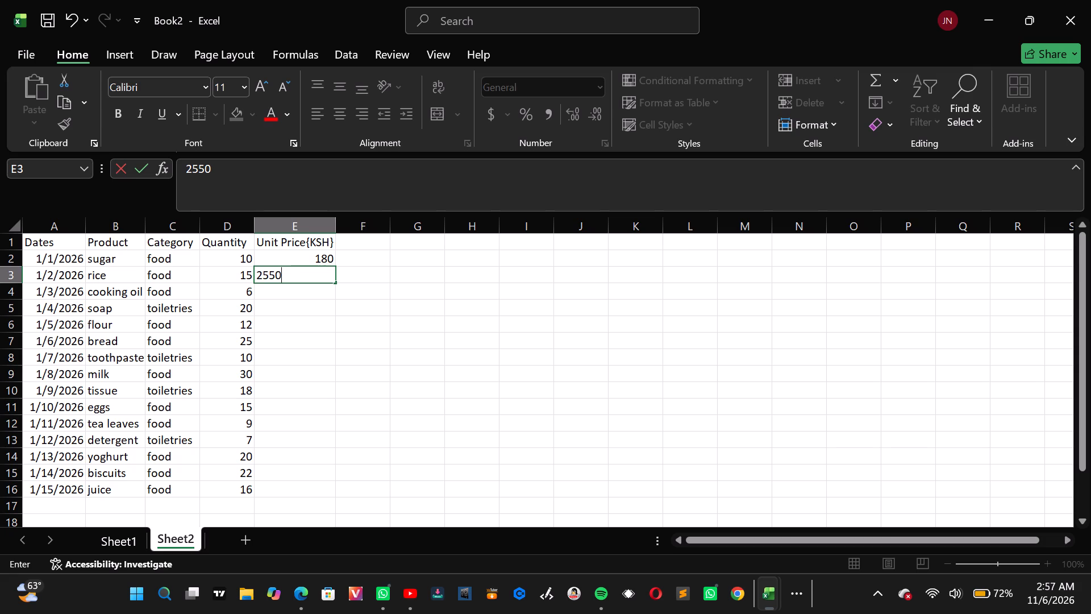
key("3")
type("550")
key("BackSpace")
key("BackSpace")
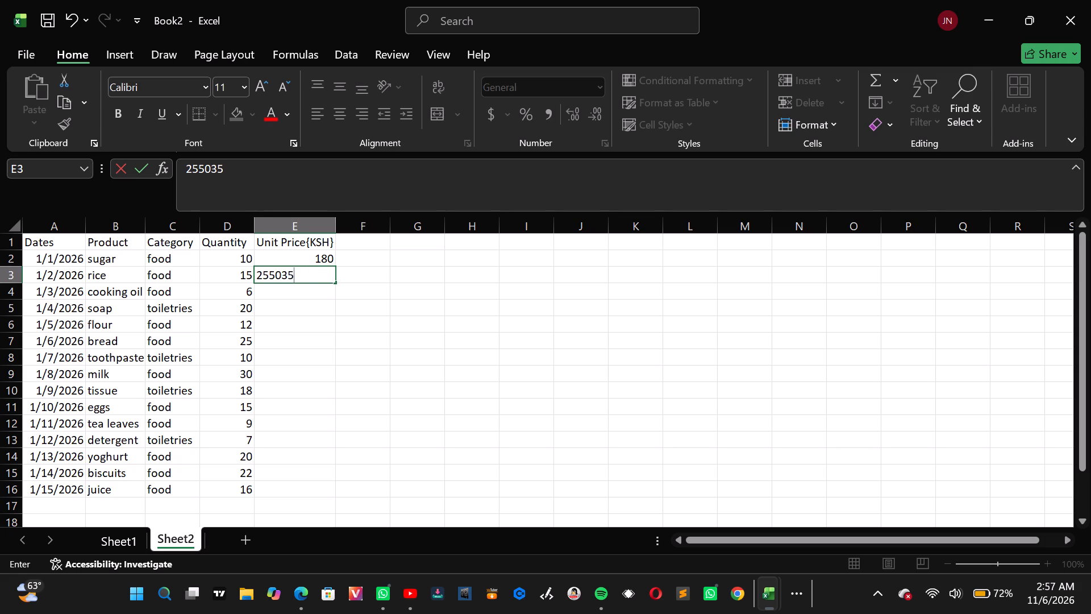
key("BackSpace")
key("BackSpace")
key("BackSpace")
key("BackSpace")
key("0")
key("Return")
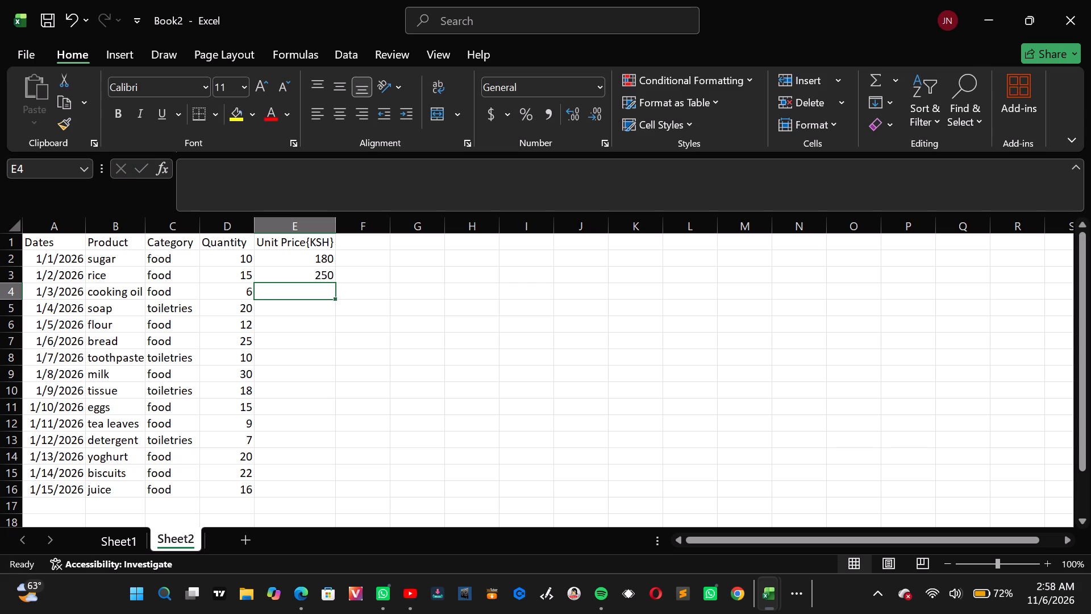
Enter the unit prices 350, 120 and 160 in E4:E6 for cooking oil, soap and flour.
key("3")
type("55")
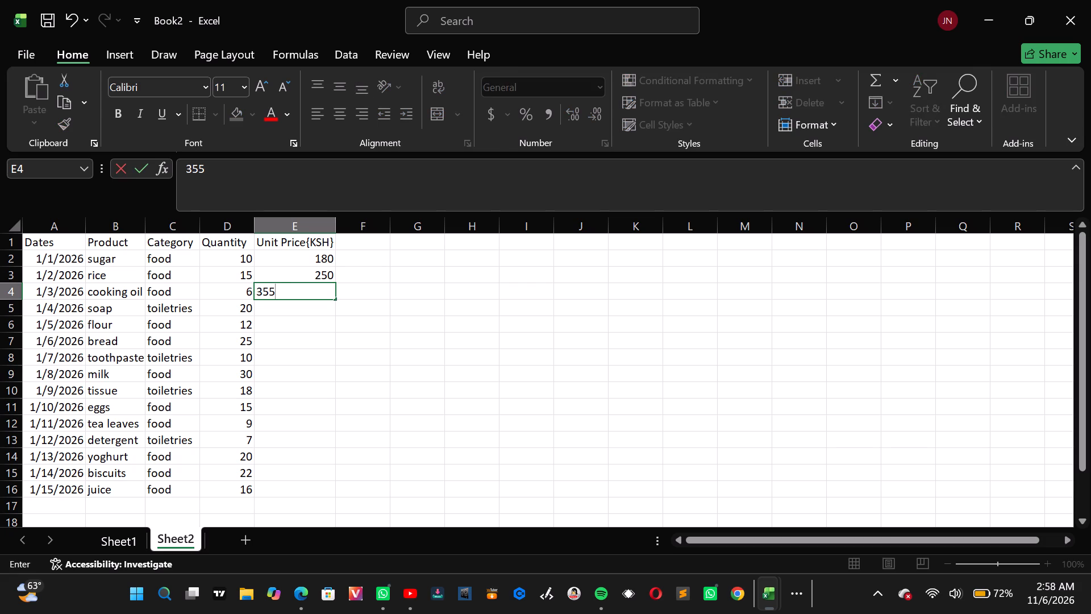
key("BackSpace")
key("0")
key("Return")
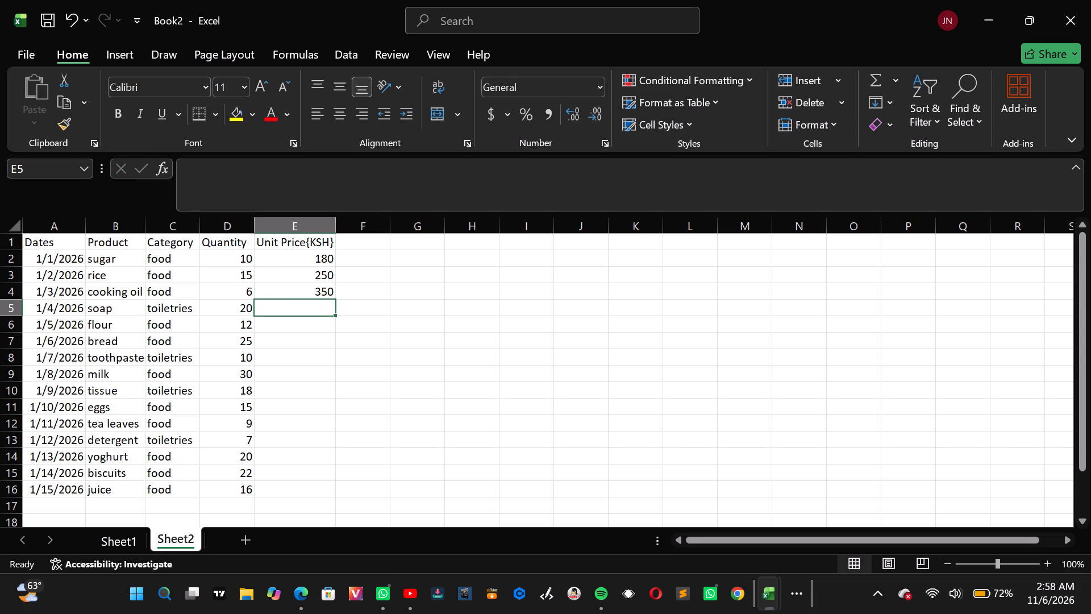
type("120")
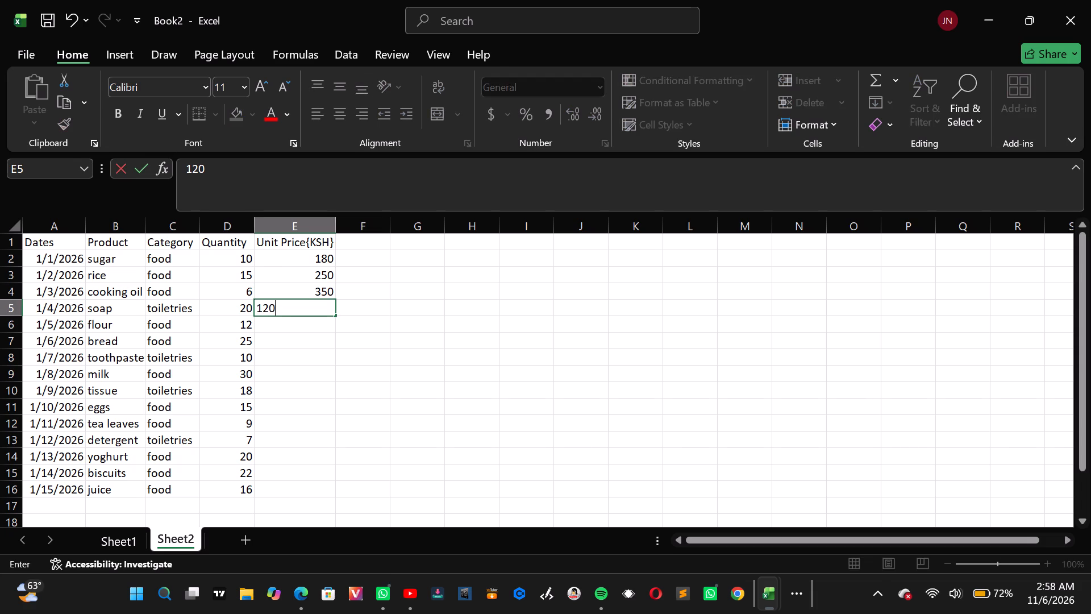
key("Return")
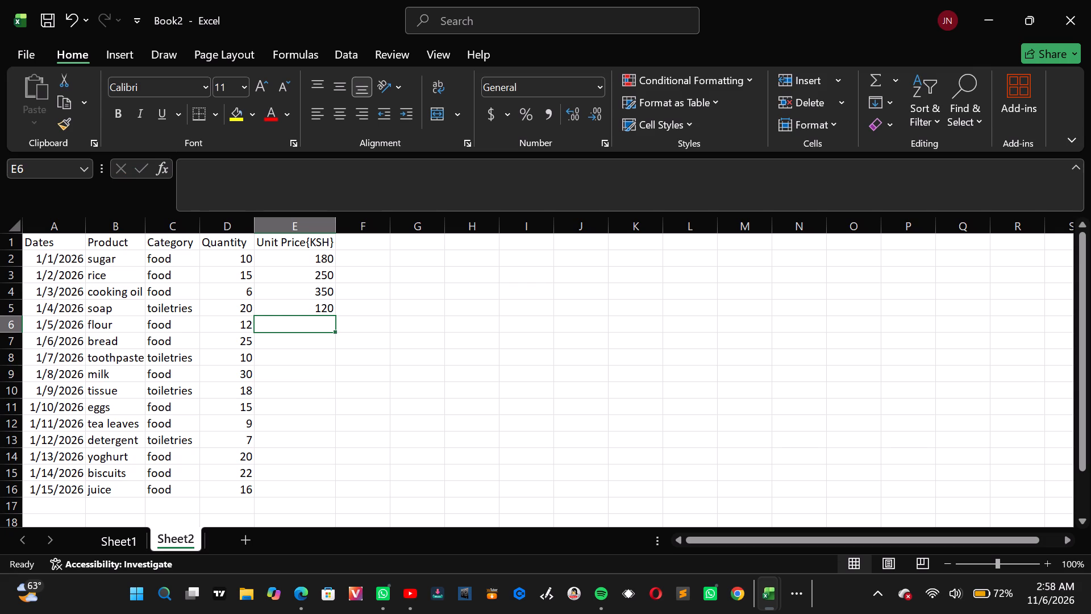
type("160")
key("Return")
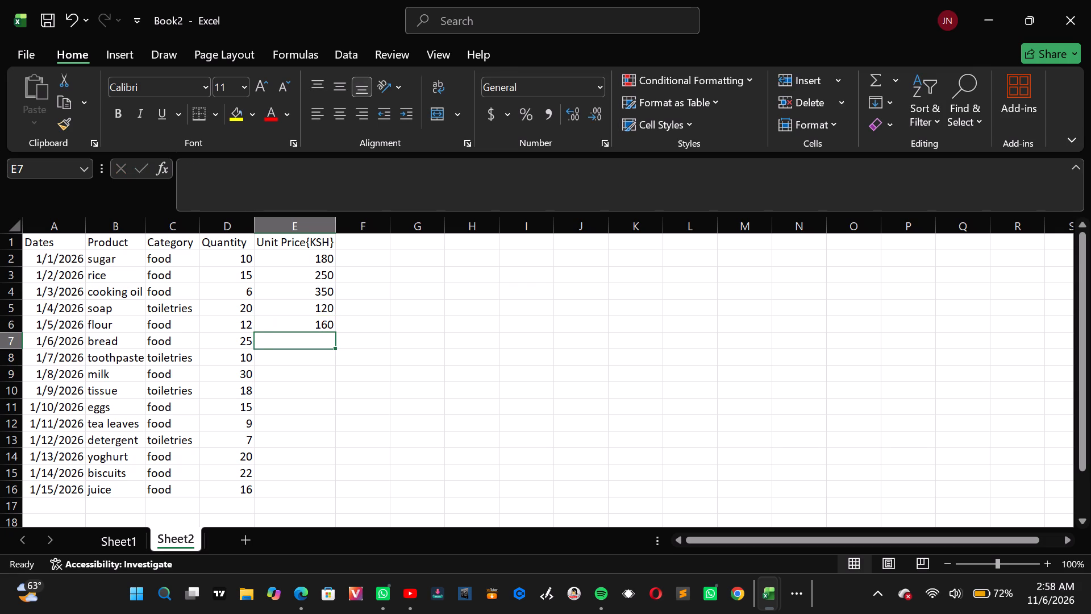
Enter the unit prices 70, 200, 65 and 90 in E7:E10 for bread, toothpaste, milk and tissue.
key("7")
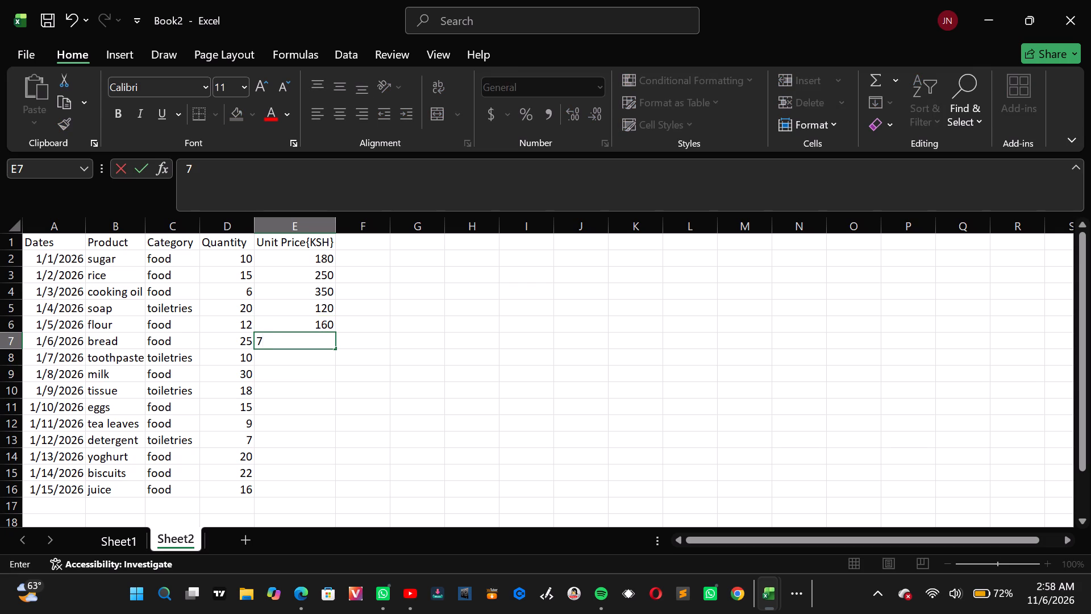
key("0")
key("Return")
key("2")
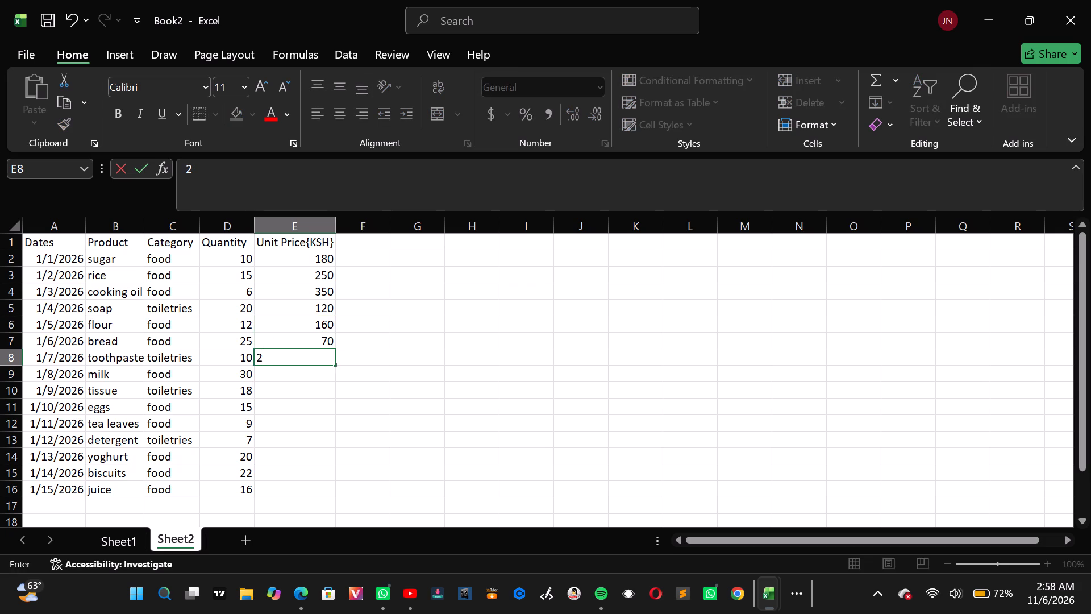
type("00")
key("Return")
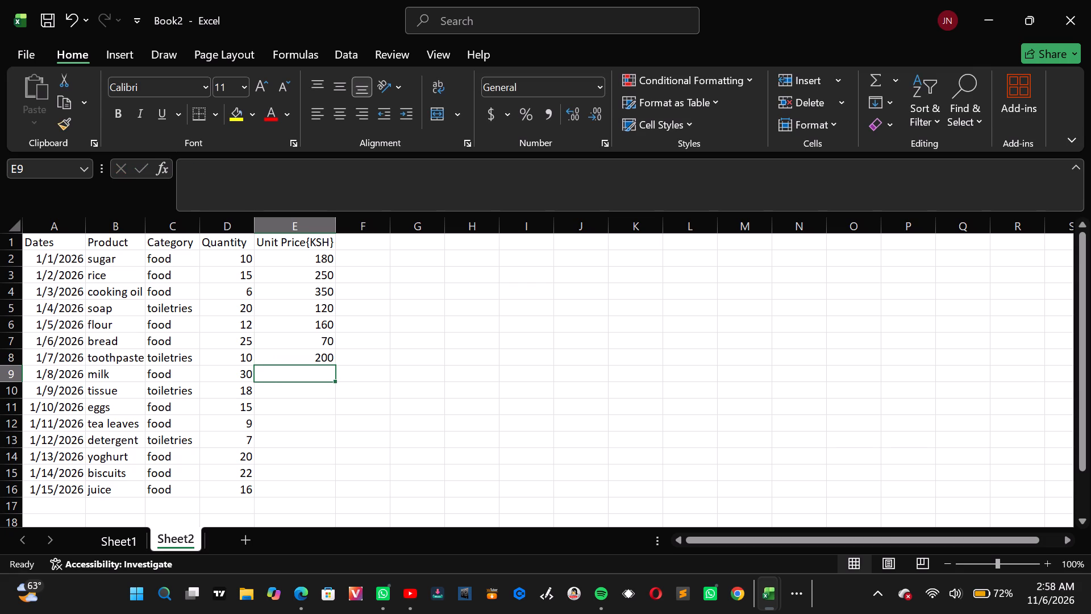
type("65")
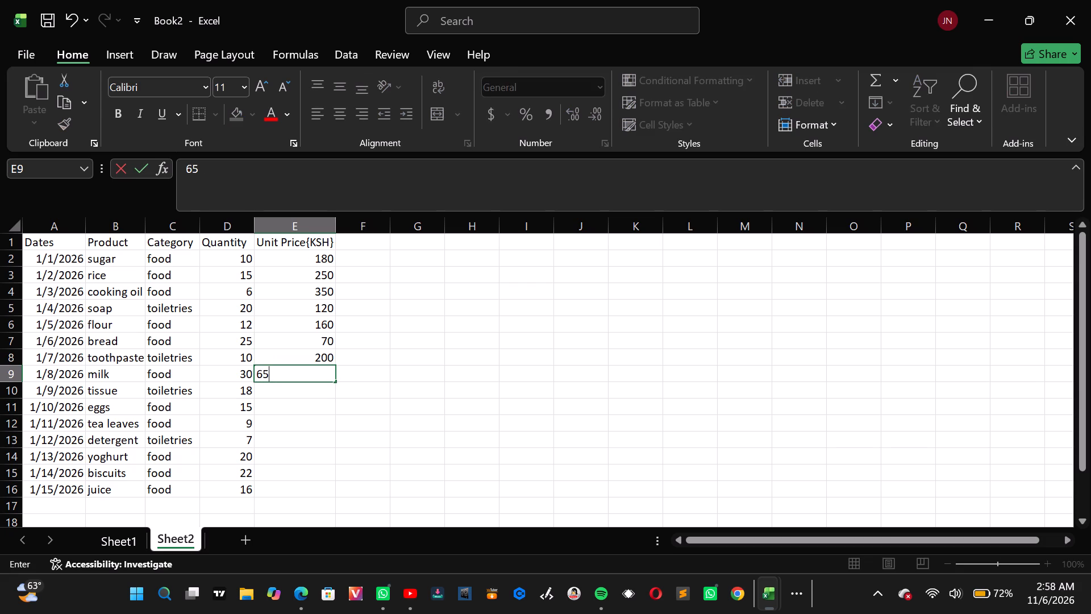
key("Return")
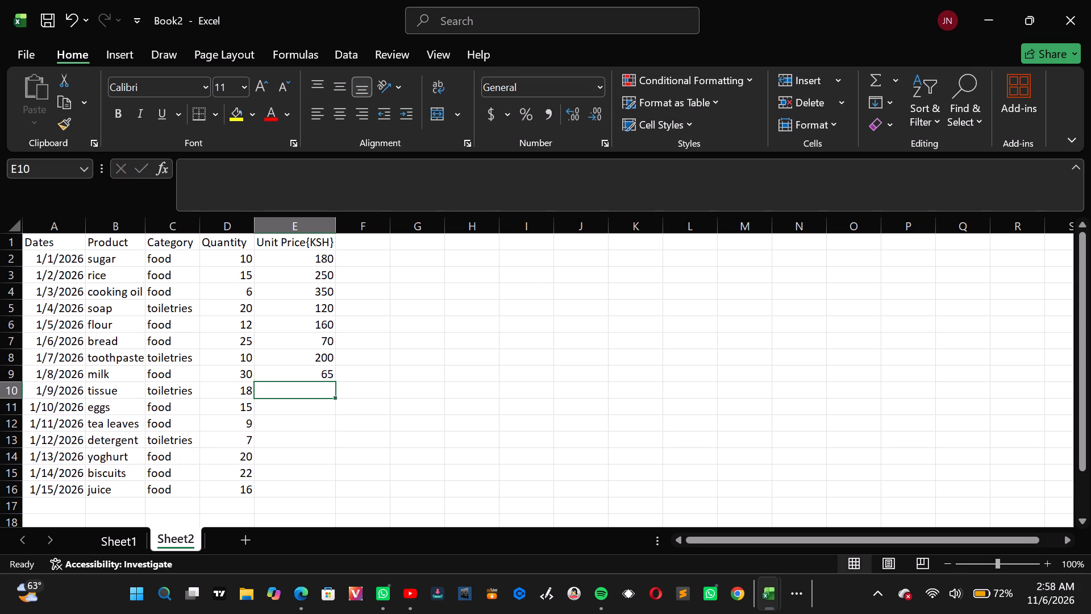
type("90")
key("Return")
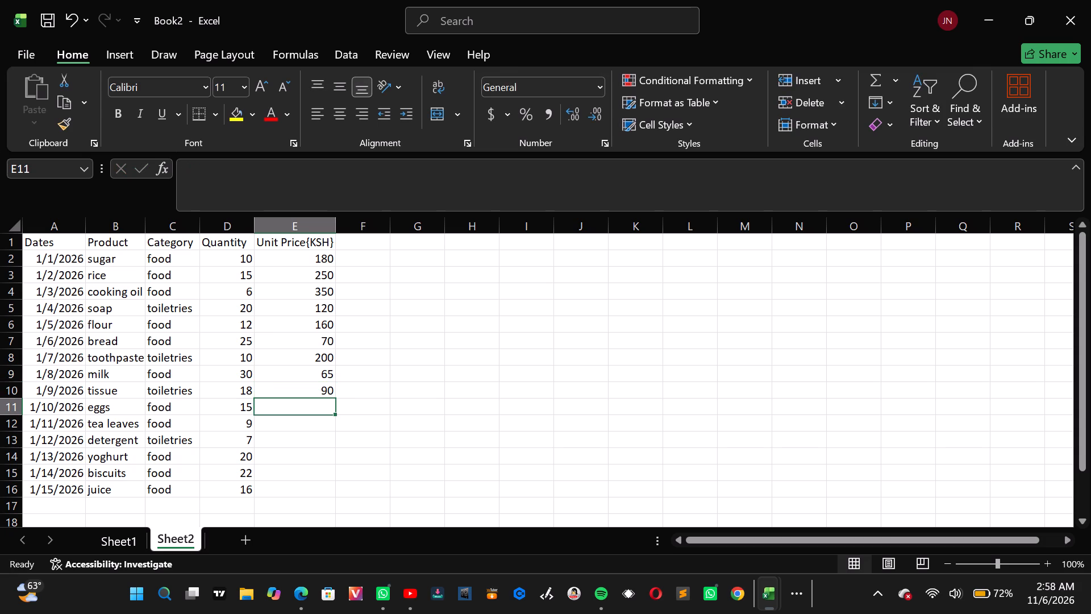
Enter the unit prices 450, 300 and 400 in E11:E13 for eggs, tea leaves and detergent.
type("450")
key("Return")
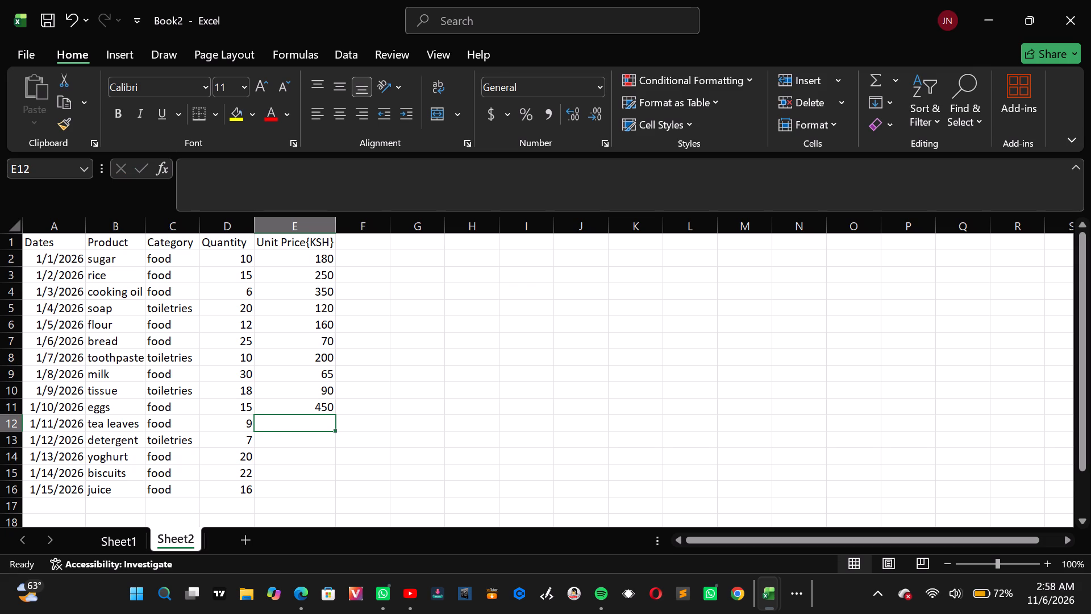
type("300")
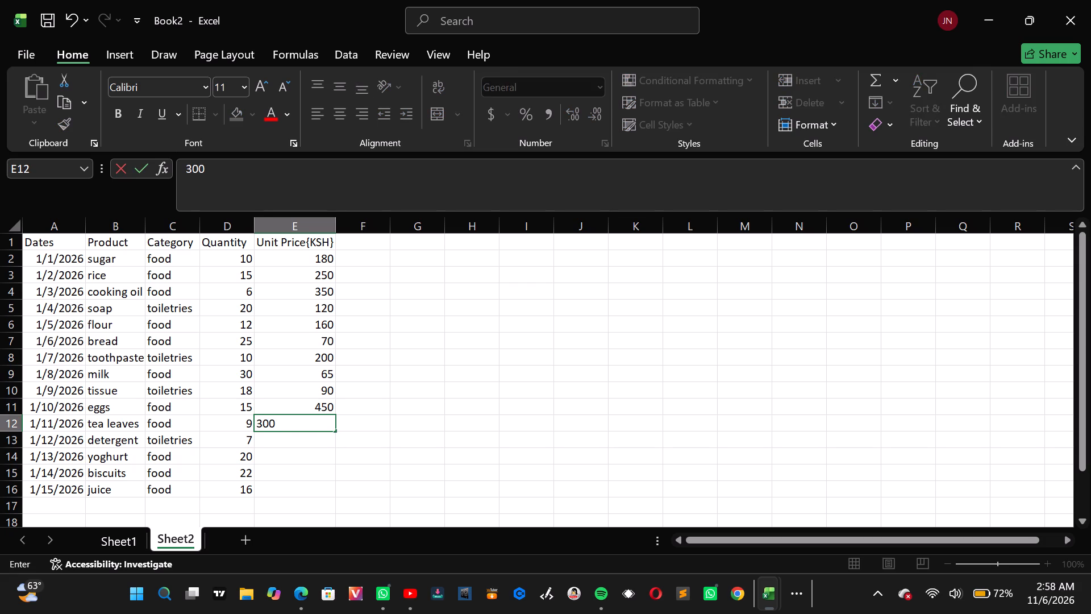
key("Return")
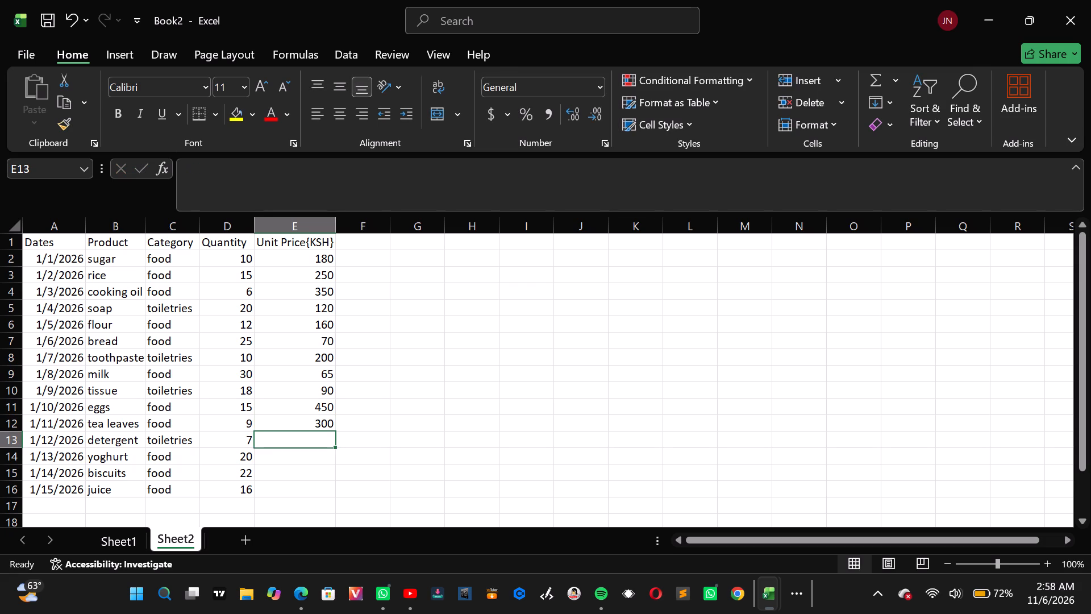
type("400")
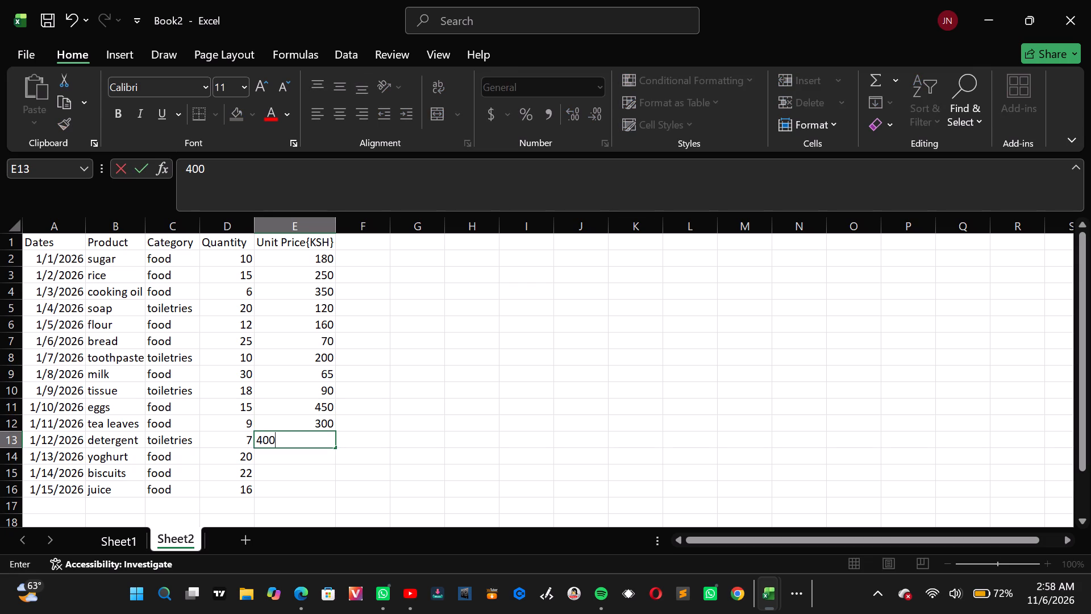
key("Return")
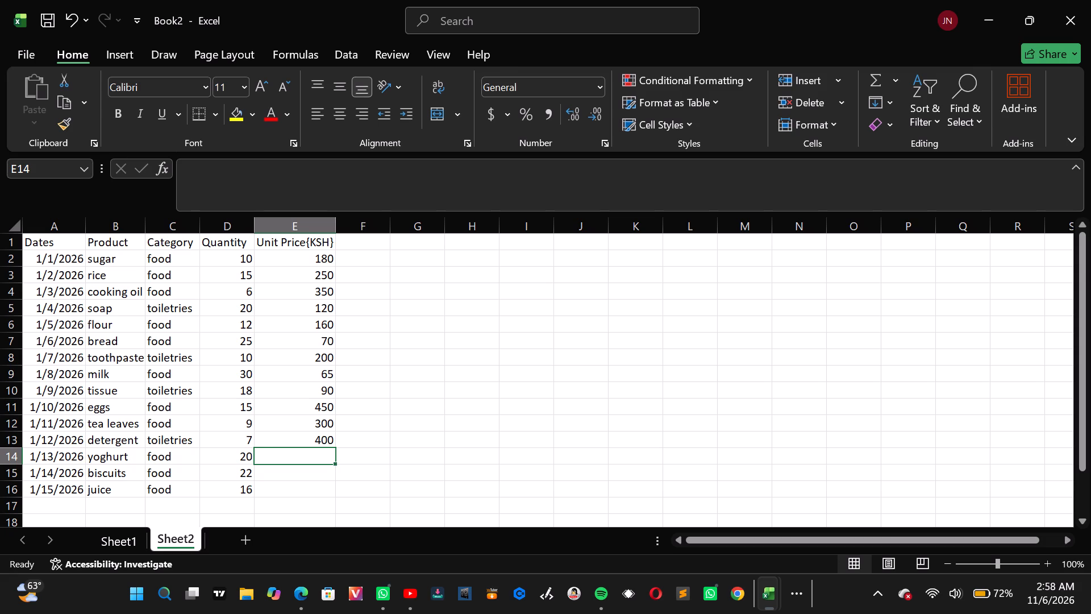
Enter the unit prices 100, 80 and 150 in E14:E16 for yoghurt, biscuits and juice.
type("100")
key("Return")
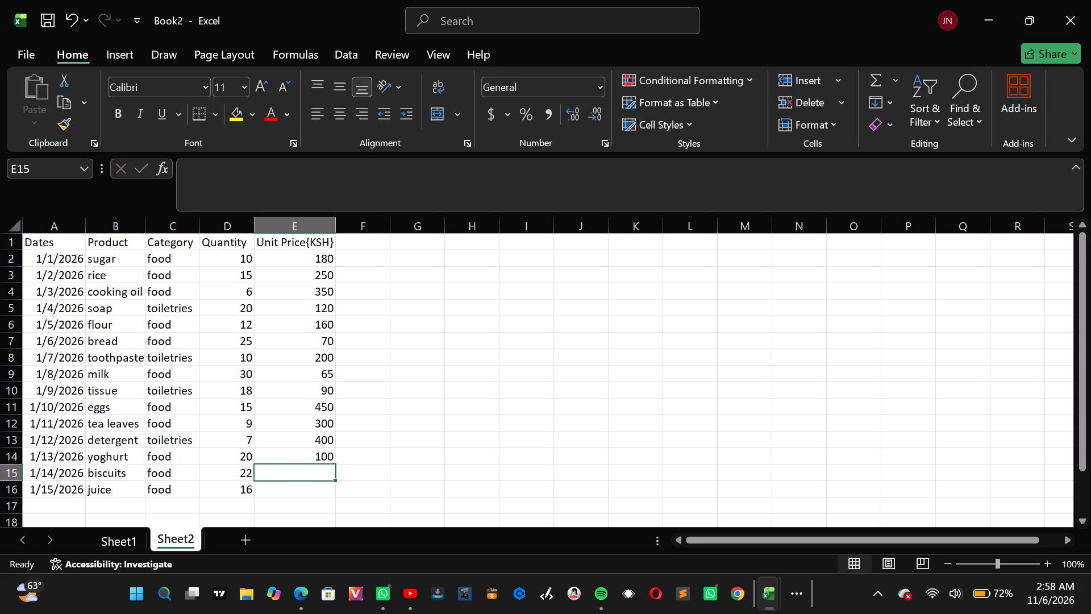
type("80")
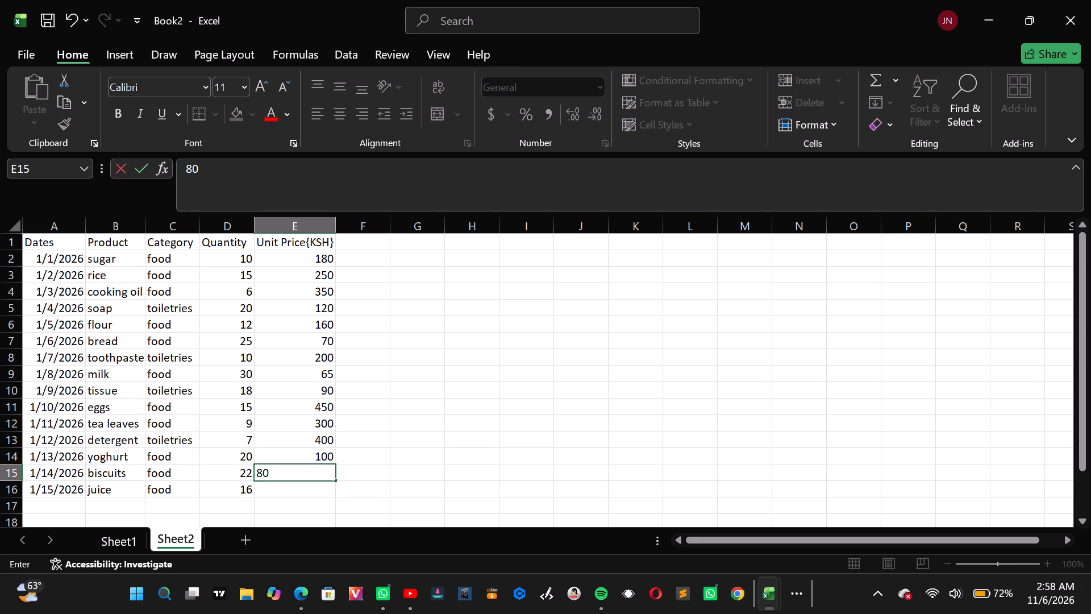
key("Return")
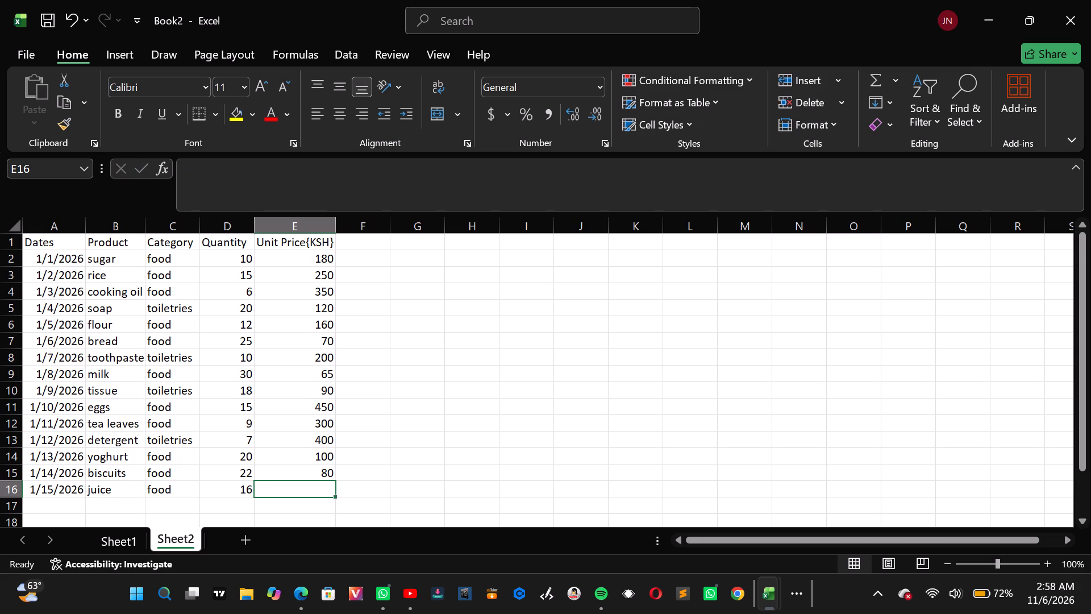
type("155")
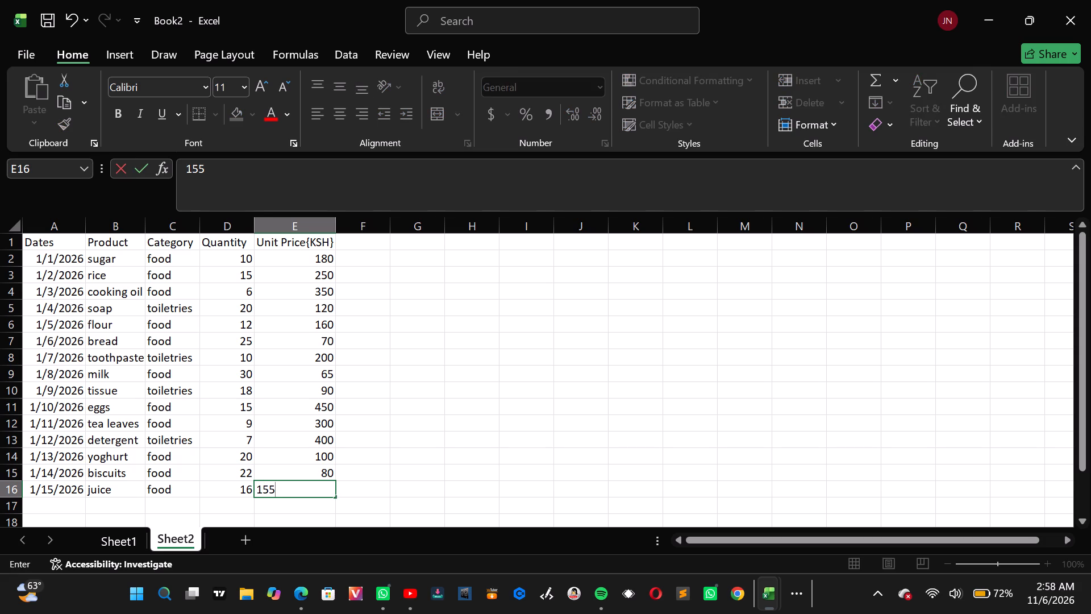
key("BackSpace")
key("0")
Add the column header Total Sales in F1, beside the Unit Price{KSH} header.
left_click(368, 241)
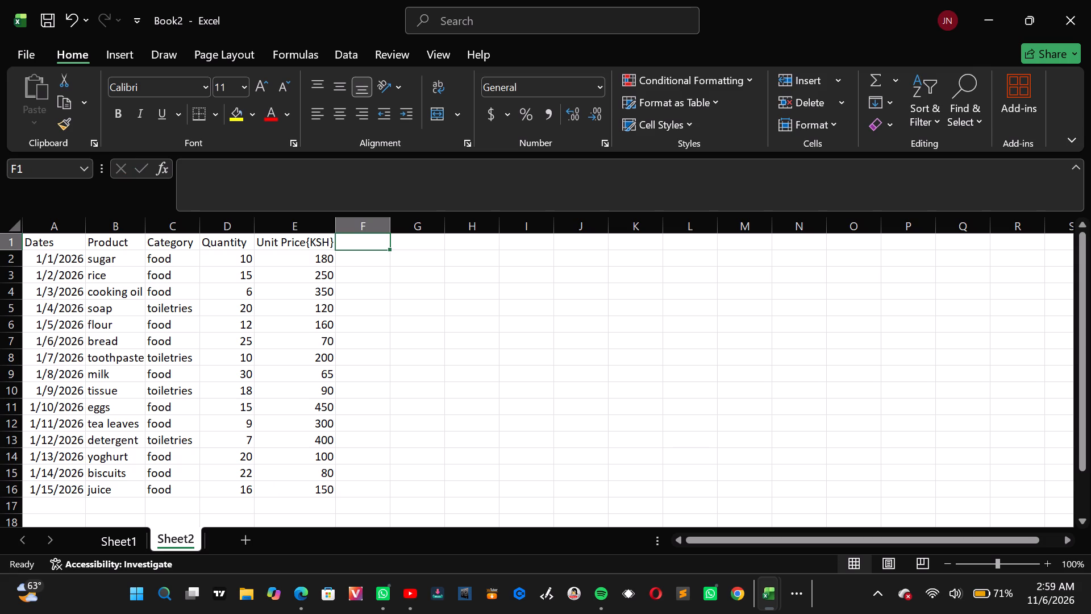
key("t")
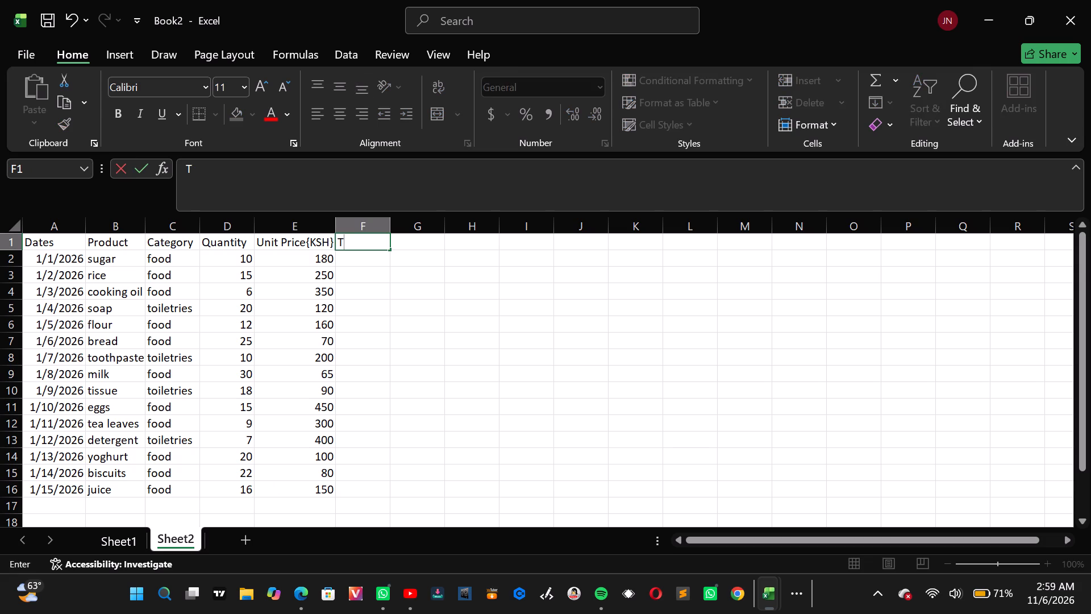
type("otal")
key("space")
key("s")
type("ales")
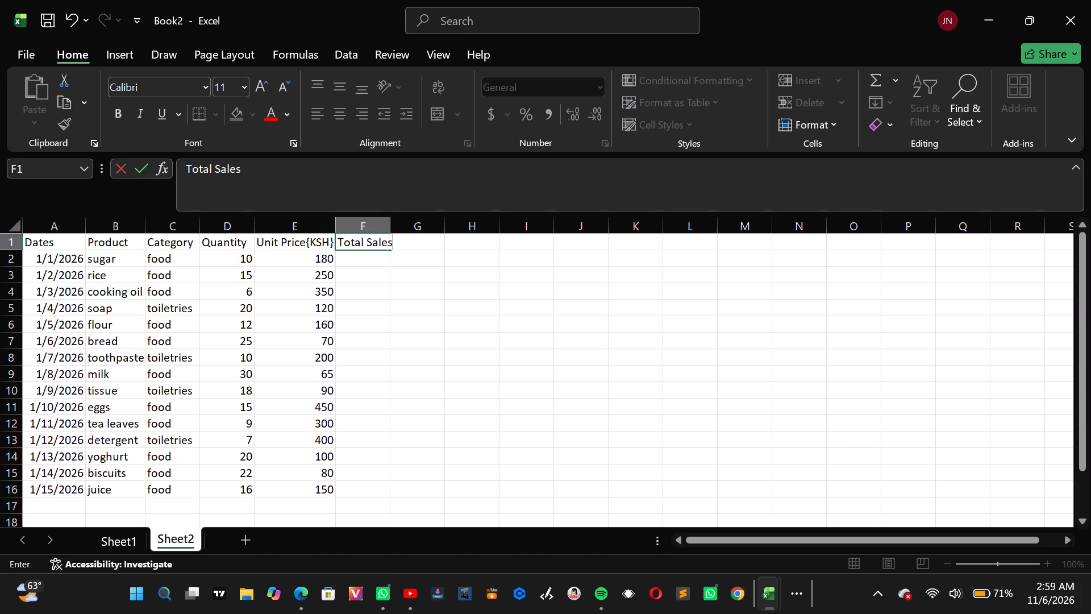
Switch to YouTube in Microsoft Edge and search for oyaoyah in place of the previous query.
left_click(408, 602)
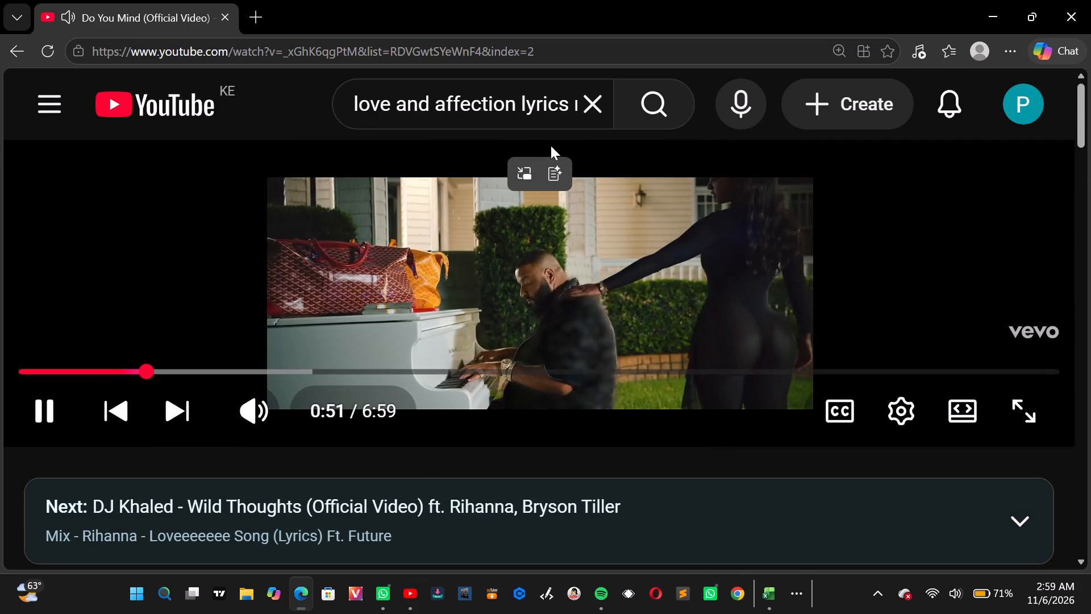
left_click(593, 104)
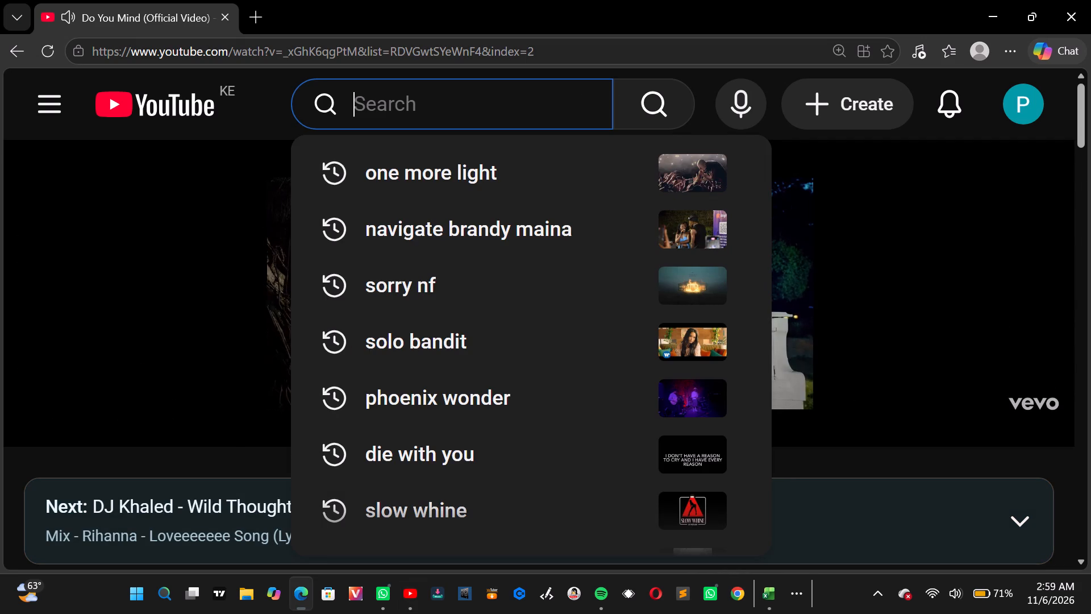
type("oya")
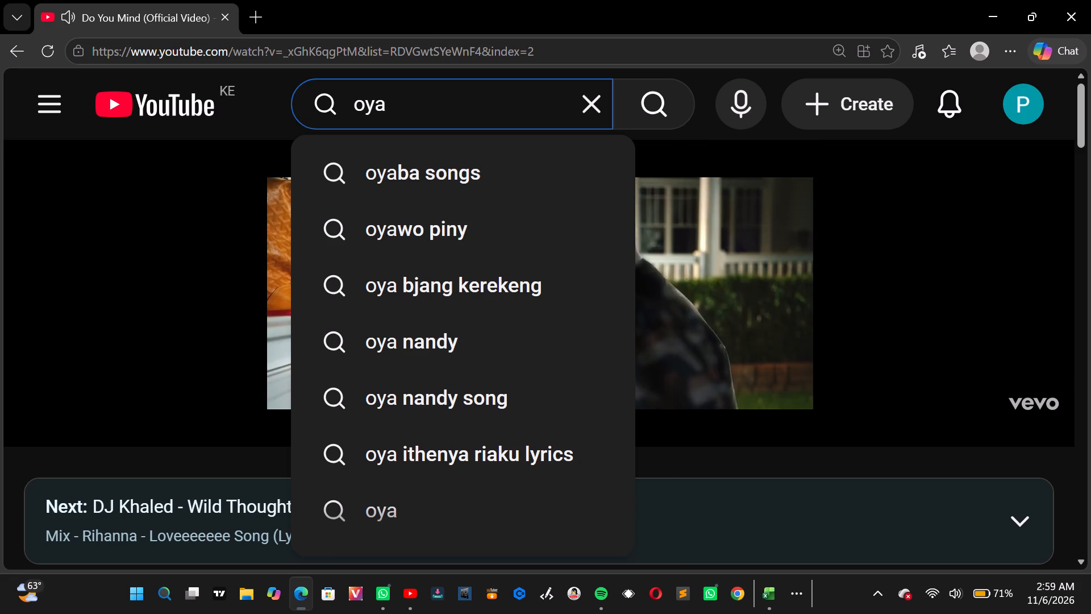
type("oyah")
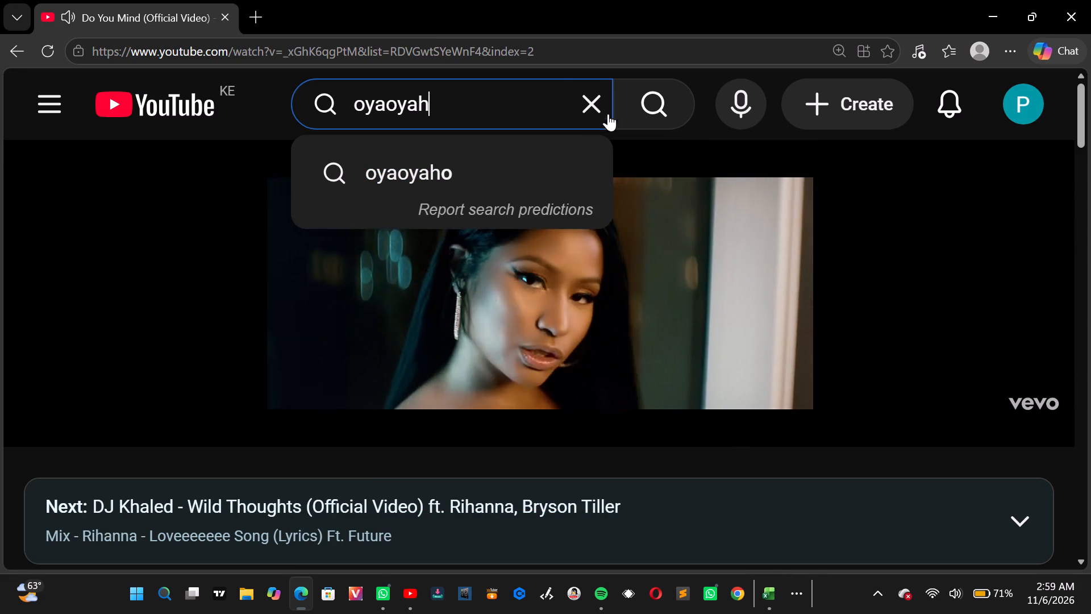
left_click(646, 99)
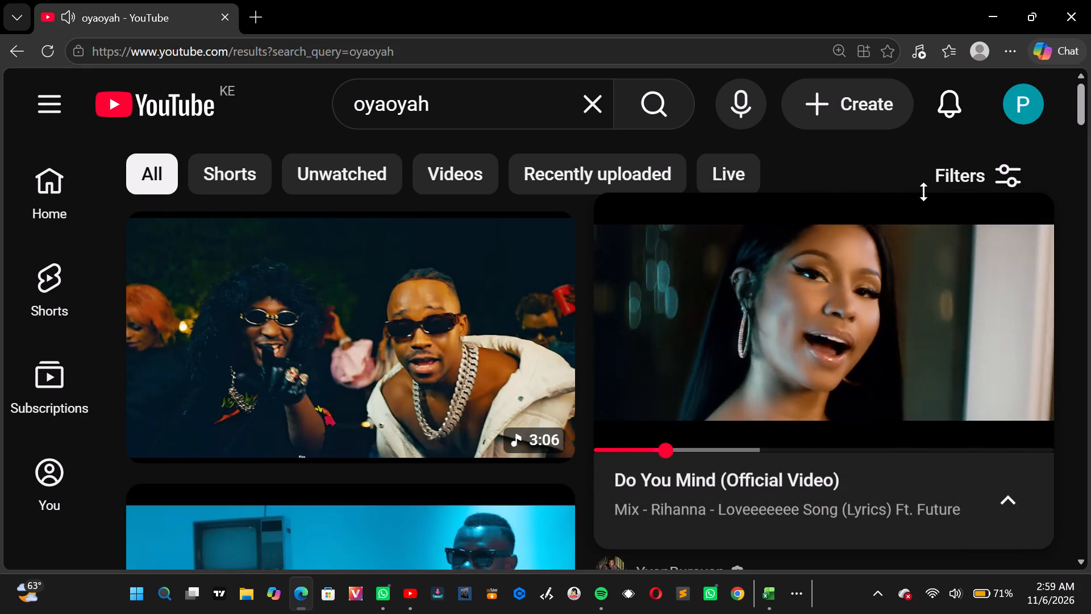
Close the mini player of the Do You Mind video over the search results.
left_click(1020, 218)
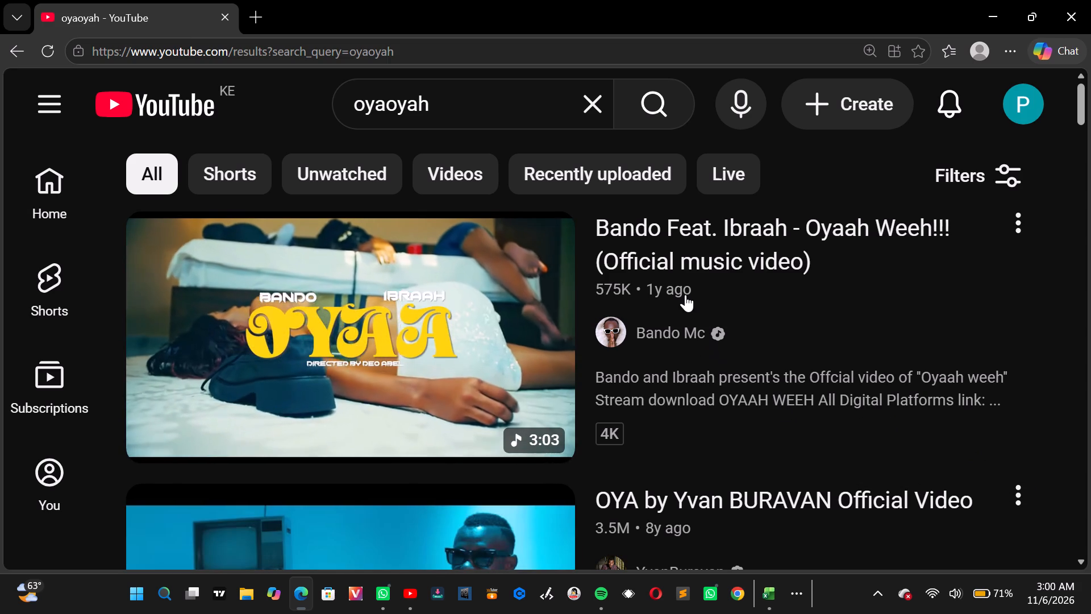
Clear the oyaoyah query from the YouTube search.
left_click(600, 110)
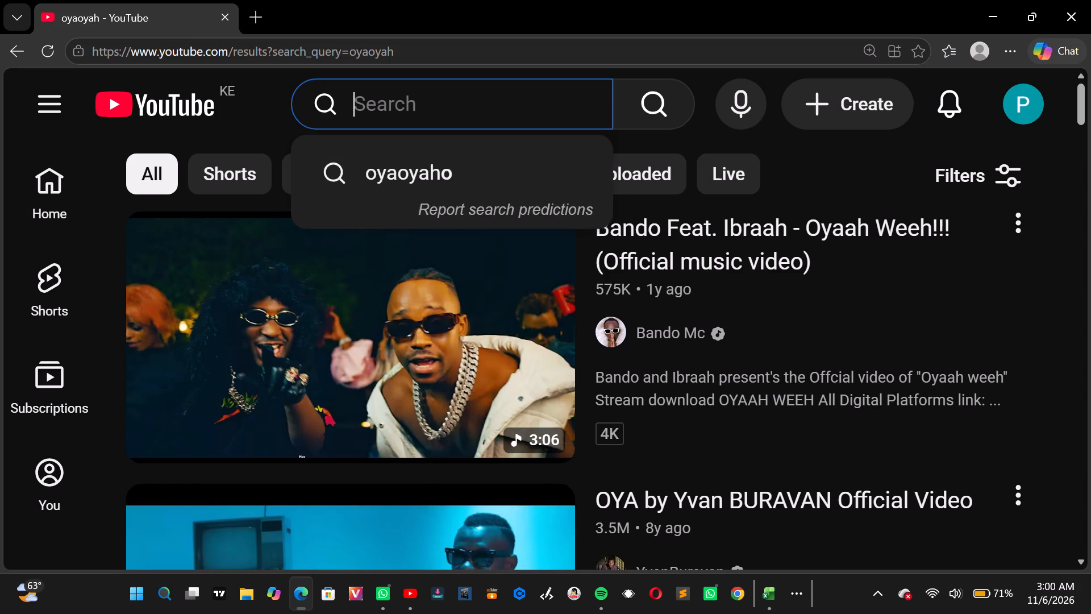
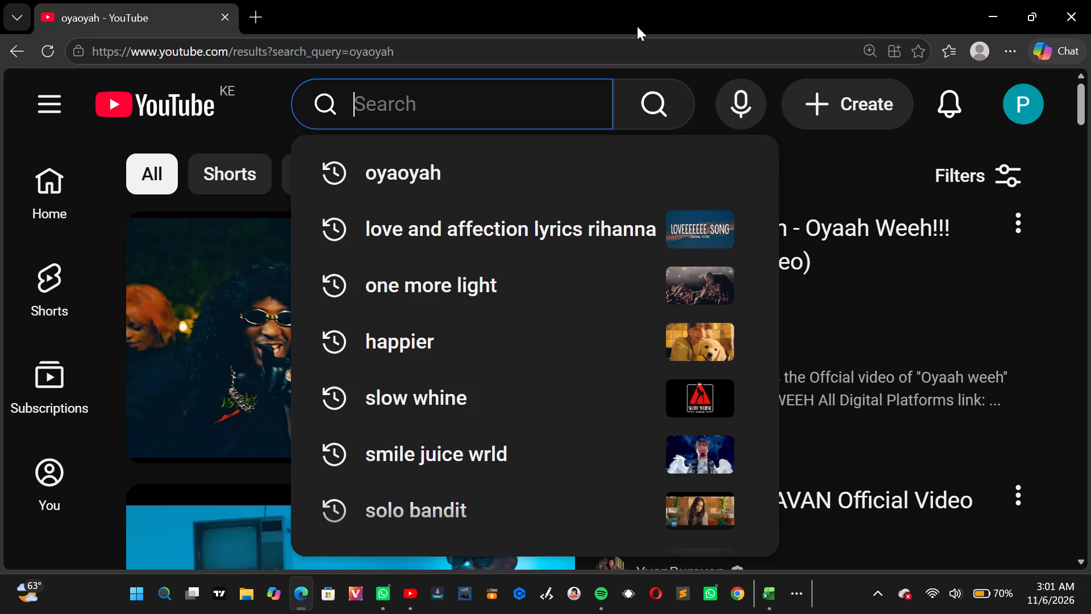
Search YouTube for distance omarion using the suggested query.
key("d")
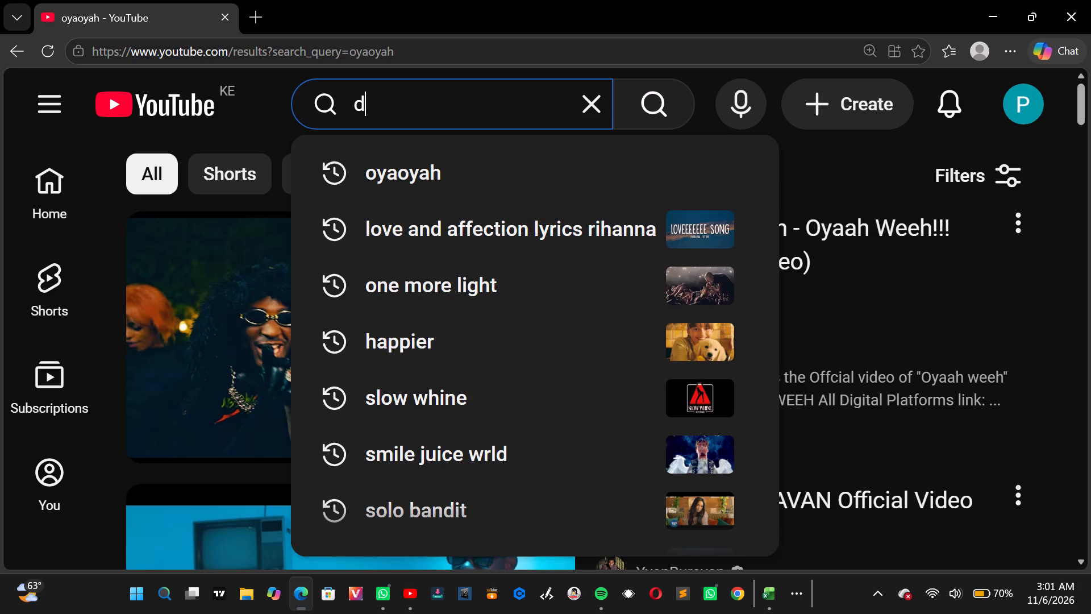
type("ist")
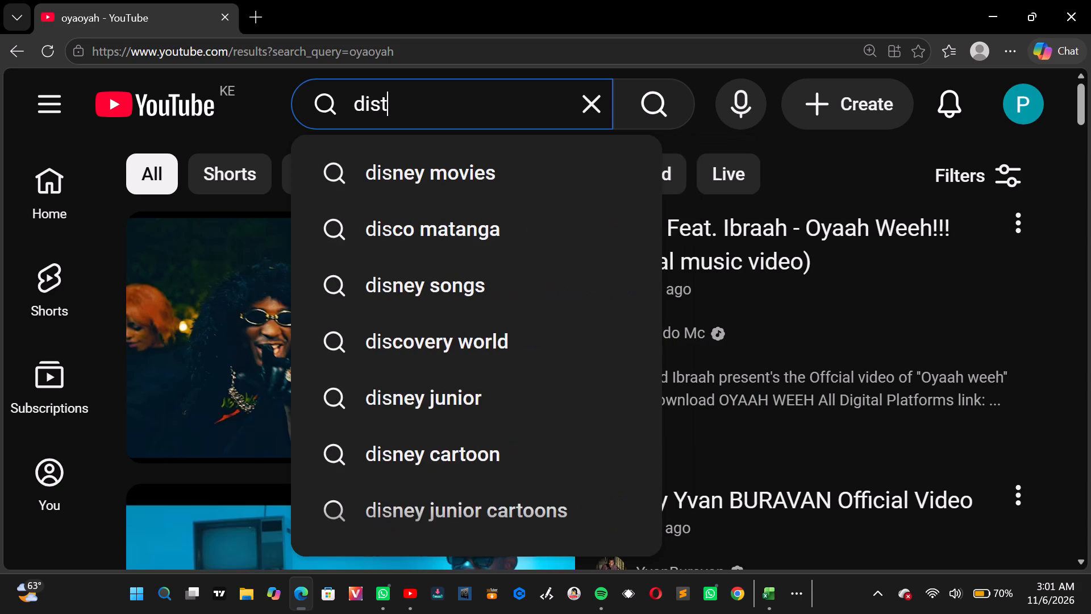
key("a")
type("nce")
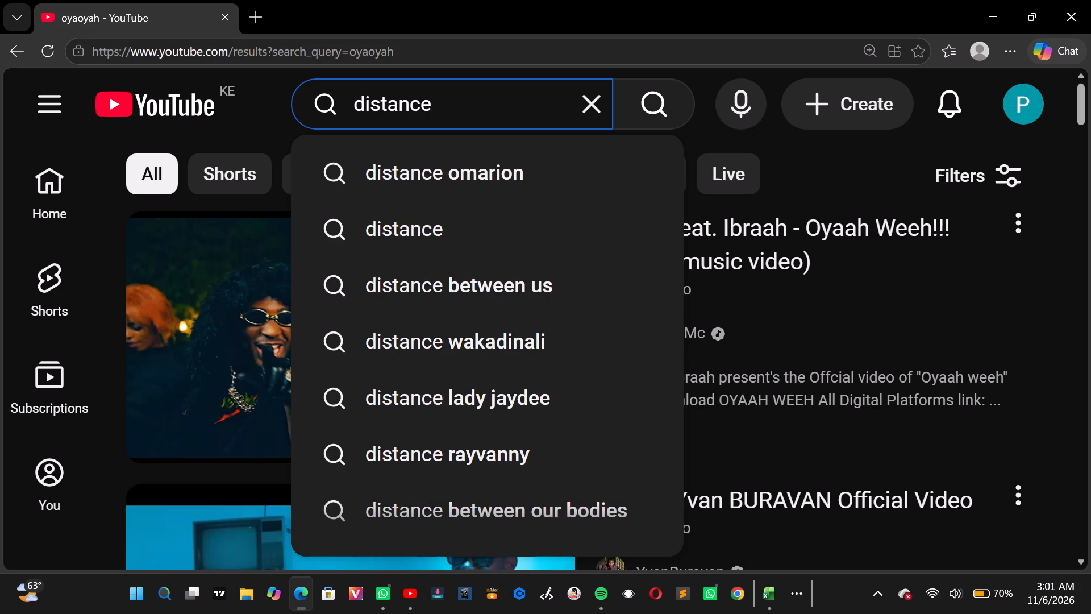
left_click(532, 175)
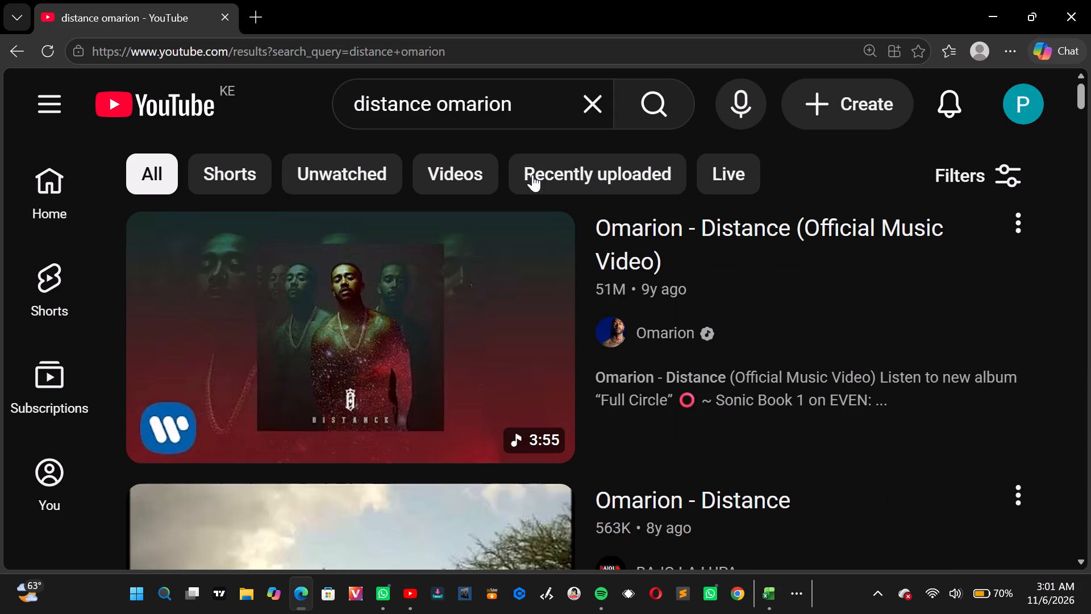
Play the Omarion - Distance (Official Music Video) result and skip the advertisement.
double_click(410, 253)
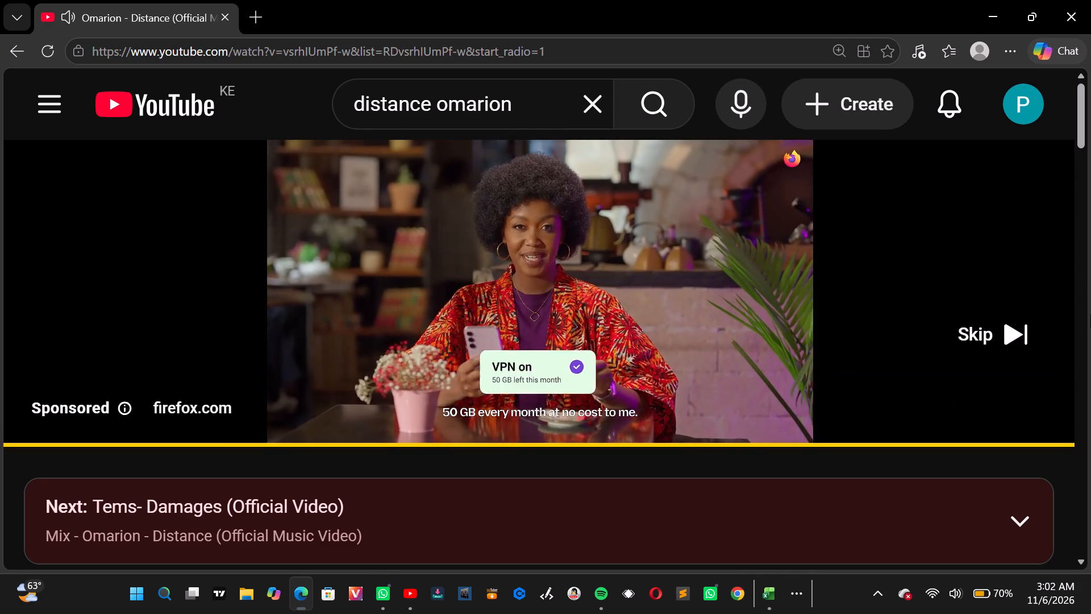
left_click(970, 329)
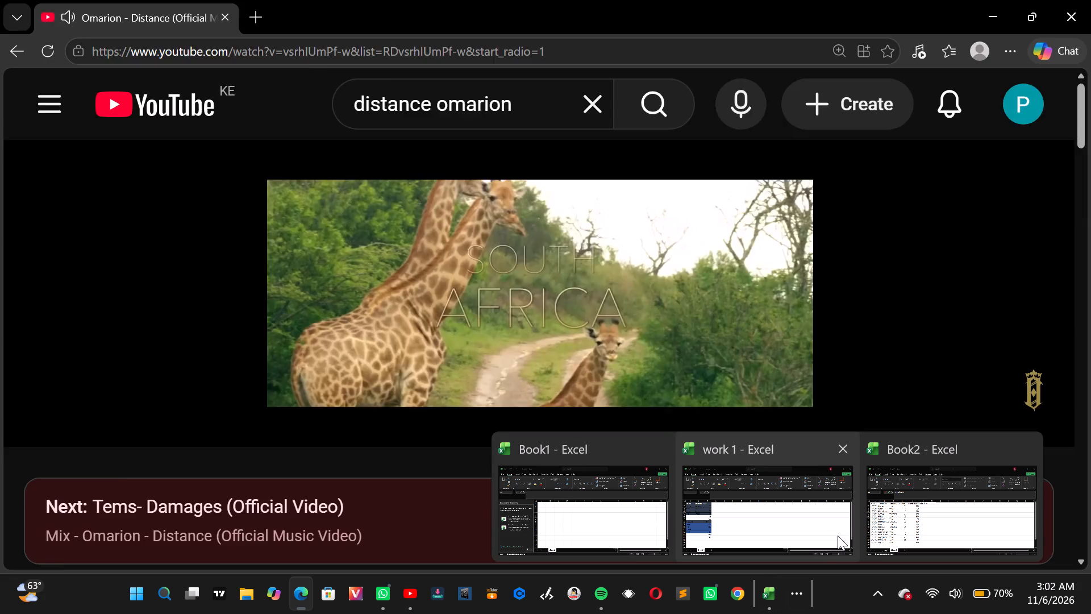
Switch to the Book2 workbook in Excel and widen column F to fit the Total Sales header.
left_click(893, 513)
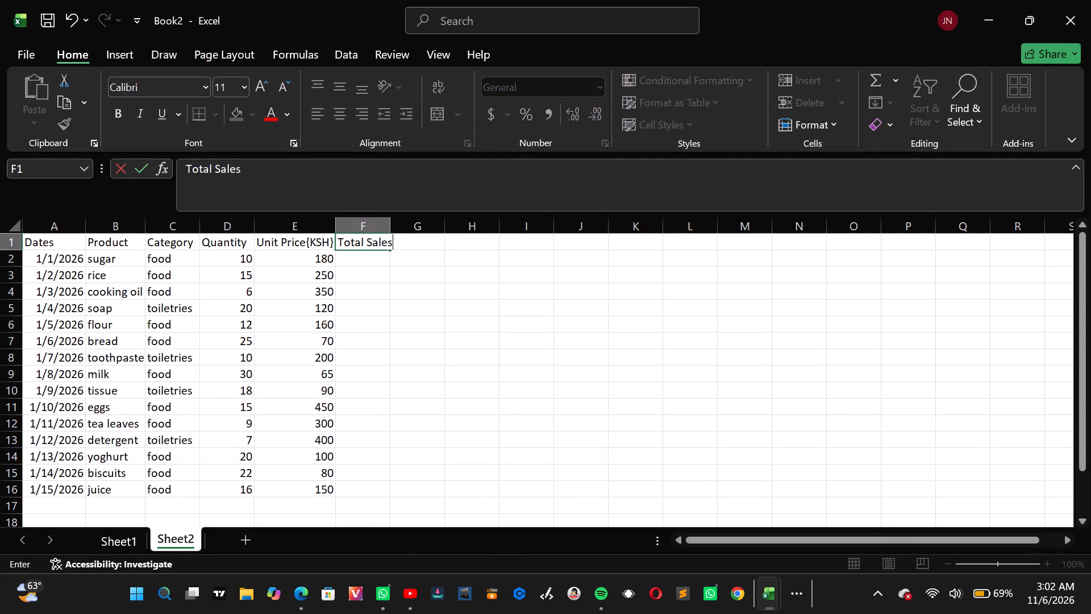
left_click(389, 233)
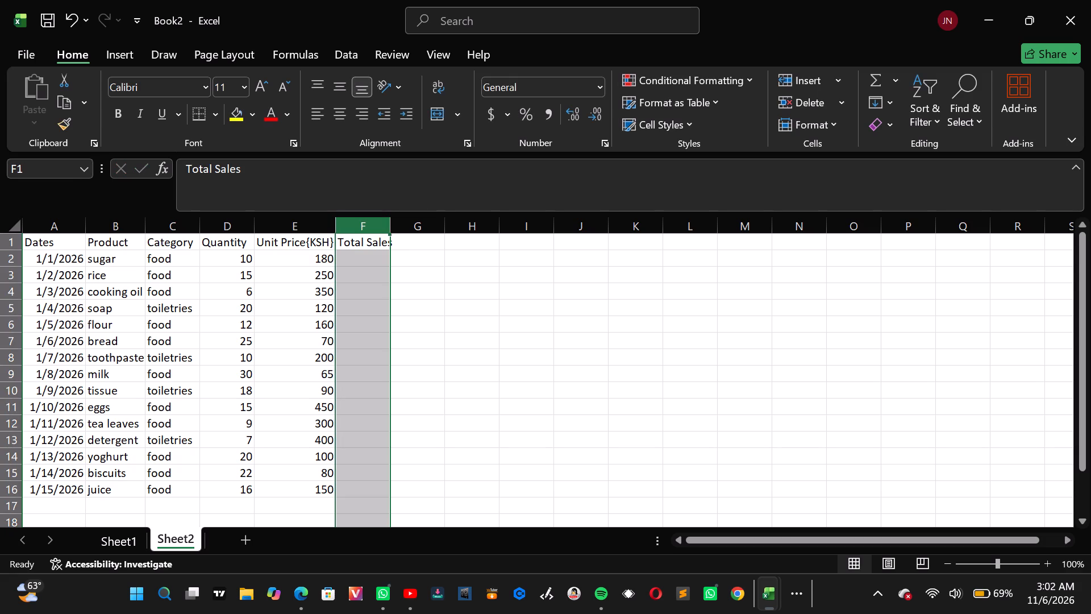
left_click(389, 233)
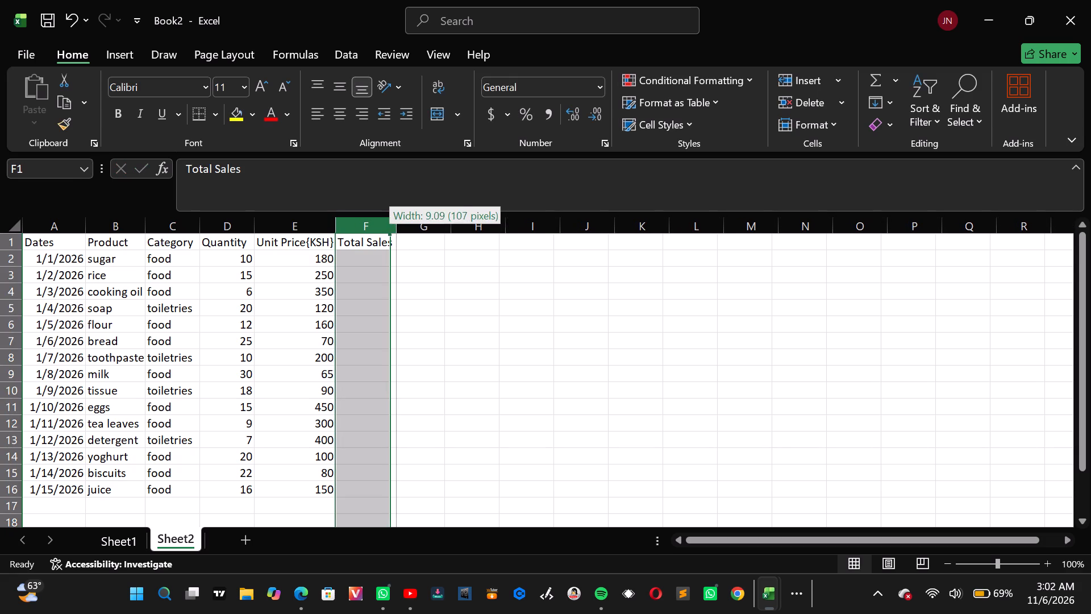
Add the column header Discount in G1, beside the Total Sales header.
left_click(426, 237)
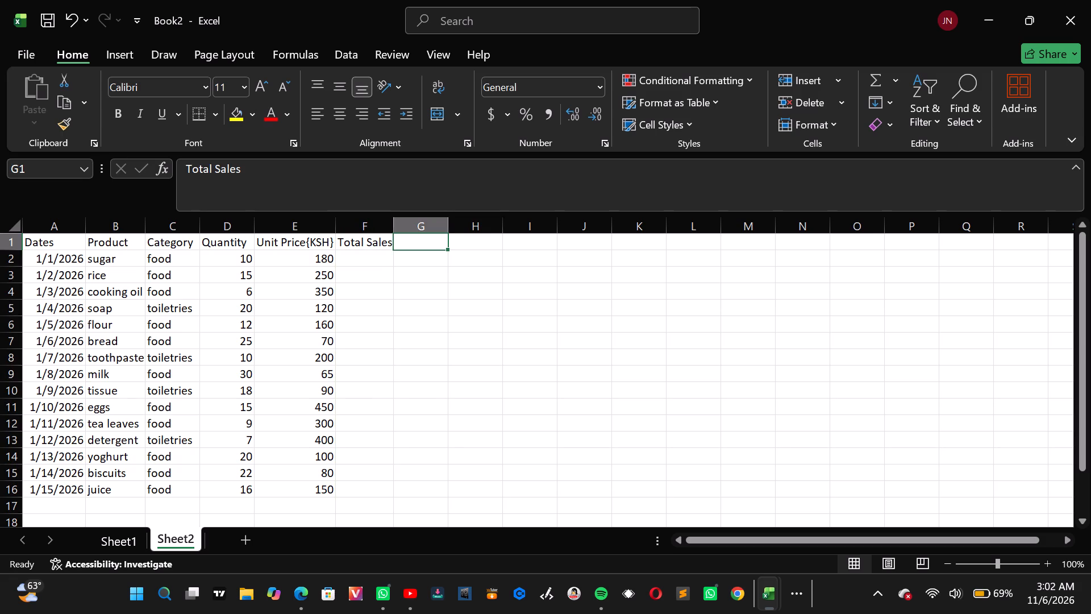
key("d")
key("i")
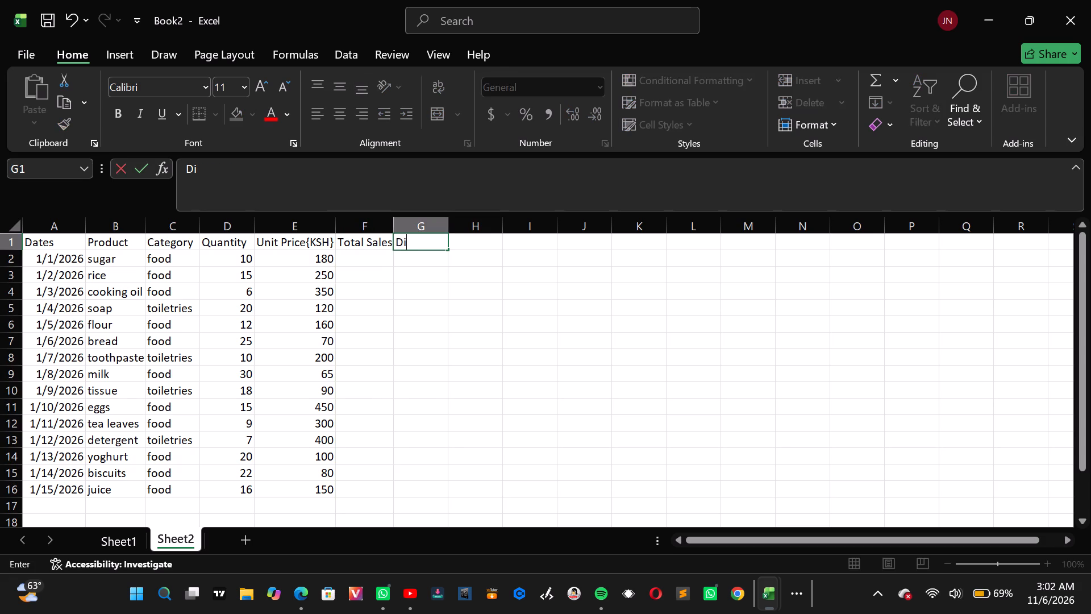
type("scount")
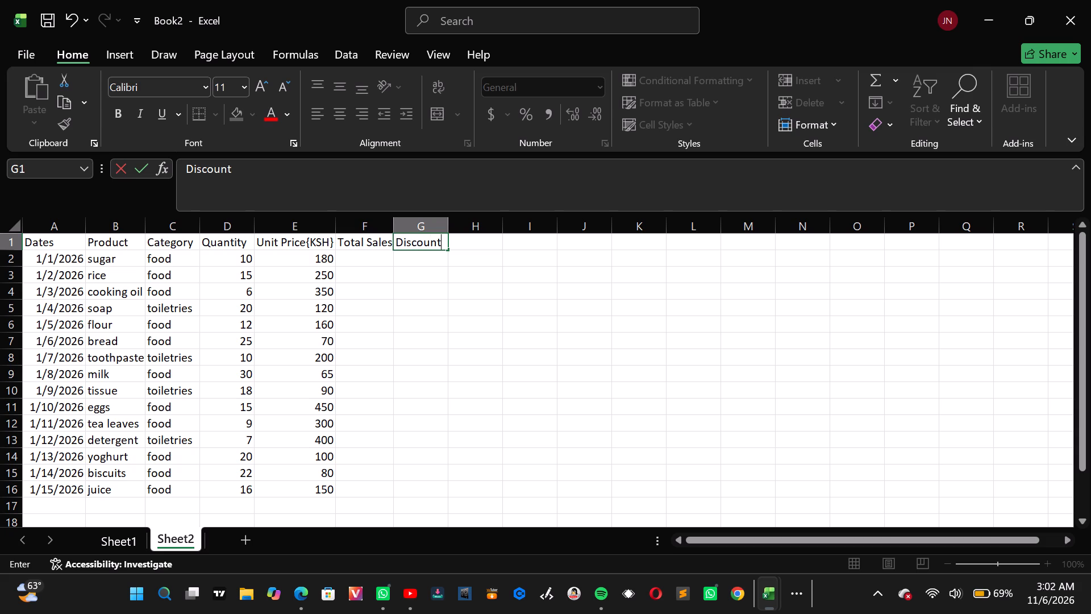
Add the column header Final Amount in H1, beside the Discount header.
left_click(468, 248)
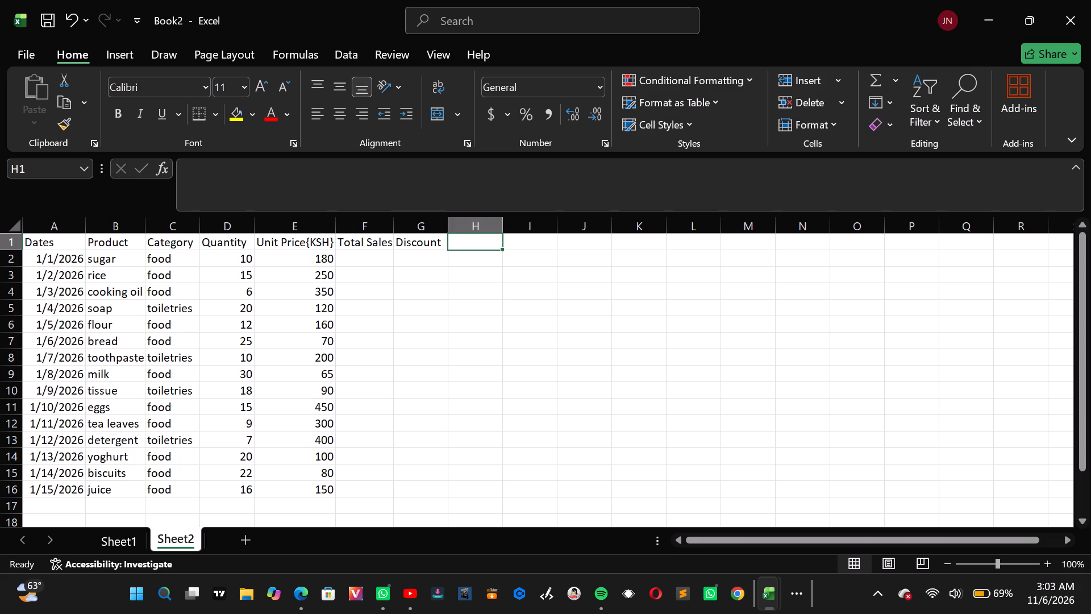
key("f")
type("ina")
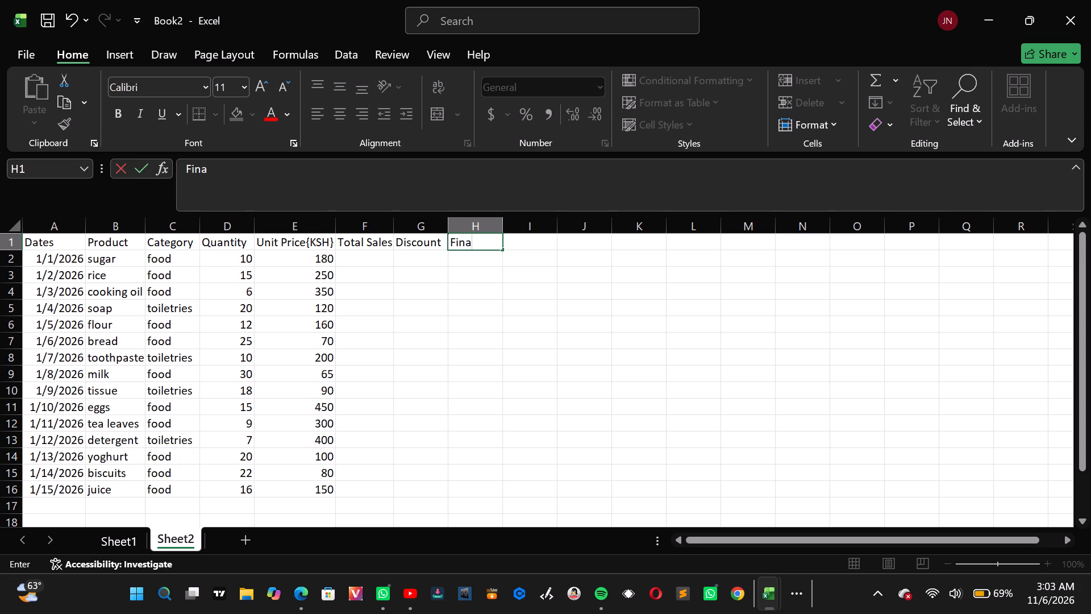
key("l")
key("space")
key("a")
type("moun")
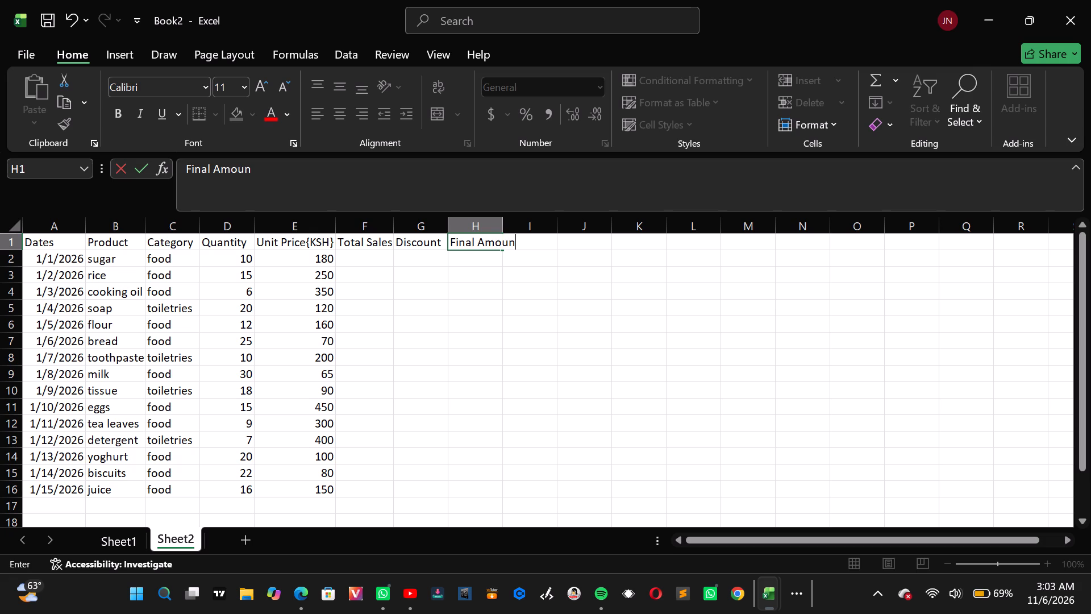
key("t")
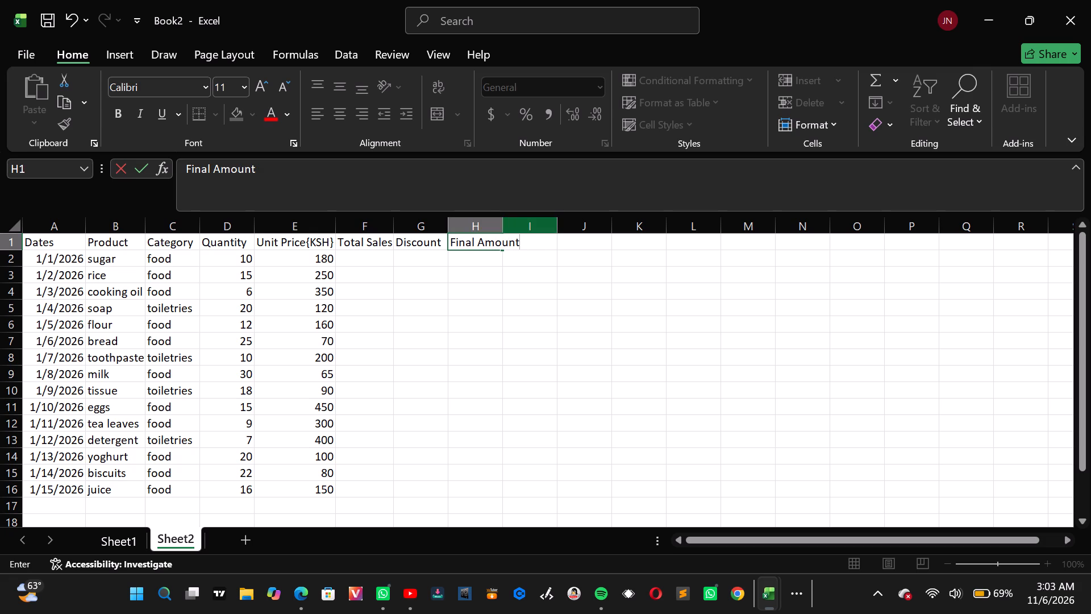
Widen column H to fit the Final Amount header.
left_click(506, 226)
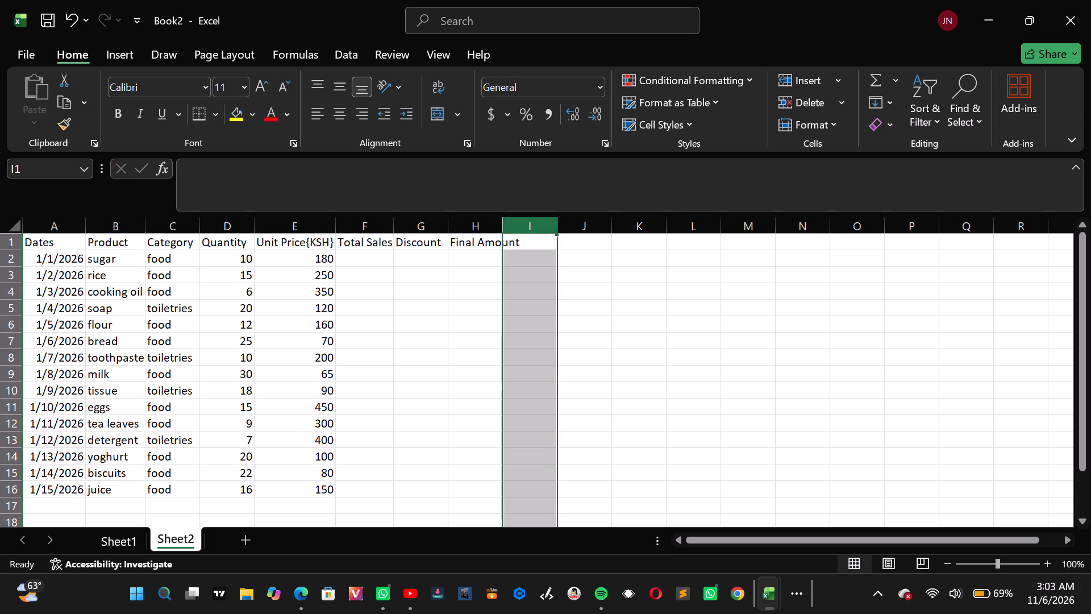
left_click_drag(506, 226, 530, 229)
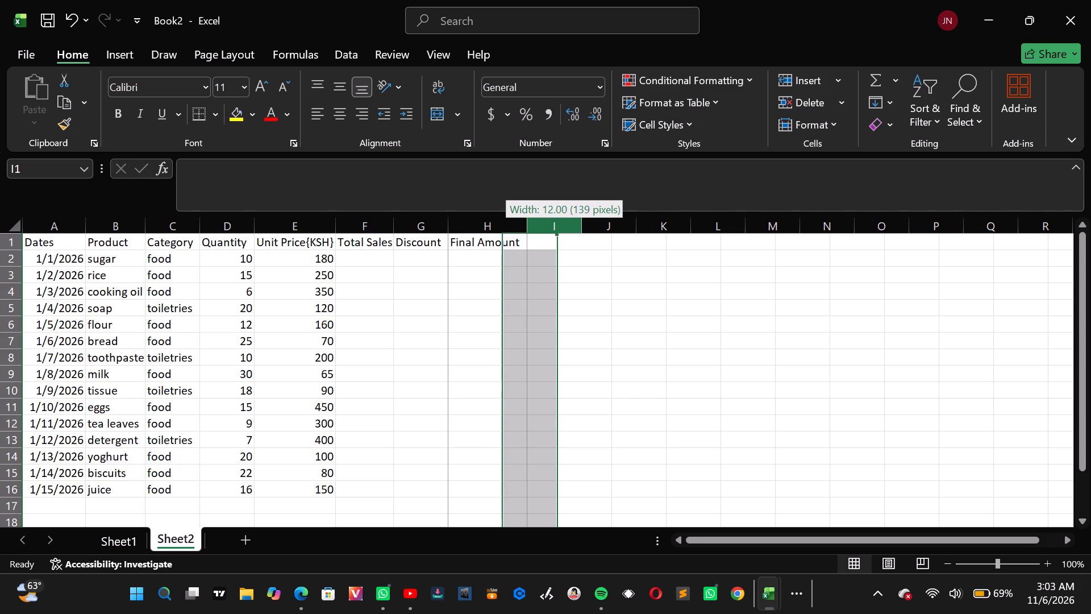
left_click_drag(530, 229, 524, 227)
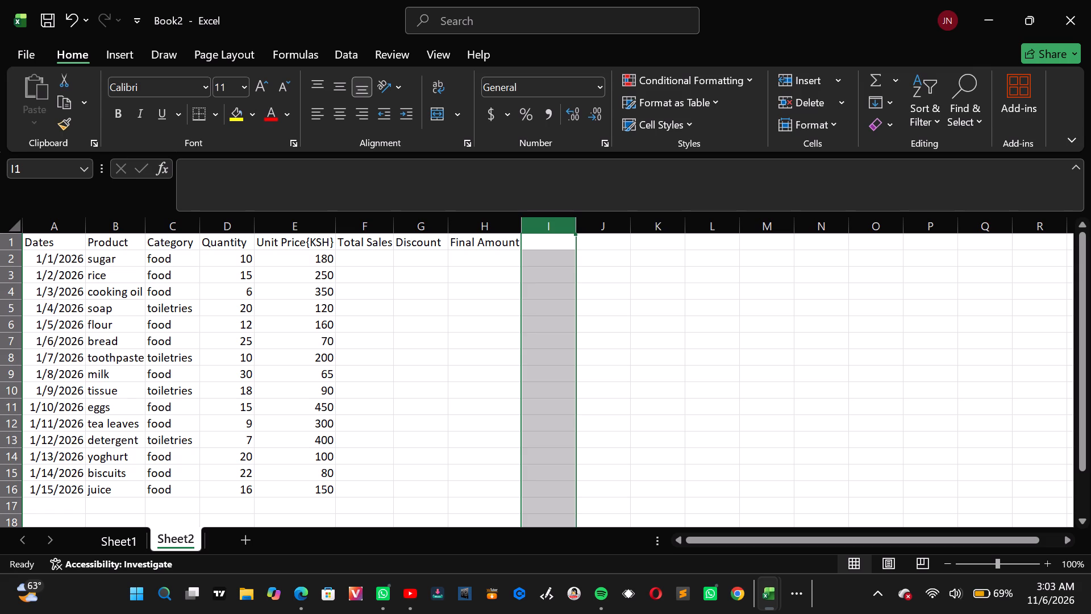
Enter the formula =D2*E2 in F17, below the data rows of the Total Sales column.
left_click(363, 505)
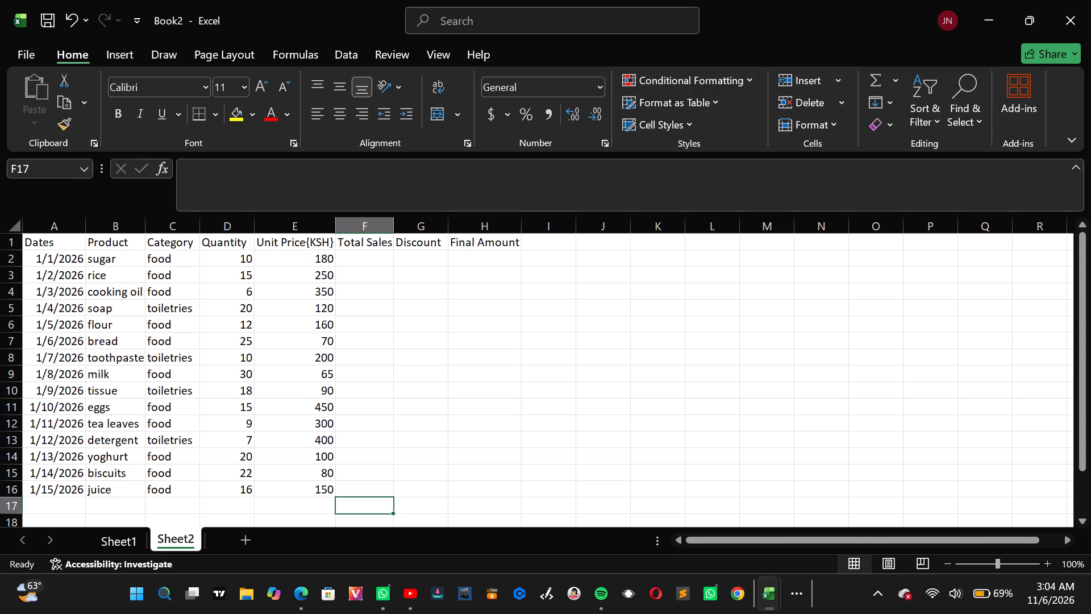
key("equal")
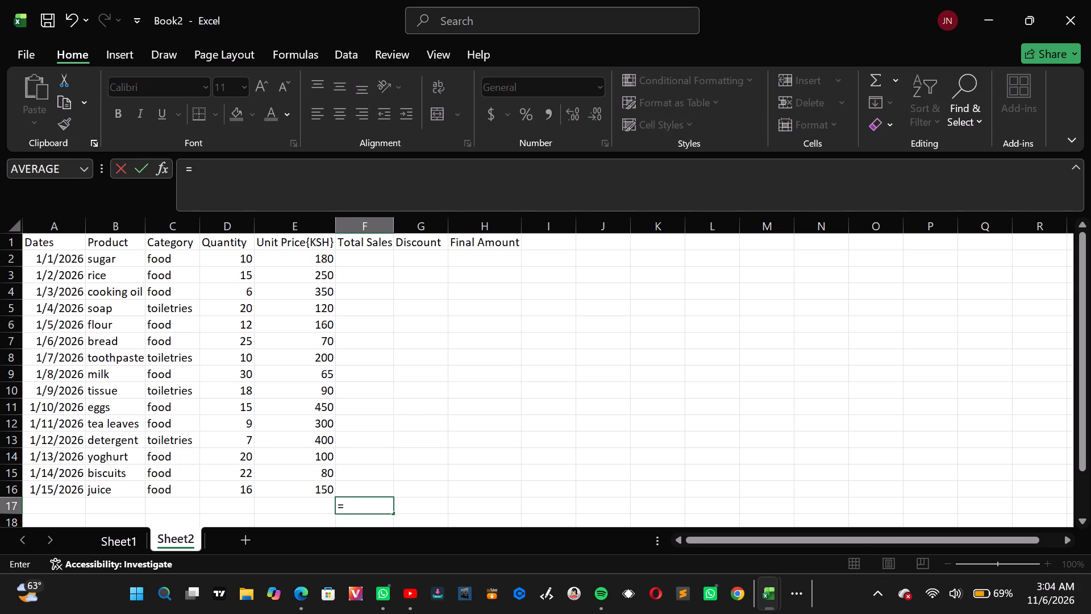
type("D2")
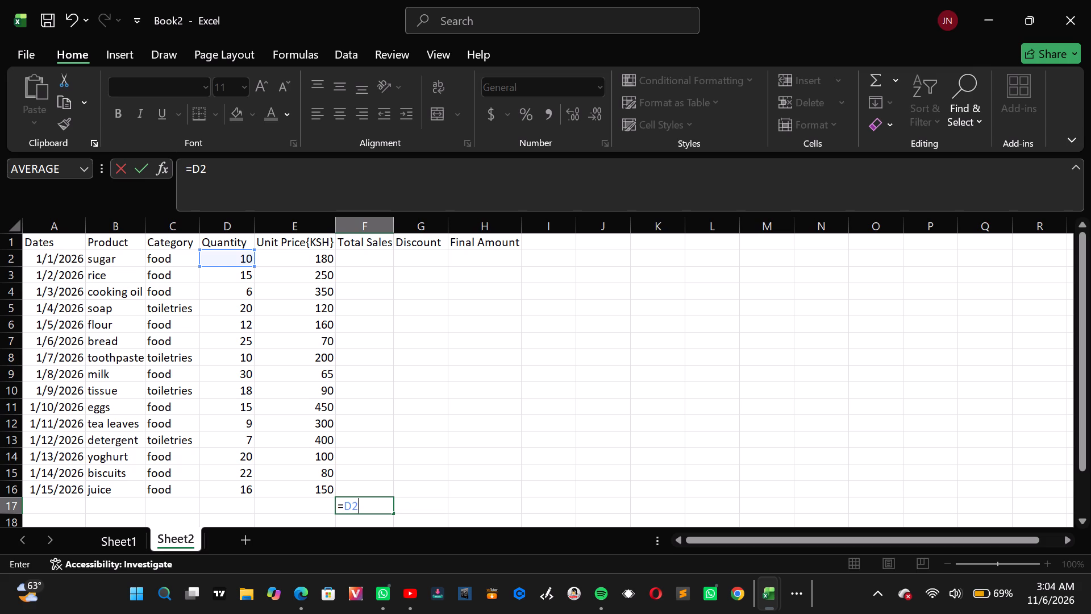
key("shift+asterisk")
type("E2")
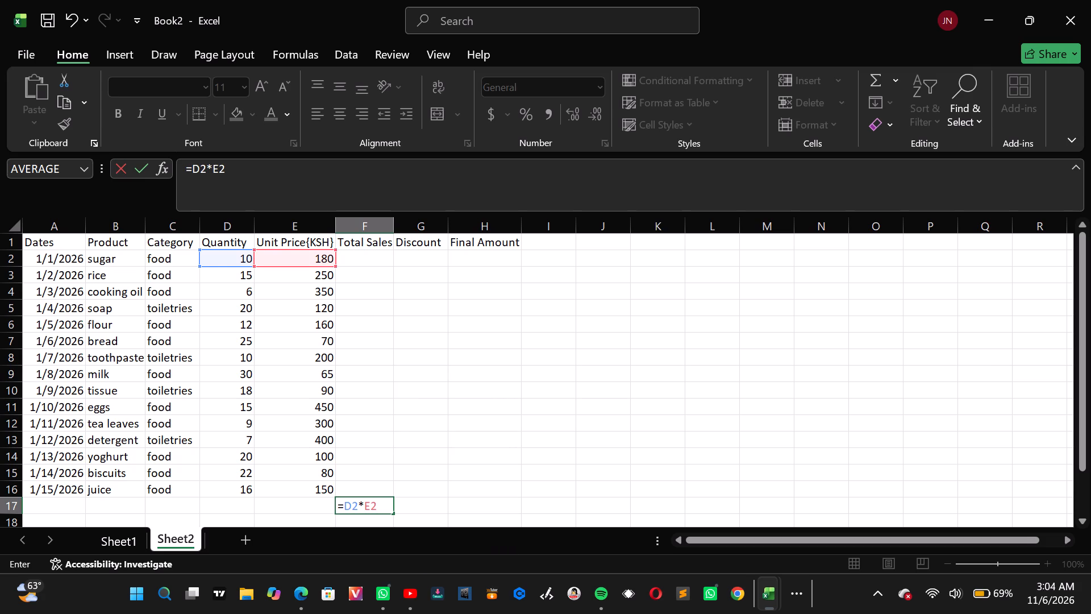
key("Return")
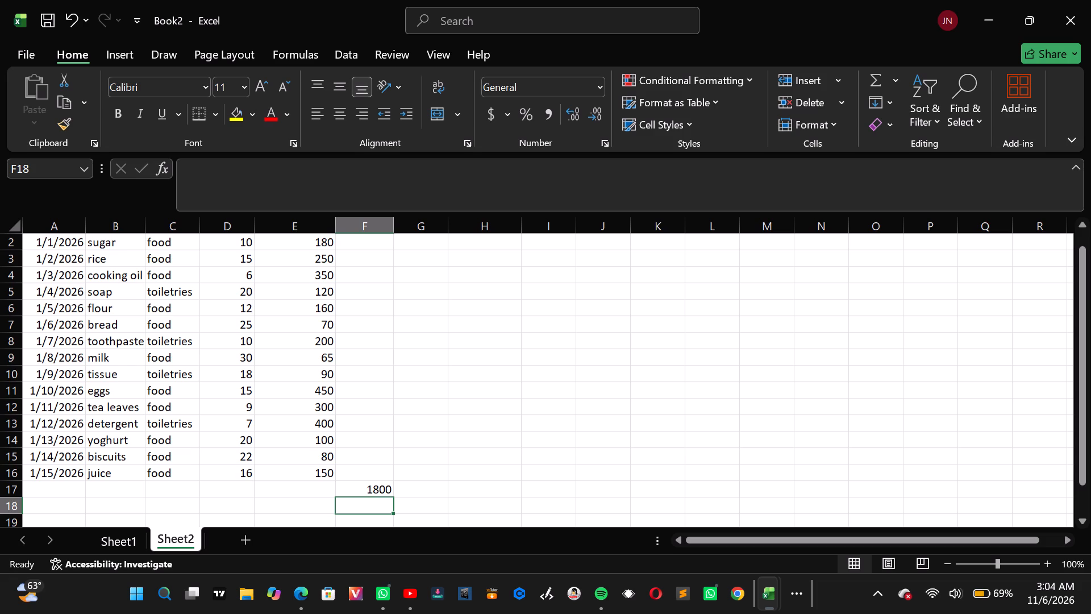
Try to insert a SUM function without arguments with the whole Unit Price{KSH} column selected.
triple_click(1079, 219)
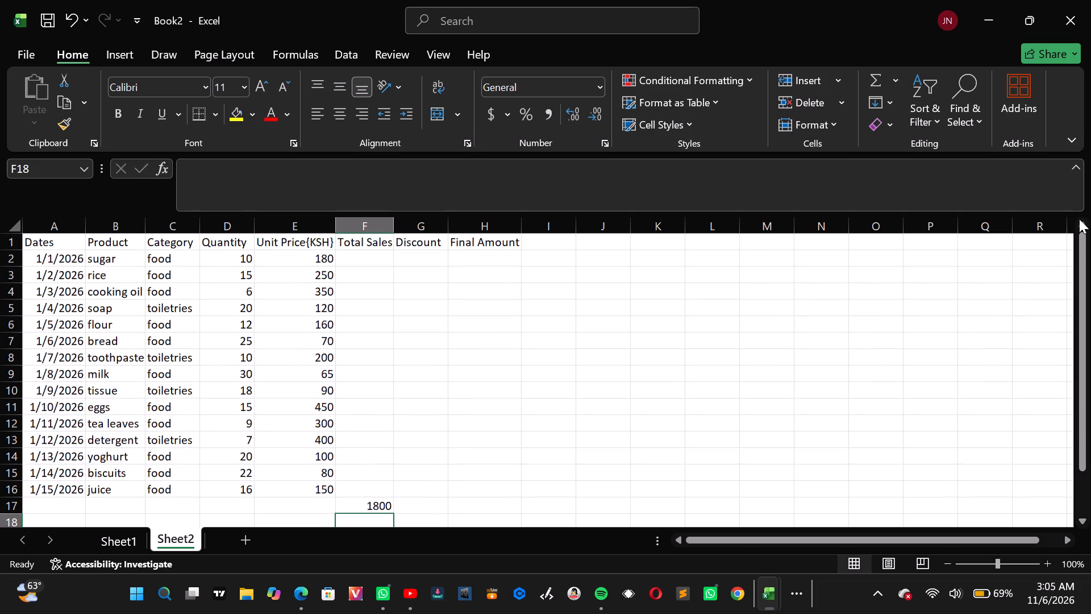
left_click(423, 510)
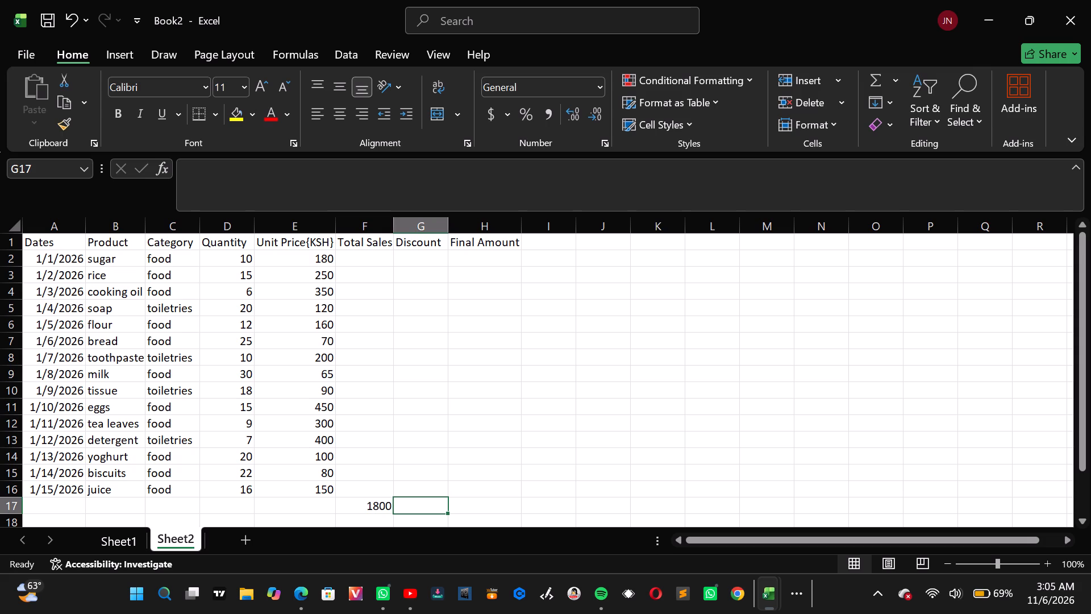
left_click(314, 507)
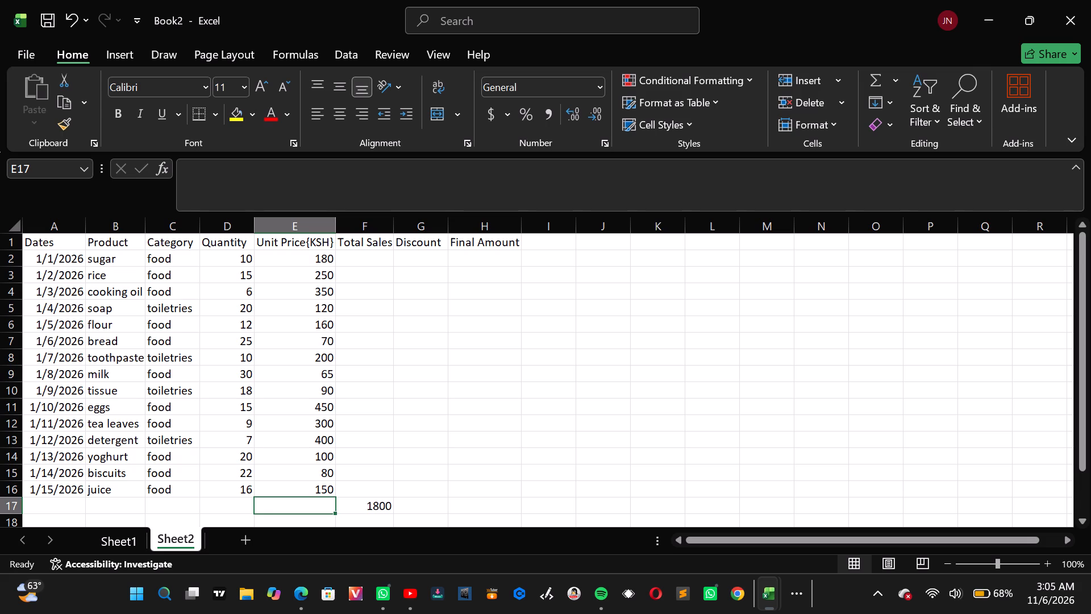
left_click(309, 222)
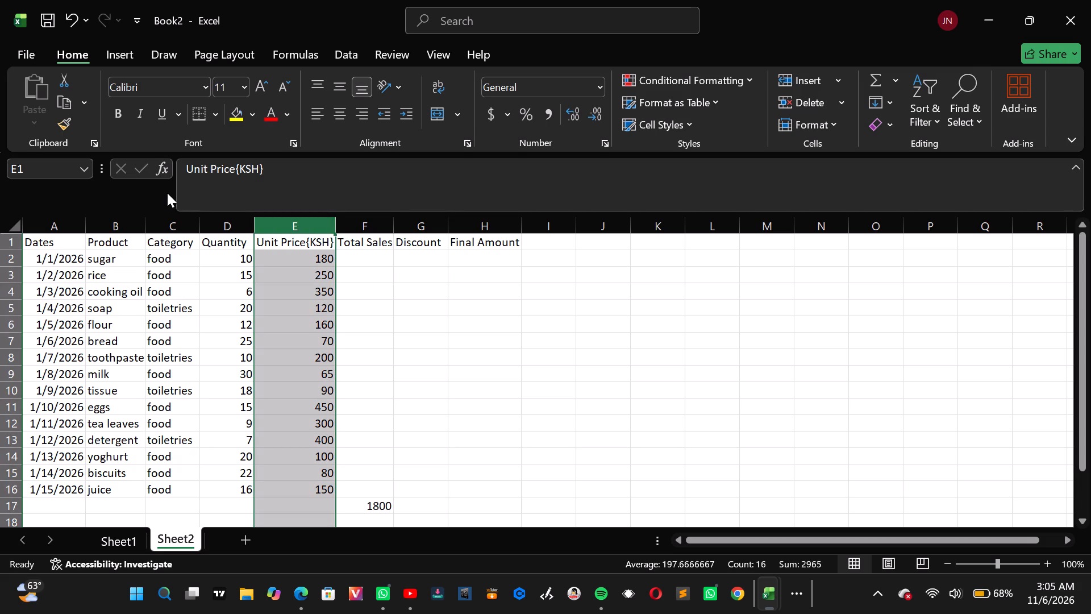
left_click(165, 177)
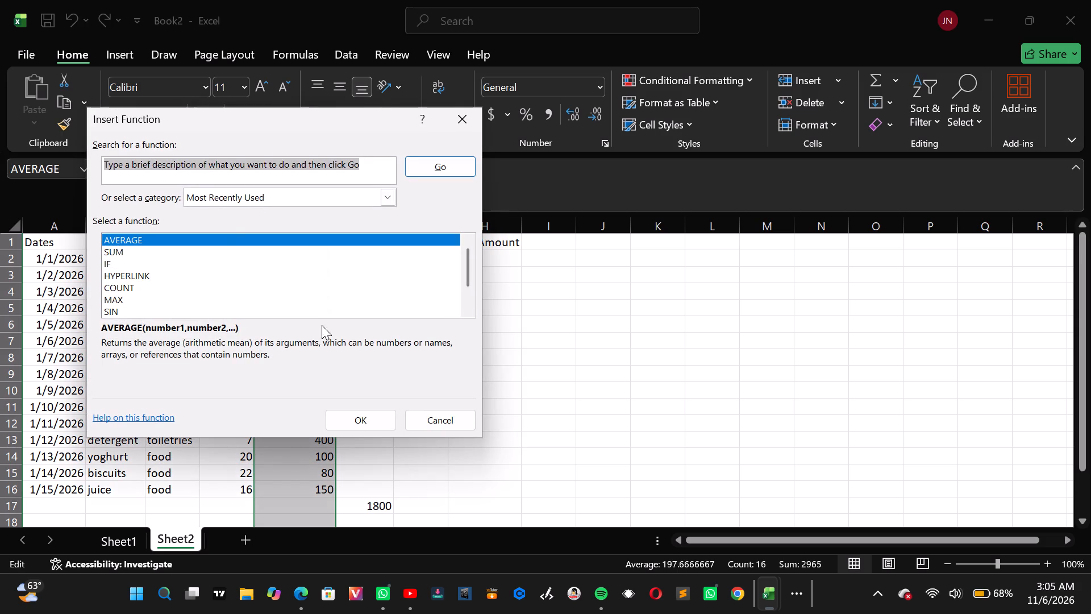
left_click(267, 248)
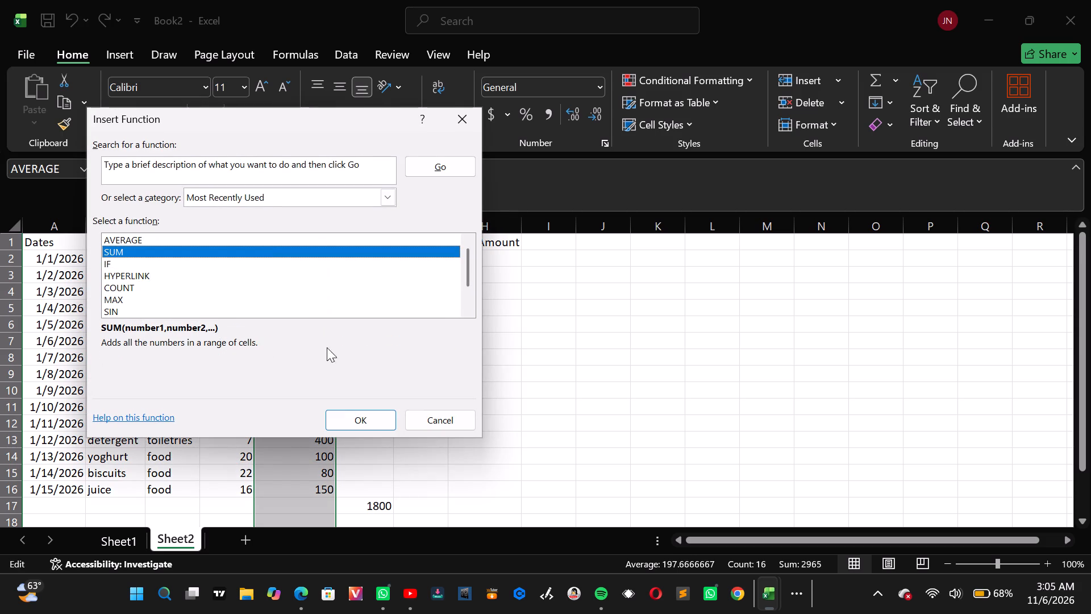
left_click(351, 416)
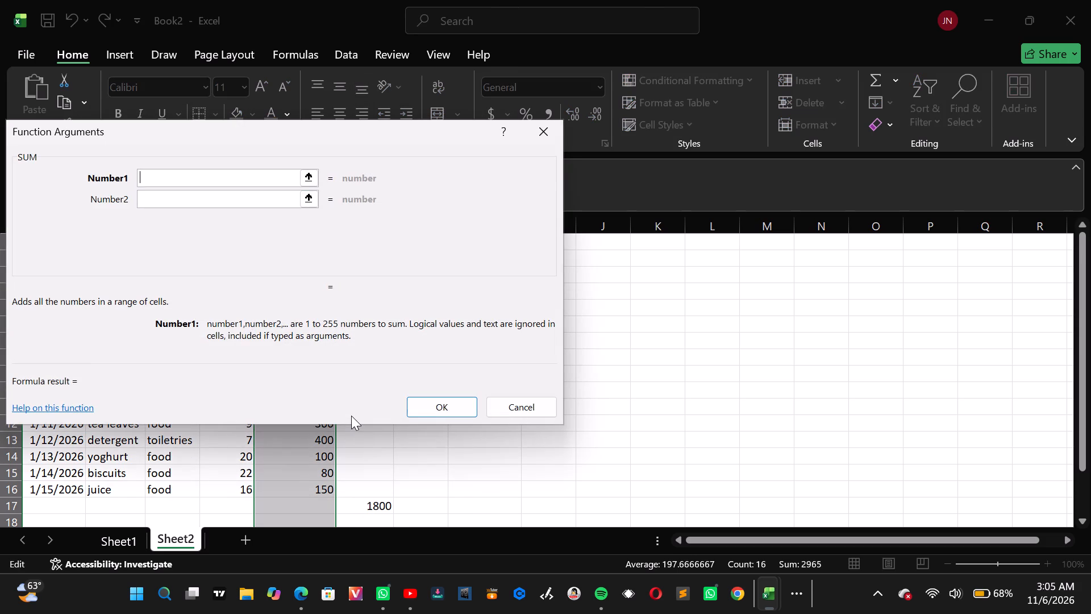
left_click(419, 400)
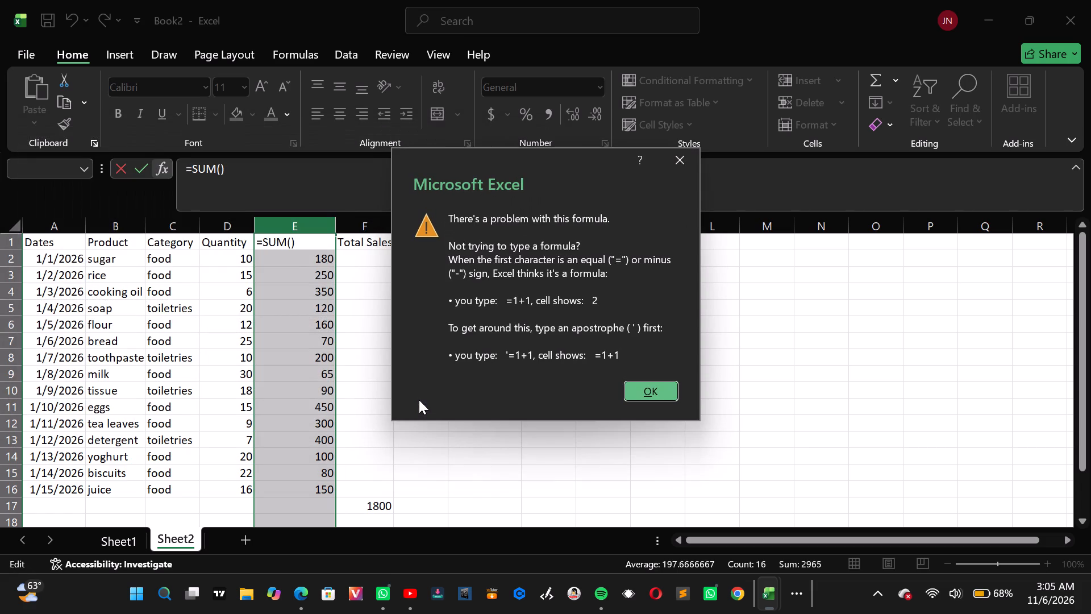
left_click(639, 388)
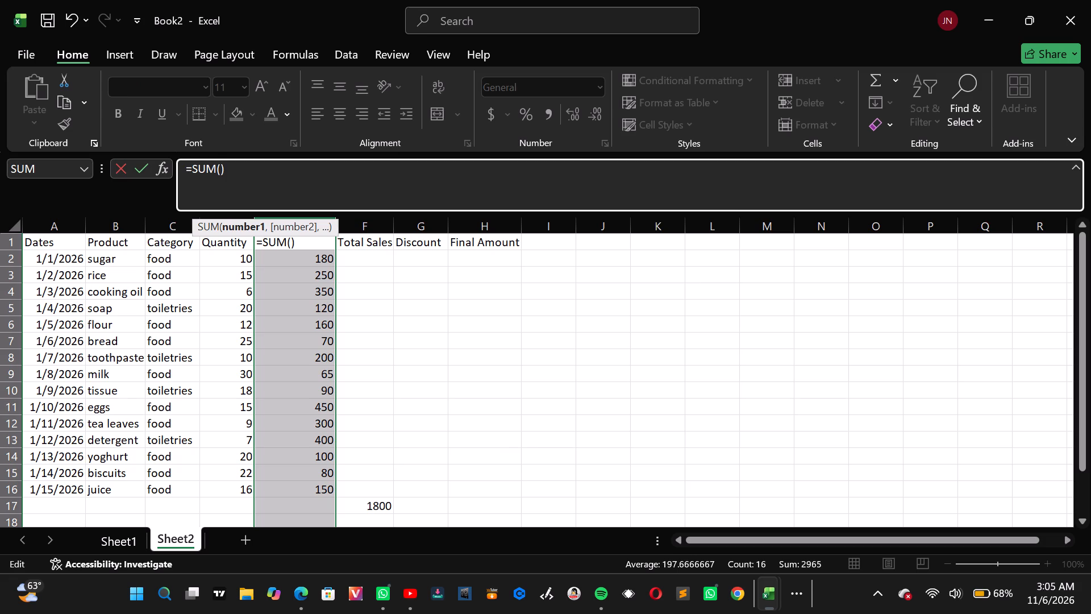
Clear the =SUM() formula from E1 and enter the header text Unit Price in its place.
left_click(306, 243)
key("BackSpace")
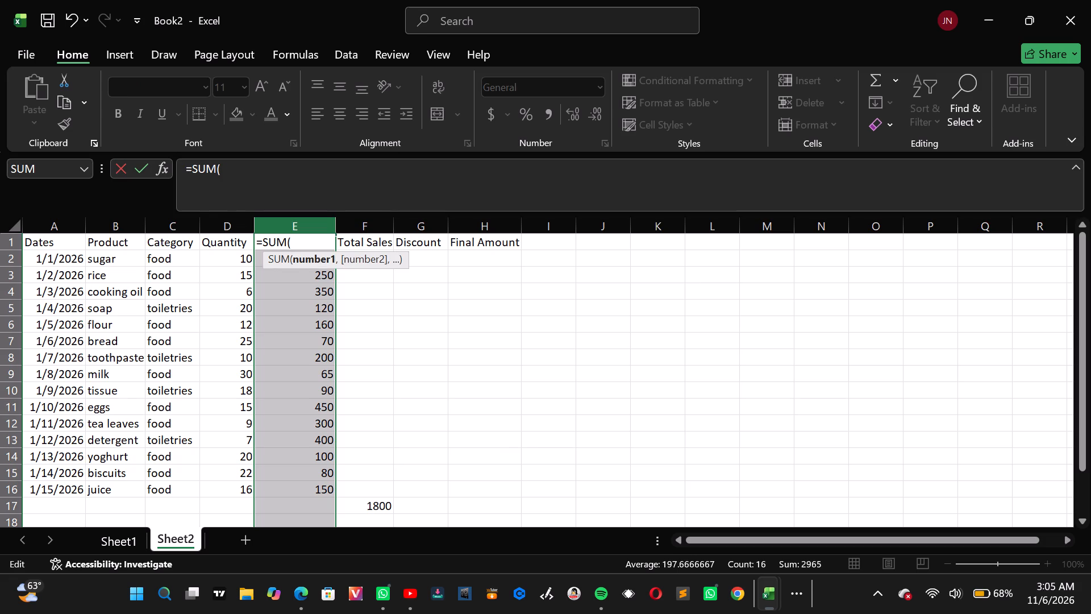
key("BackSpace")
key("BackSpace")
key("BackSpace")
key("BackSpace")
key("BackSpace")
key("BackSpace")
key("BackSpace")
key("BackSpace")
key("BackSpace")
key("BackSpace")
key("BackSpace")
key("BackSpace")
key("BackSpace")
key("BackSpace")
key("BackSpace")
key("BackSpace")
key("BackSpace")
key("BackSpace")
key("BackSpace")
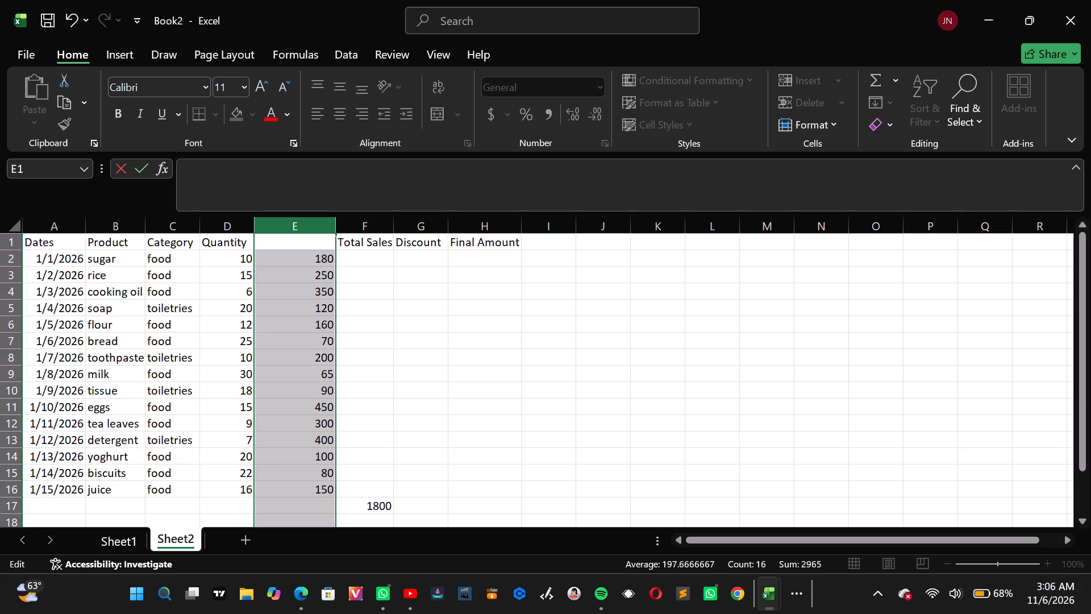
key("u")
key("BackSpace")
key("u")
type("nit")
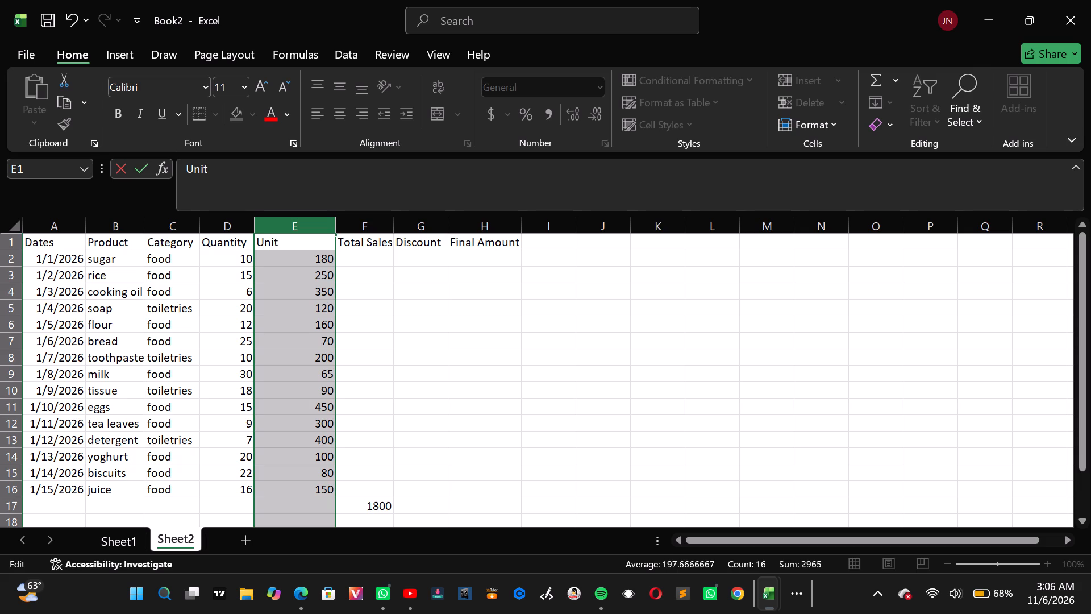
key("space")
key("o")
key("BackSpace")
key("p")
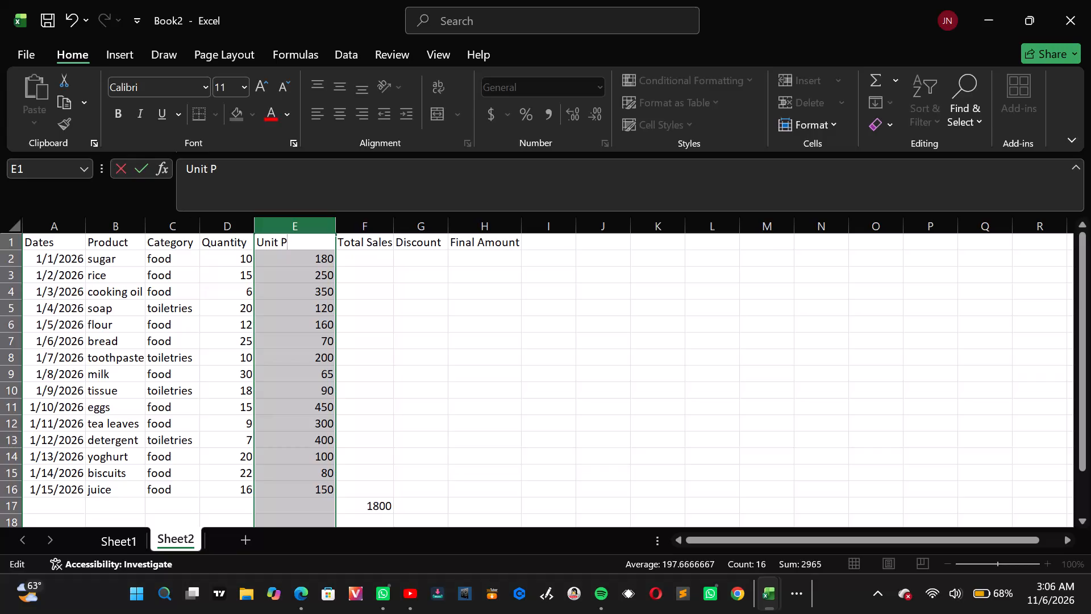
type("ri")
type("ce")
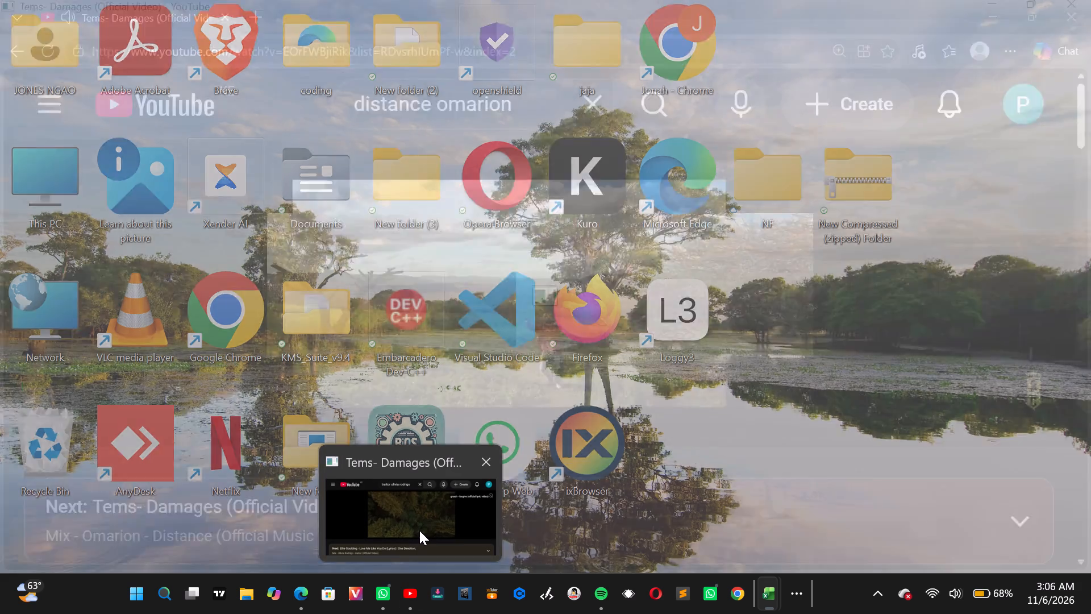
Switch to YouTube in Microsoft Edge and search for barely holding on polo g.
left_click(419, 530)
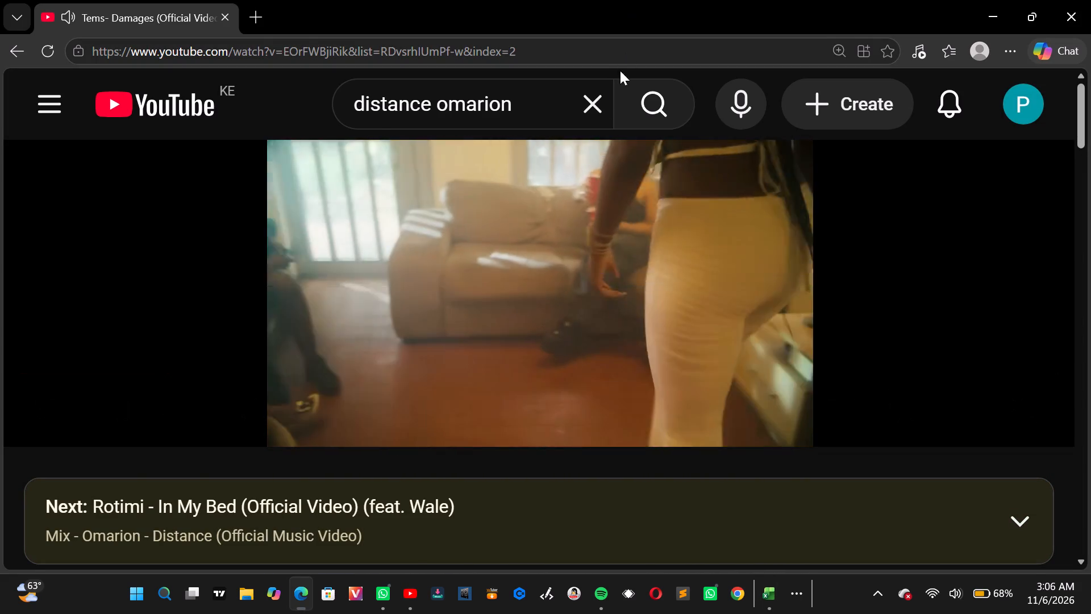
left_click(609, 101)
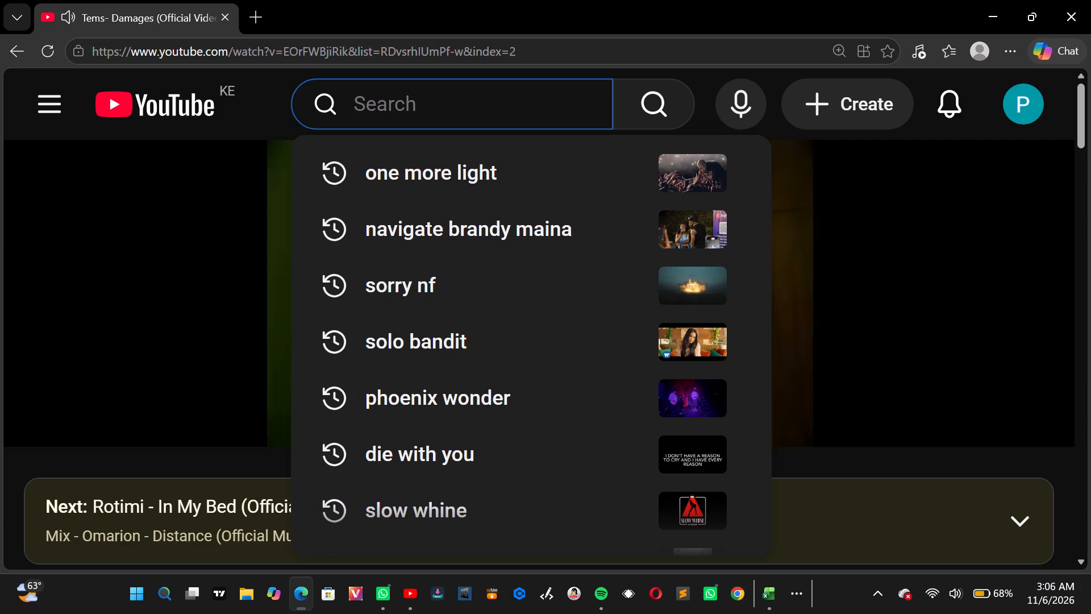
type("bb")
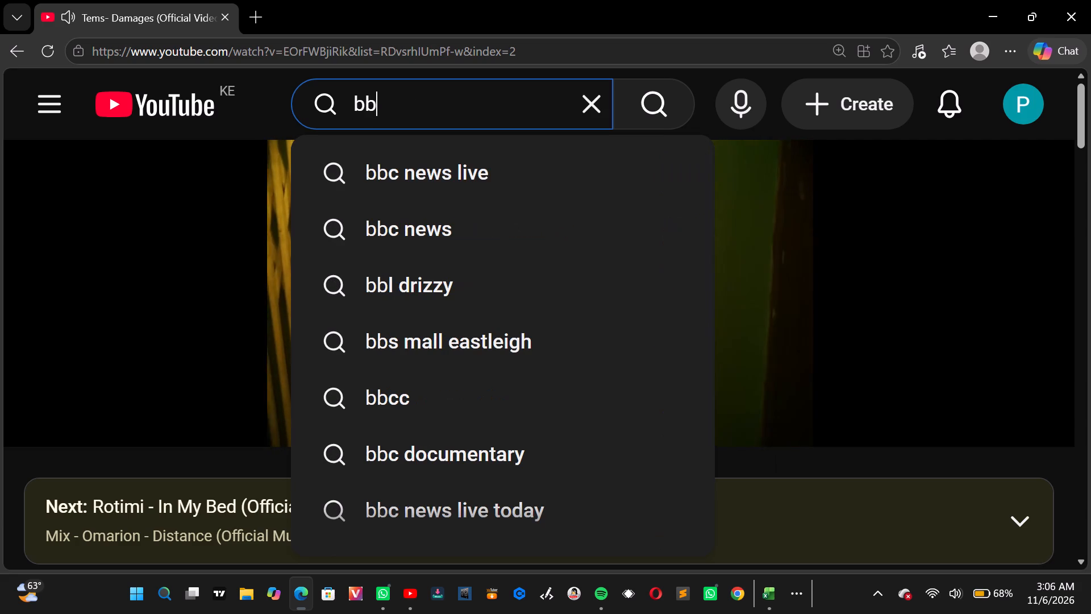
key("BackSpace")
key("a")
type("rel")
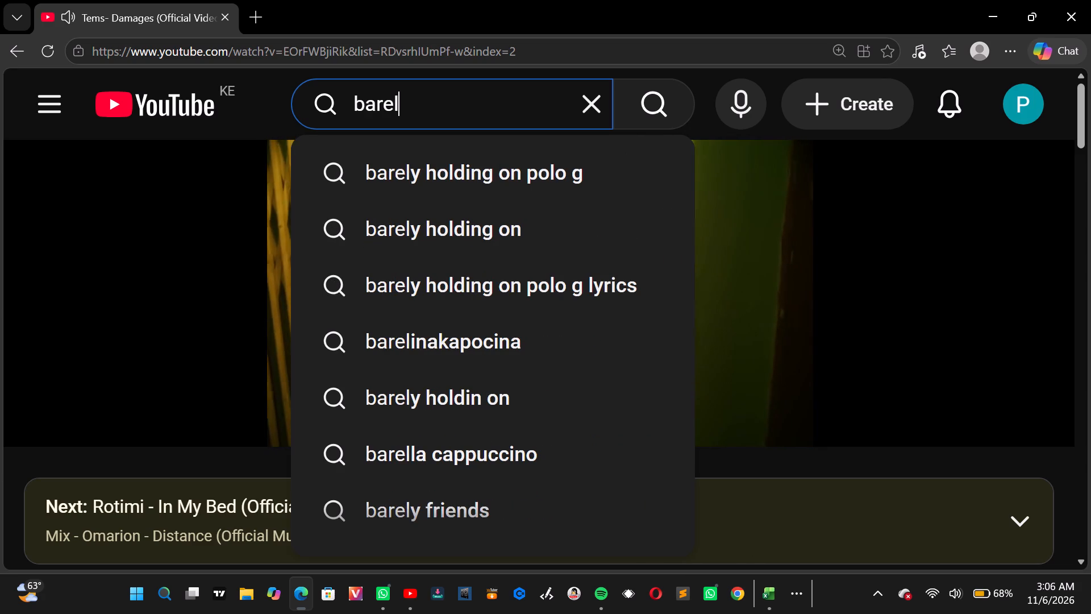
left_click(599, 170)
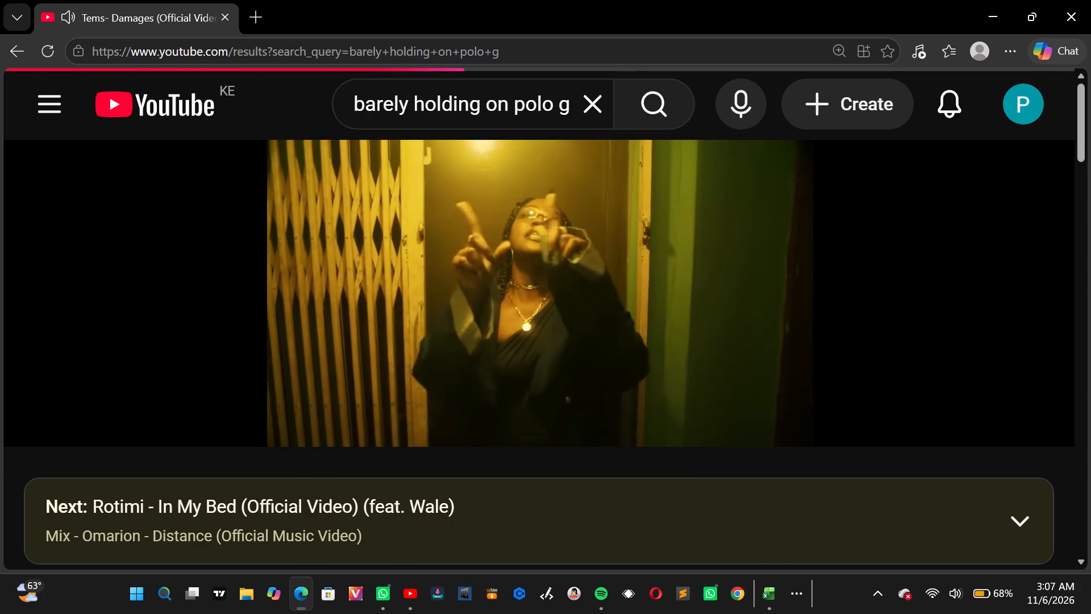
left_click(599, 170)
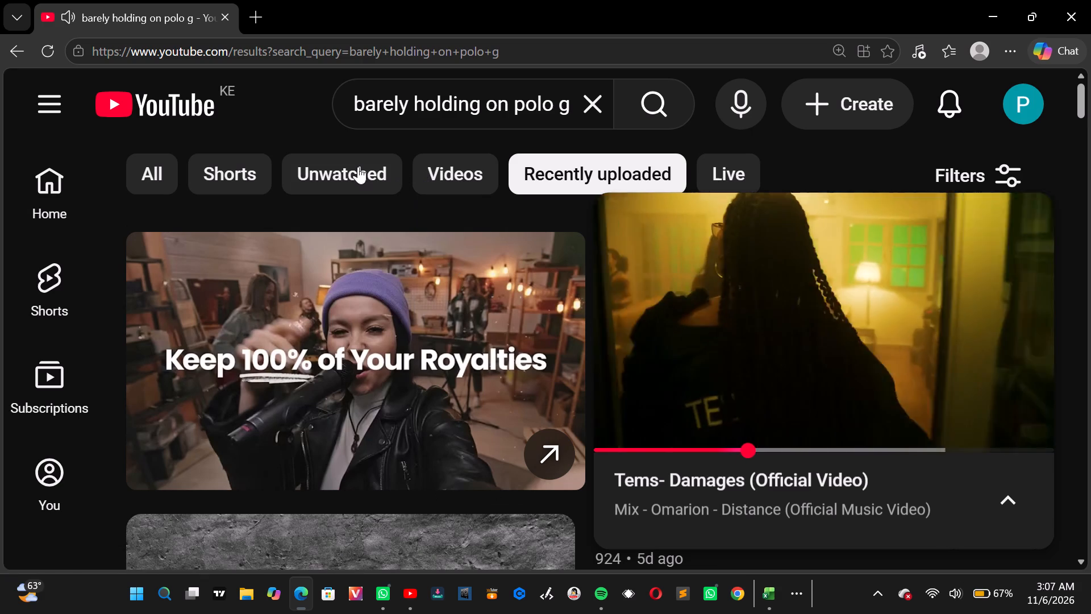
Show all result types and play the video Polo G - Barely Holdin' On (Official Video).
left_click(164, 180)
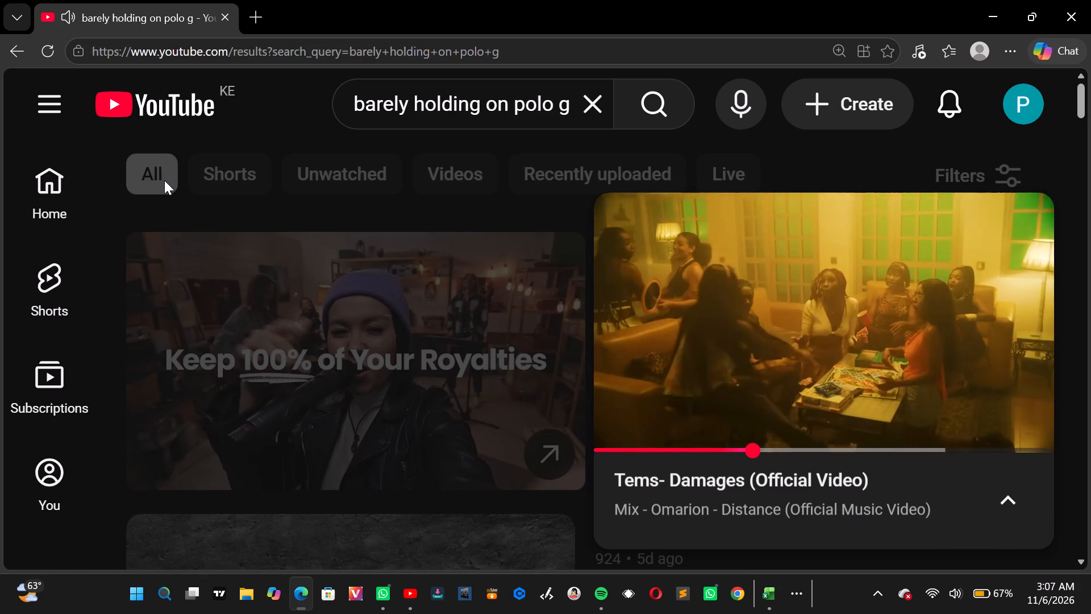
double_click(359, 385)
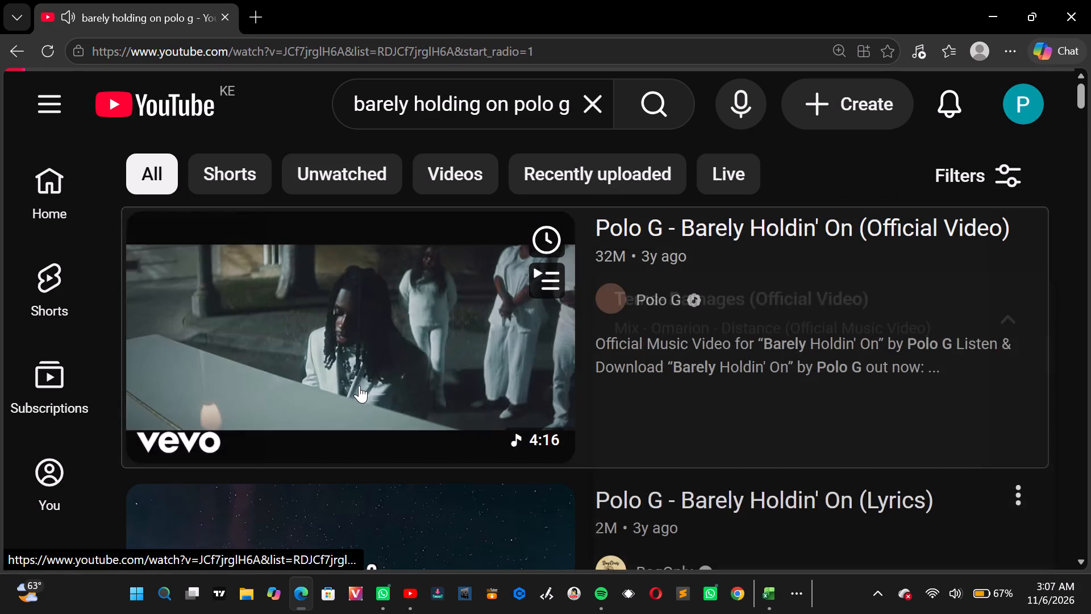
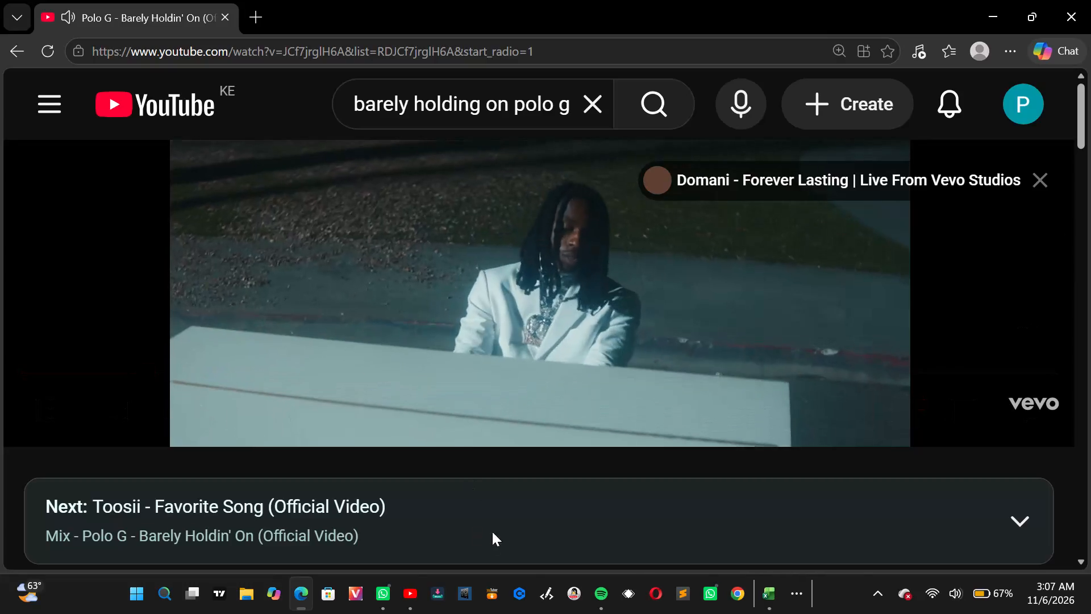
Switch to the Book2 workbook in Excel and complete the E1 header as Unit Price{KSH].
left_click(765, 597)
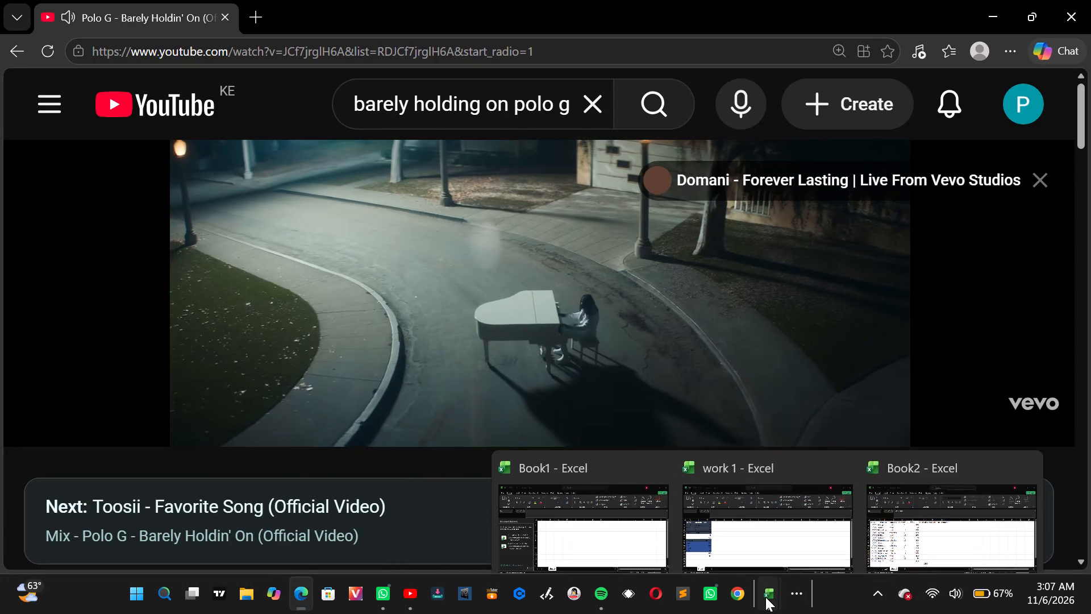
left_click(890, 530)
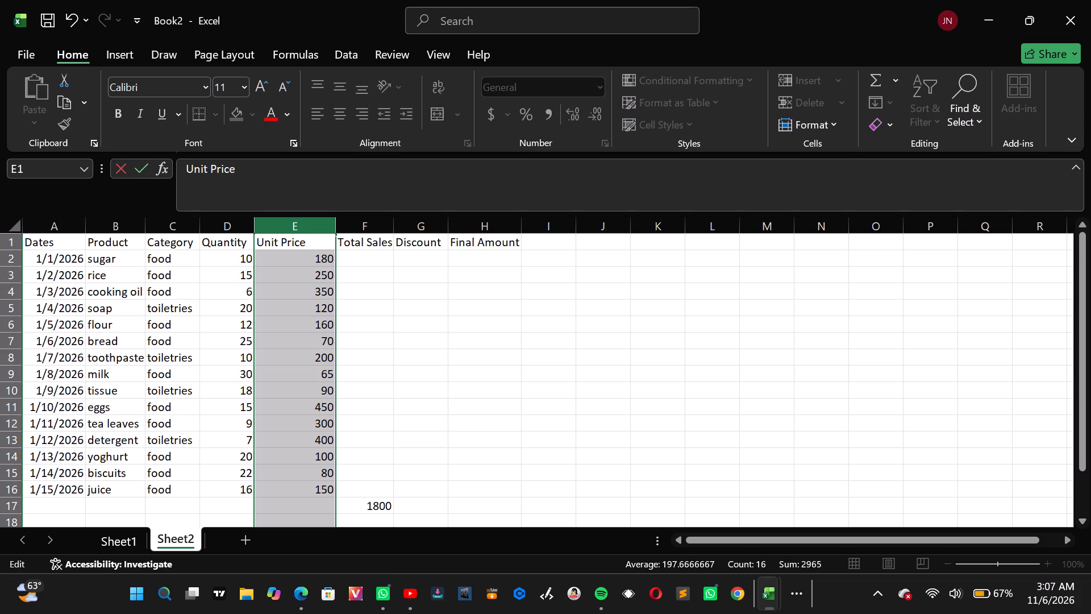
key("shift+braceleft")
type("KS")
key("h")
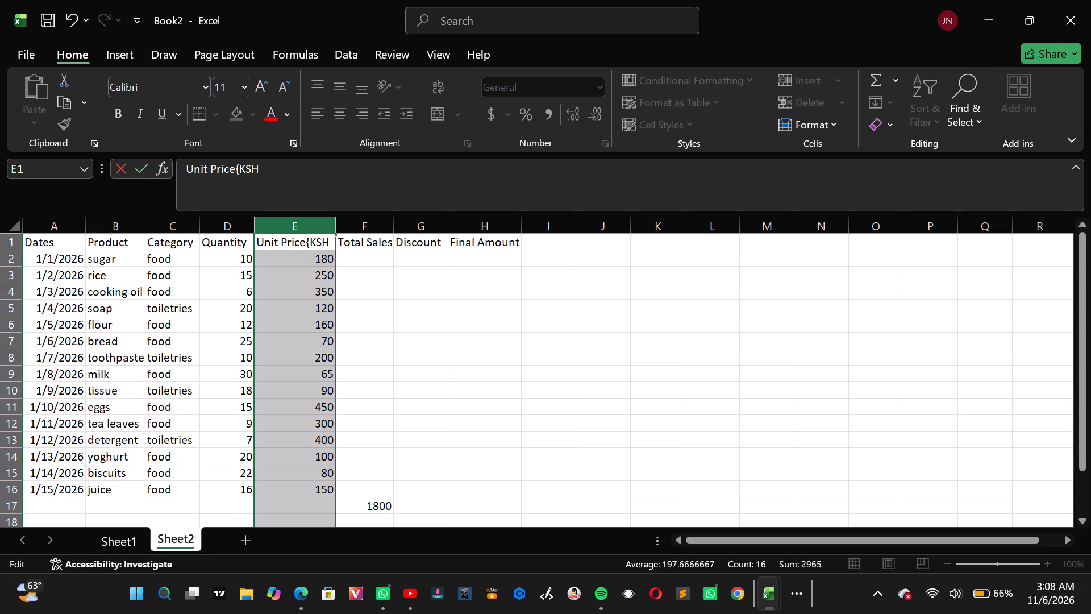
key("bracketright")
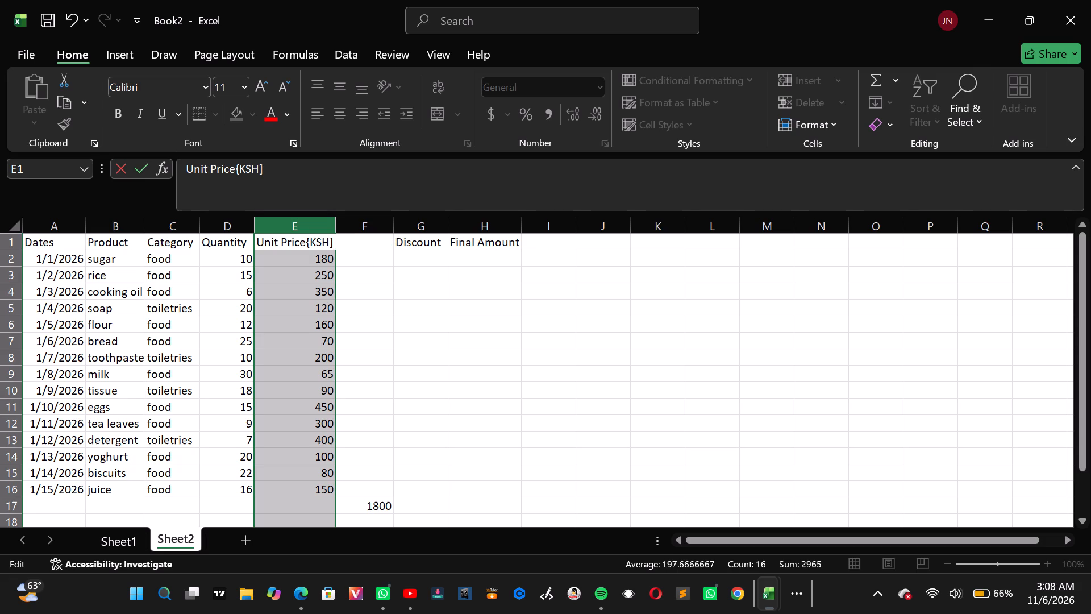
left_click(372, 243)
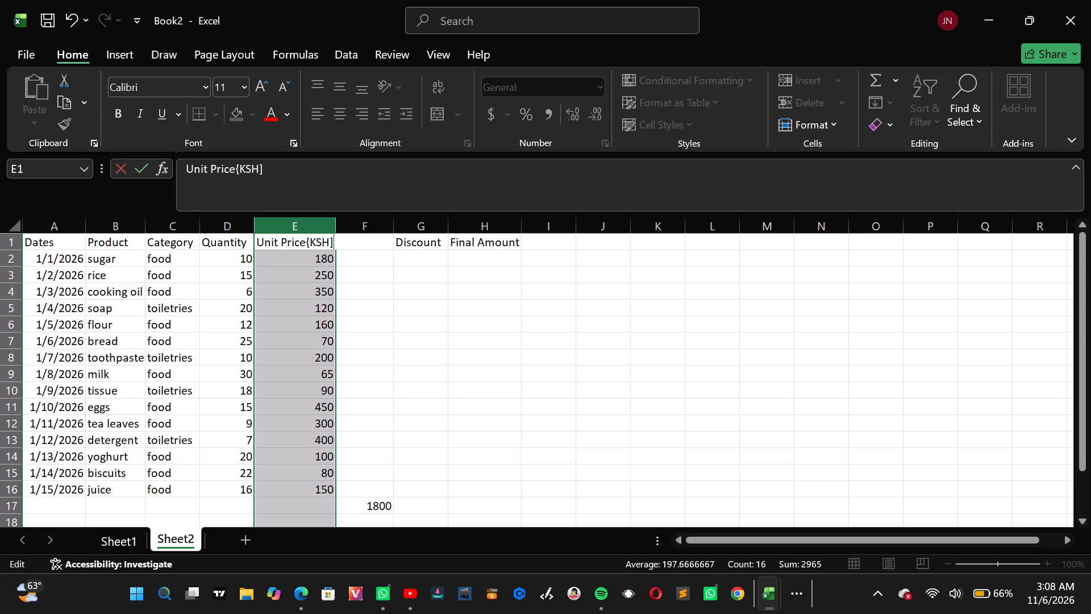
left_click(374, 239)
left_click(465, 244)
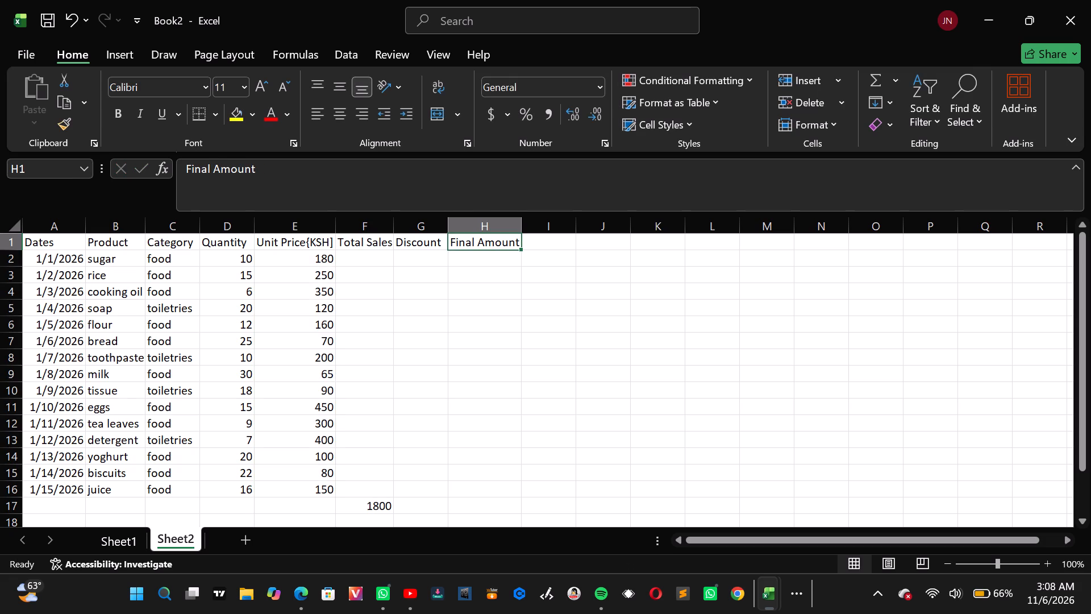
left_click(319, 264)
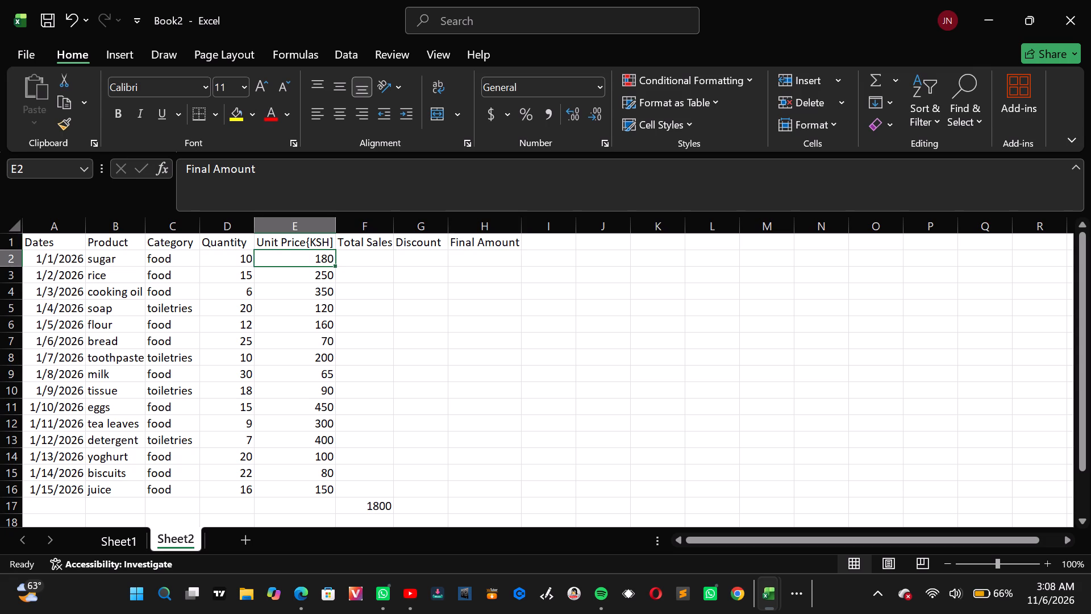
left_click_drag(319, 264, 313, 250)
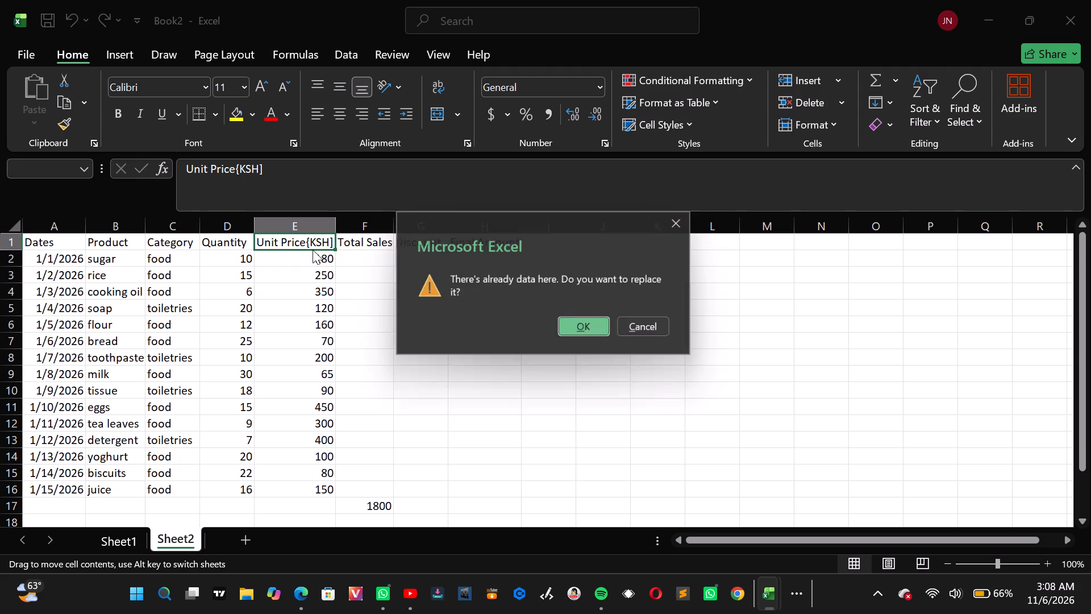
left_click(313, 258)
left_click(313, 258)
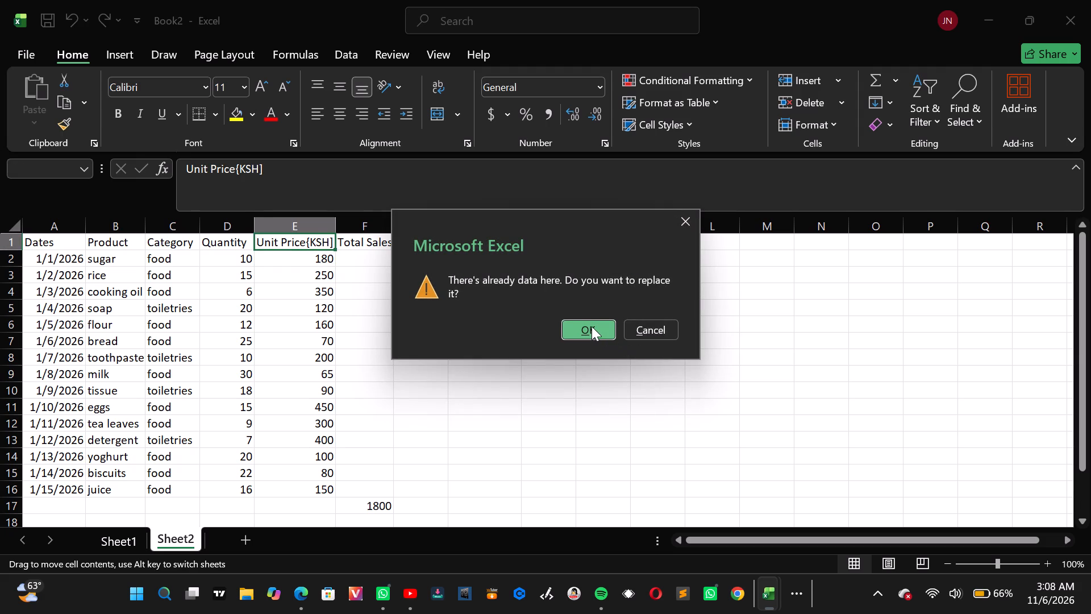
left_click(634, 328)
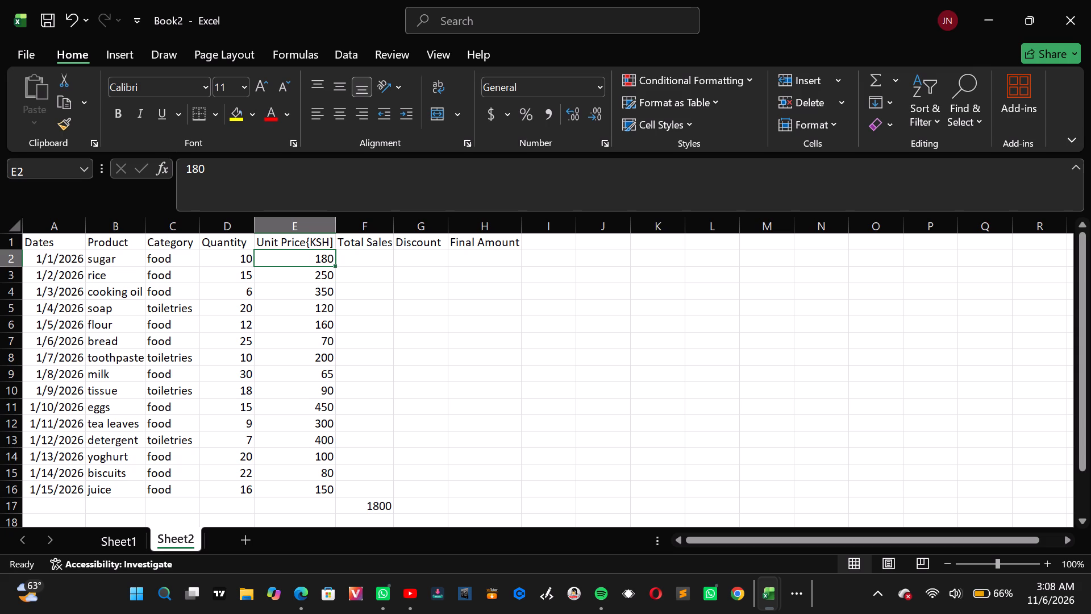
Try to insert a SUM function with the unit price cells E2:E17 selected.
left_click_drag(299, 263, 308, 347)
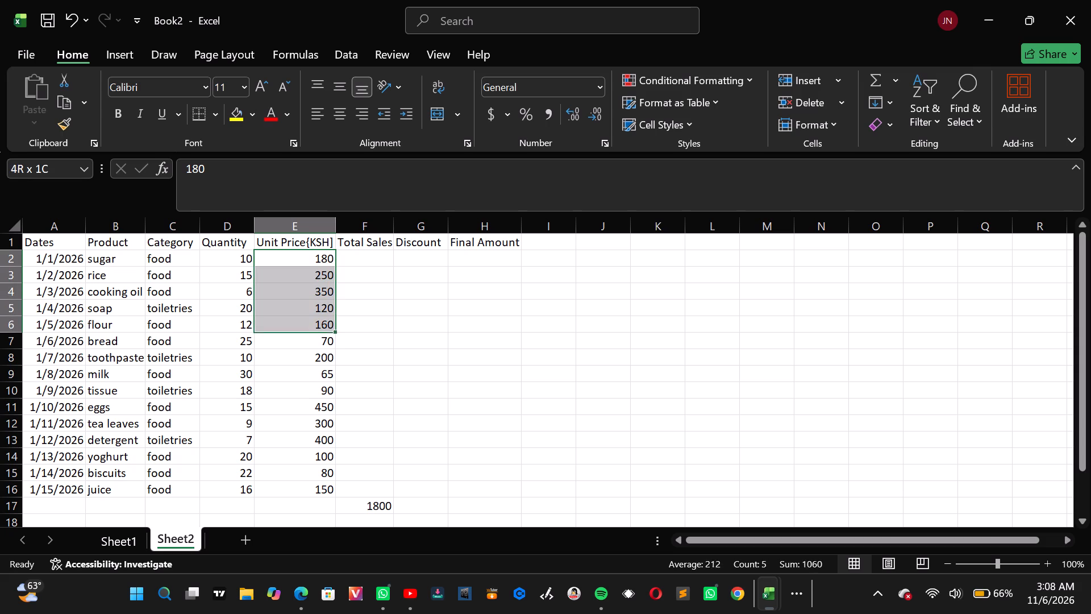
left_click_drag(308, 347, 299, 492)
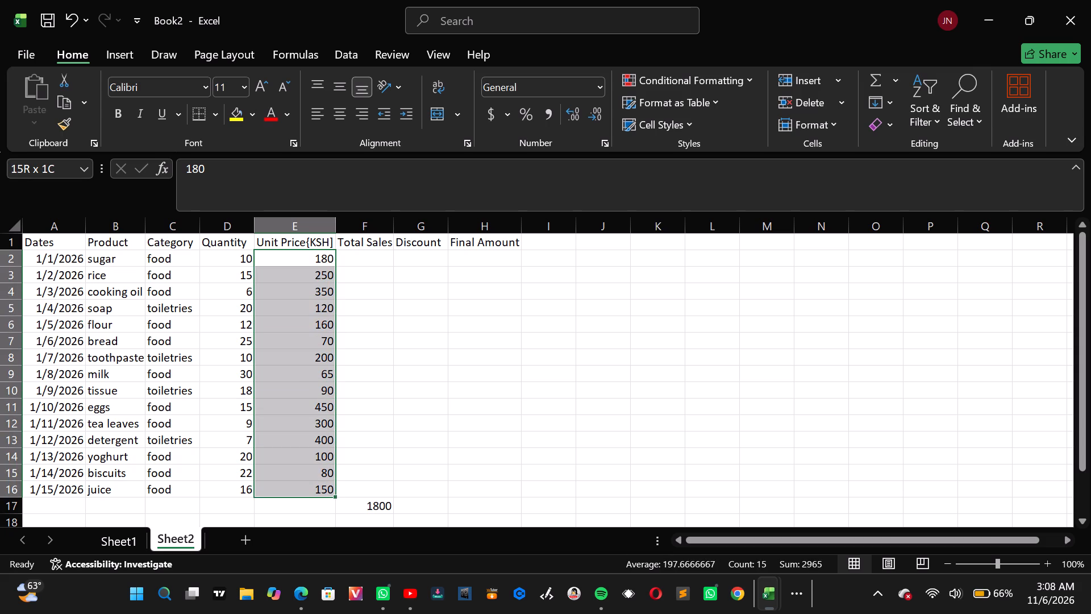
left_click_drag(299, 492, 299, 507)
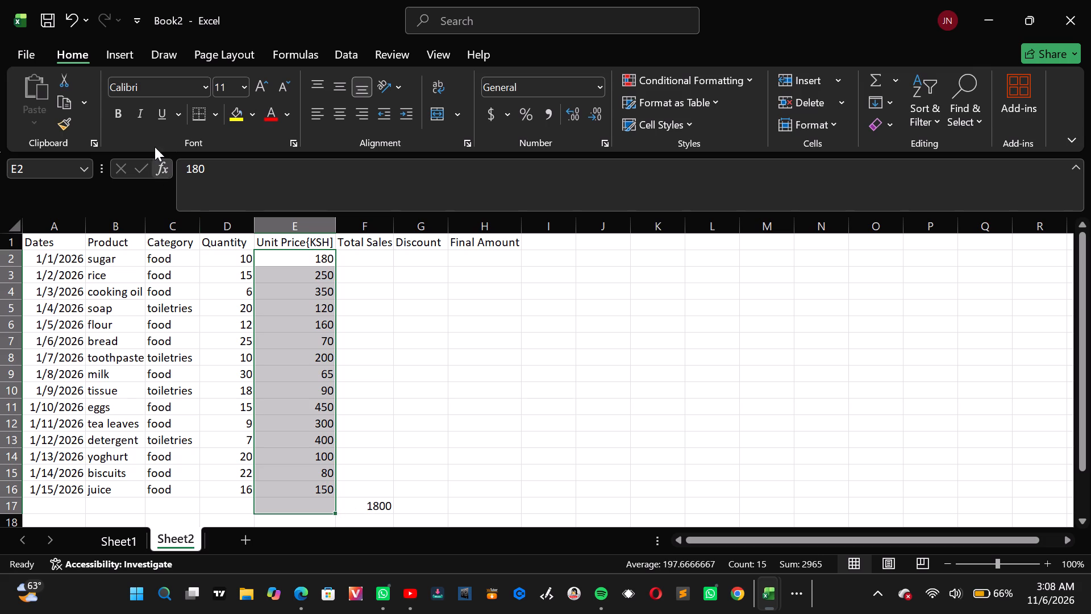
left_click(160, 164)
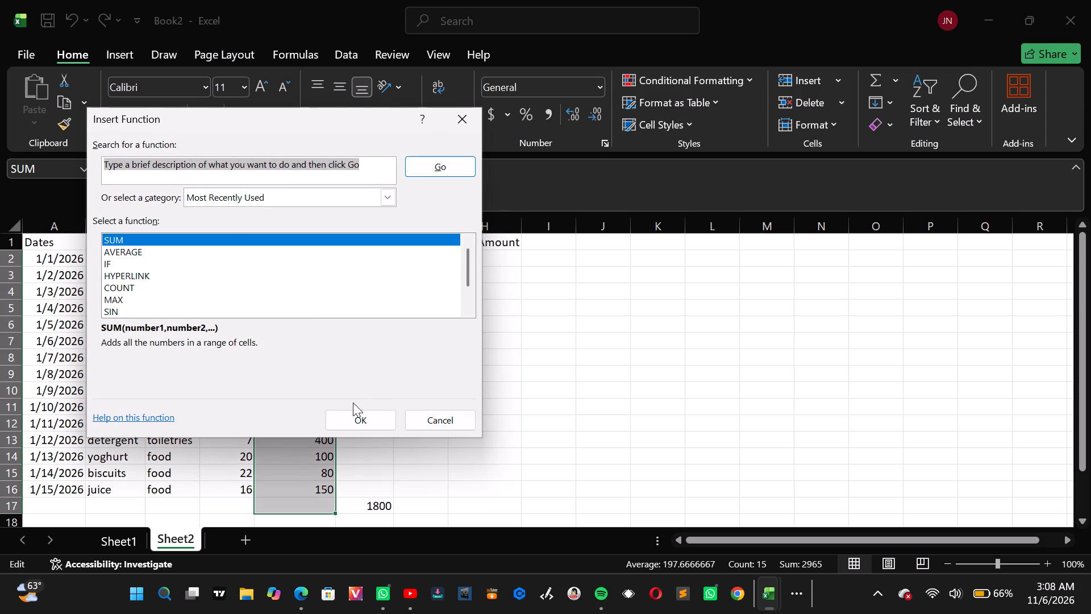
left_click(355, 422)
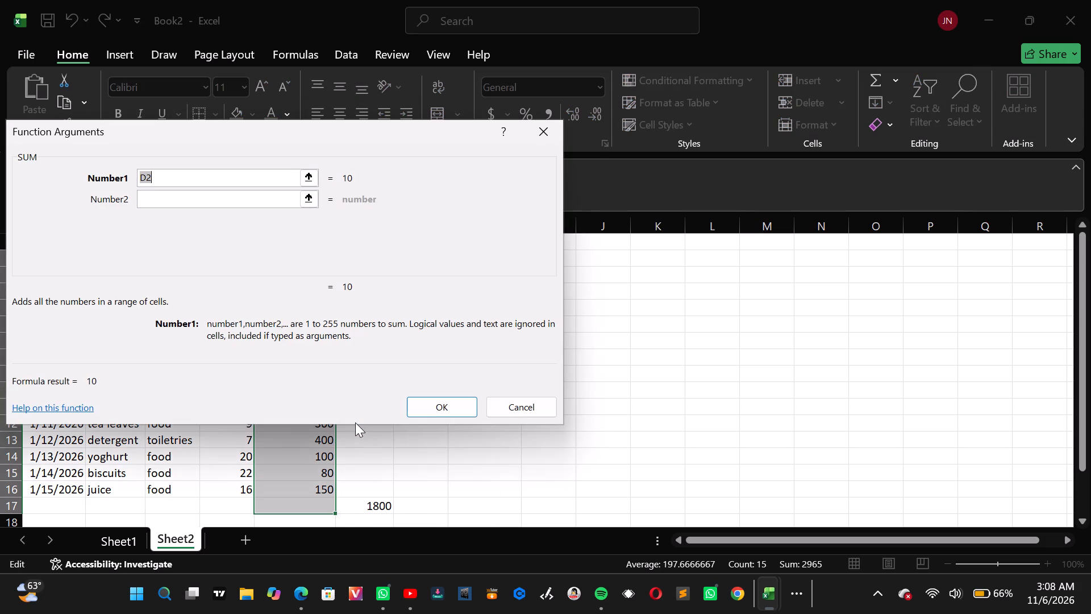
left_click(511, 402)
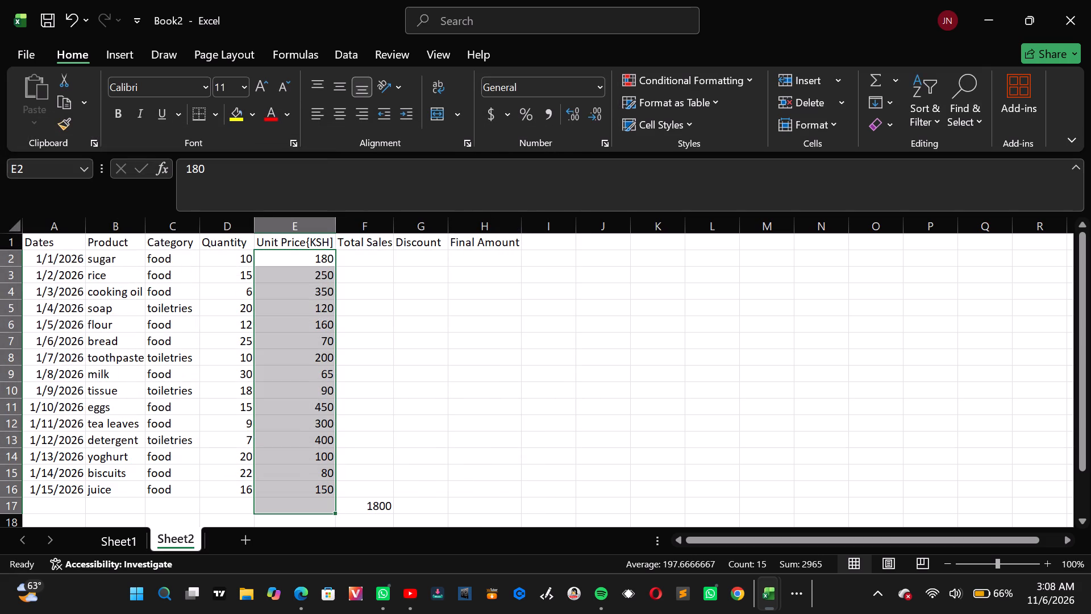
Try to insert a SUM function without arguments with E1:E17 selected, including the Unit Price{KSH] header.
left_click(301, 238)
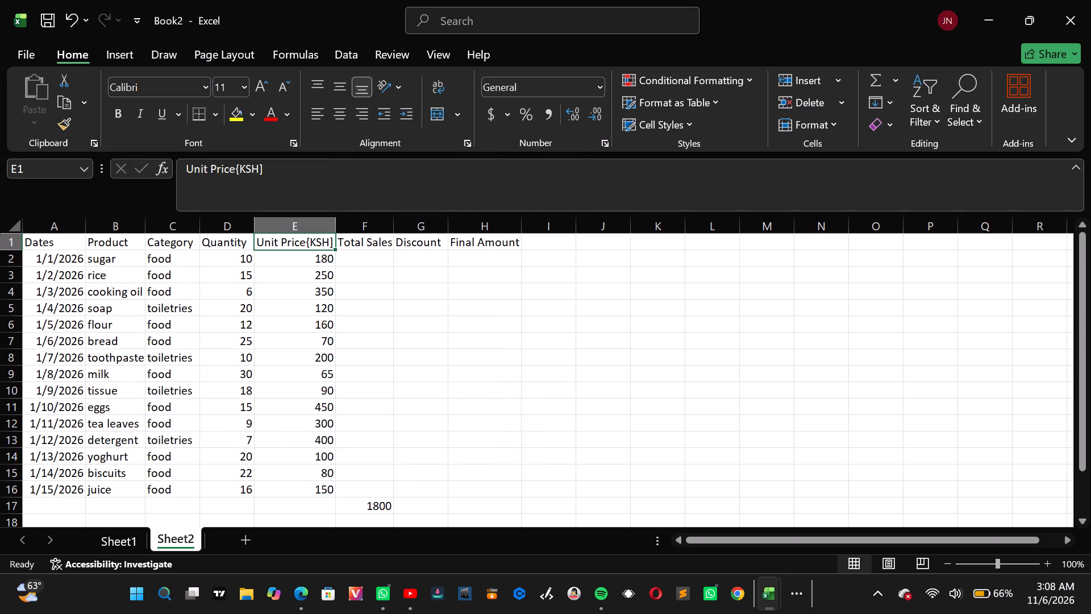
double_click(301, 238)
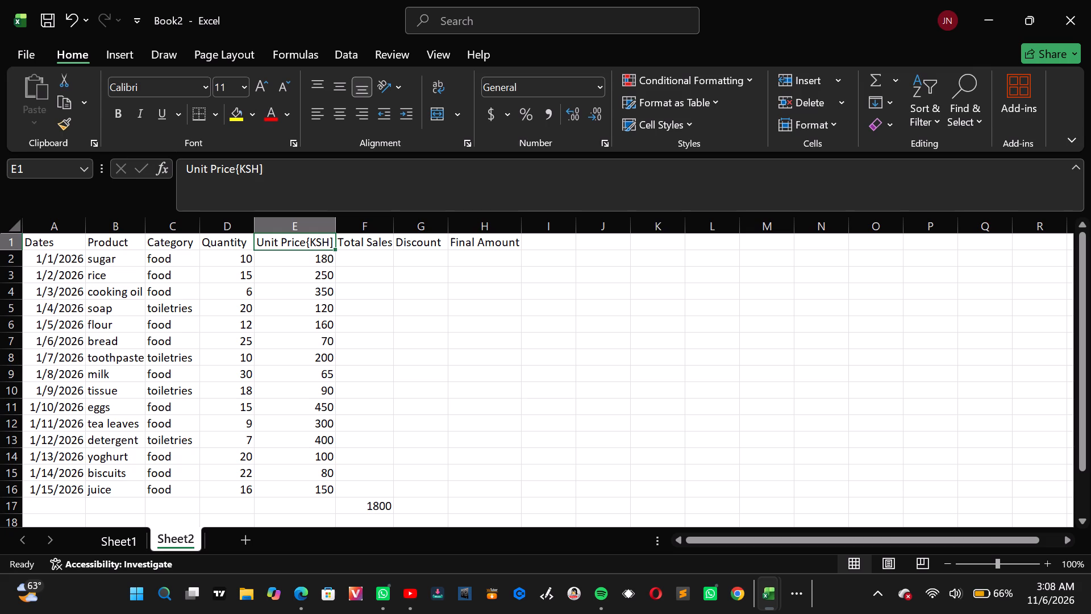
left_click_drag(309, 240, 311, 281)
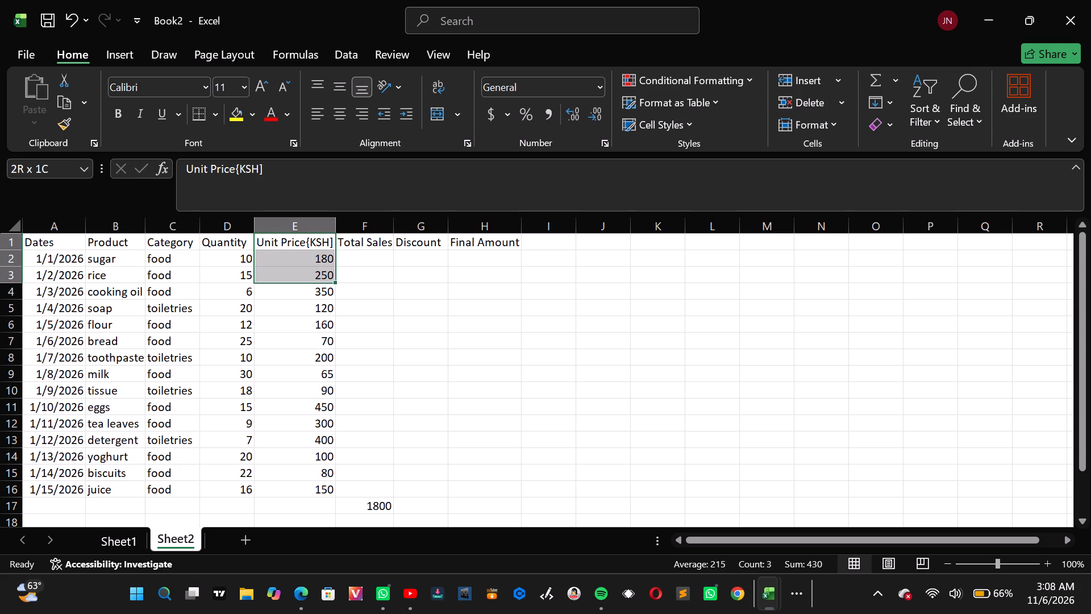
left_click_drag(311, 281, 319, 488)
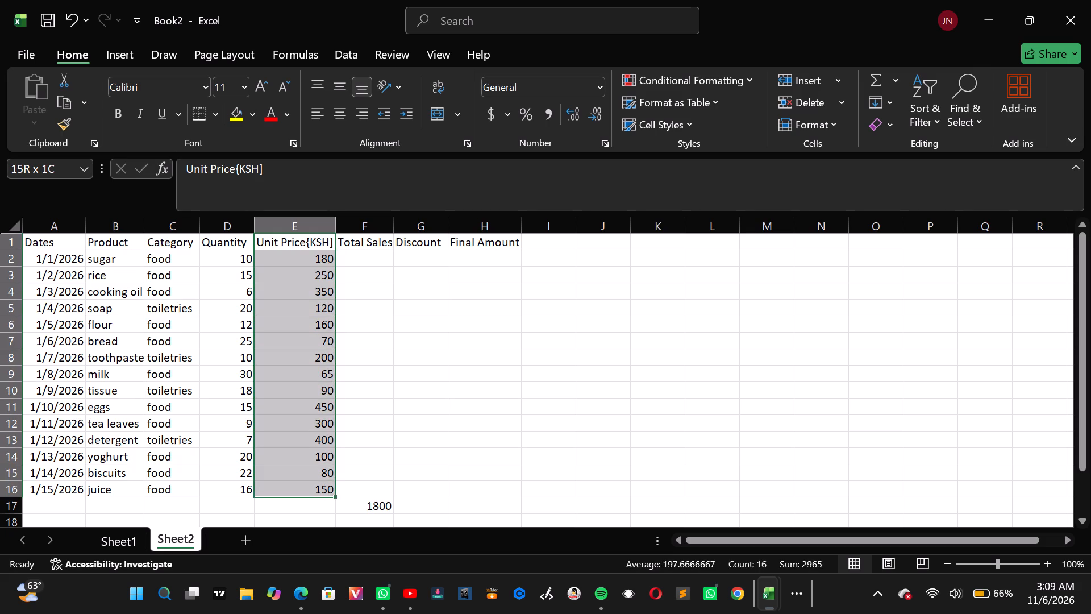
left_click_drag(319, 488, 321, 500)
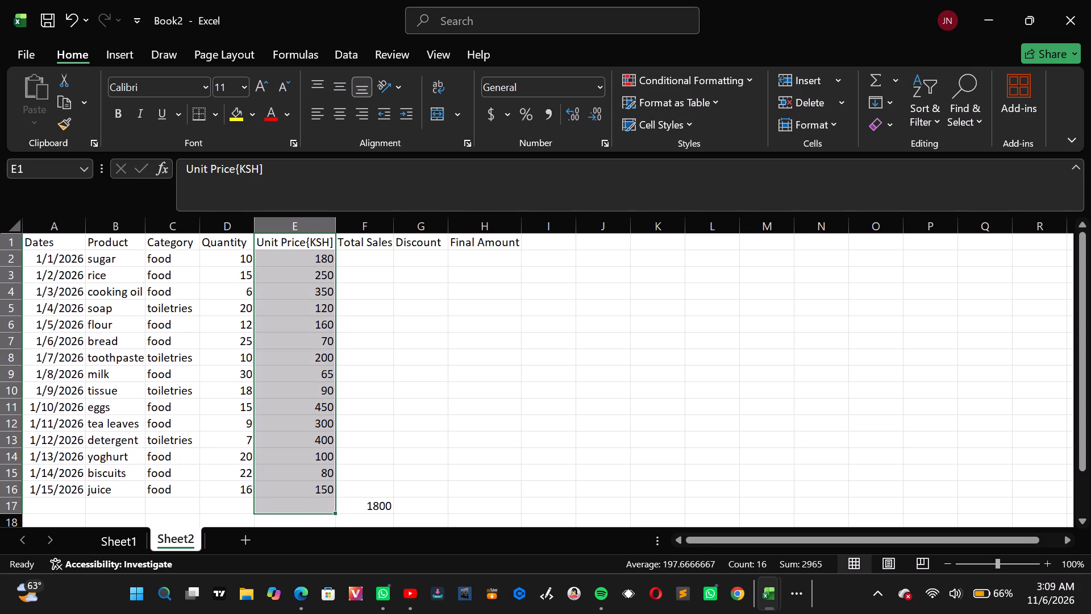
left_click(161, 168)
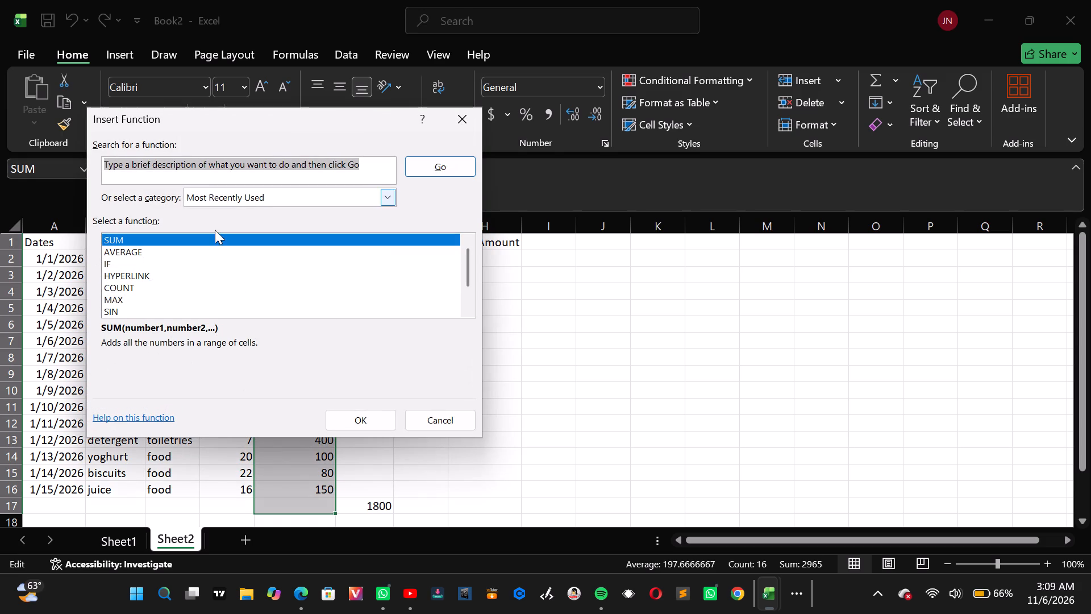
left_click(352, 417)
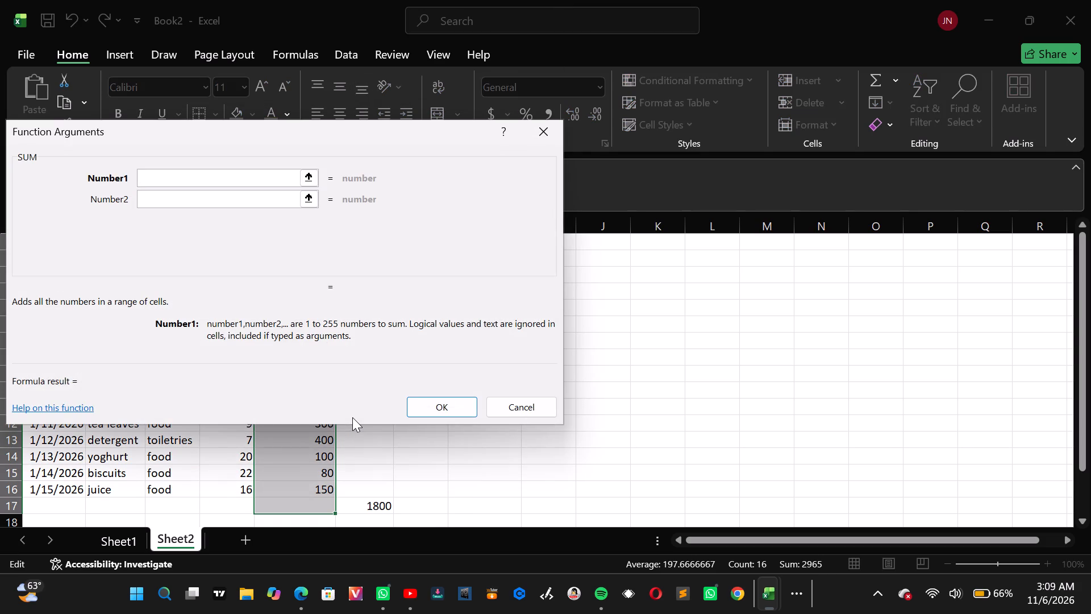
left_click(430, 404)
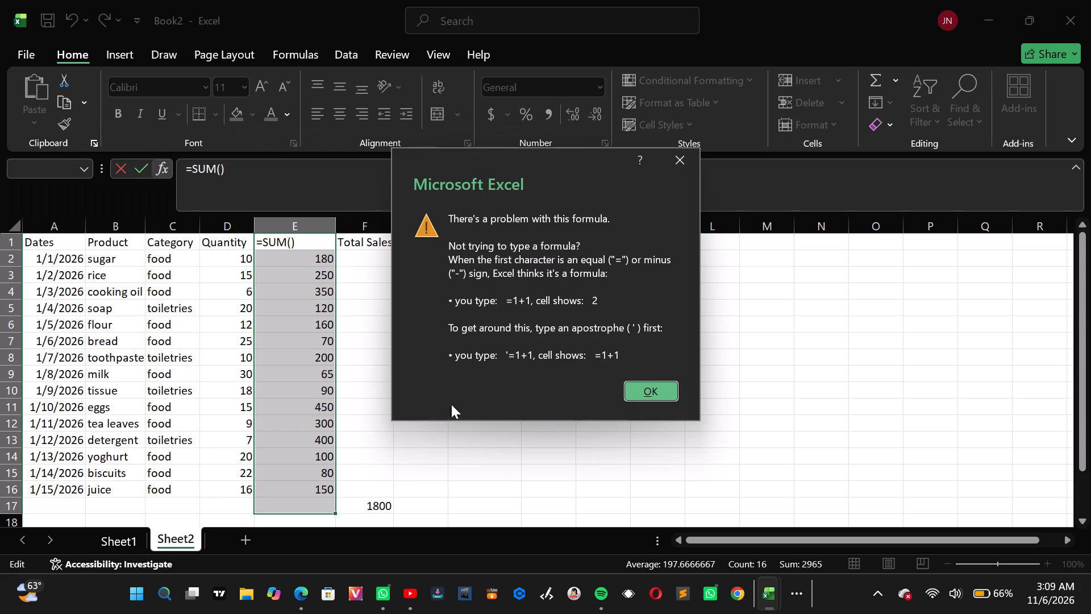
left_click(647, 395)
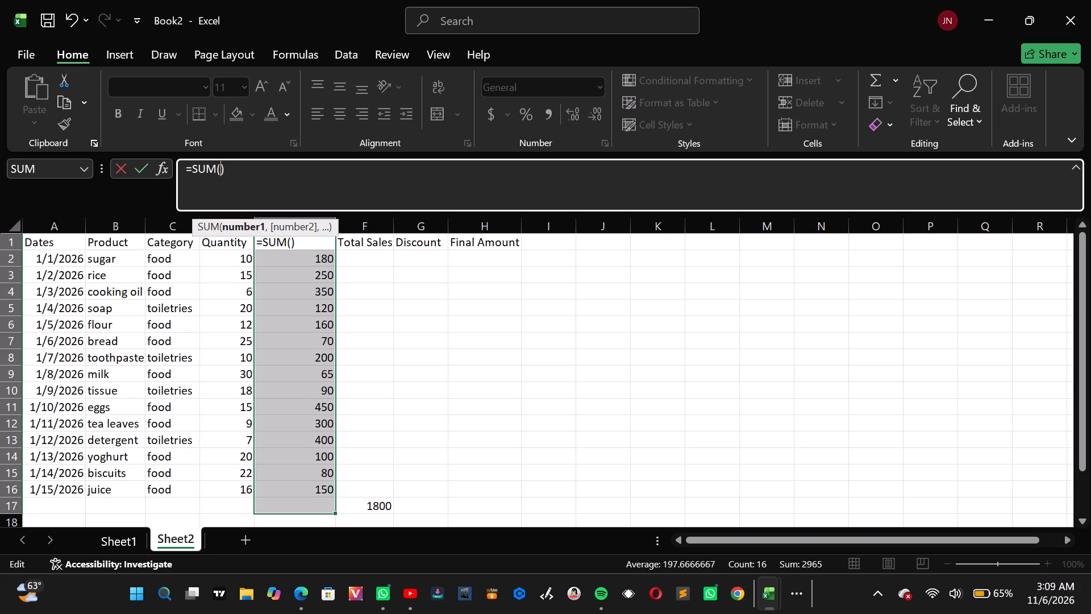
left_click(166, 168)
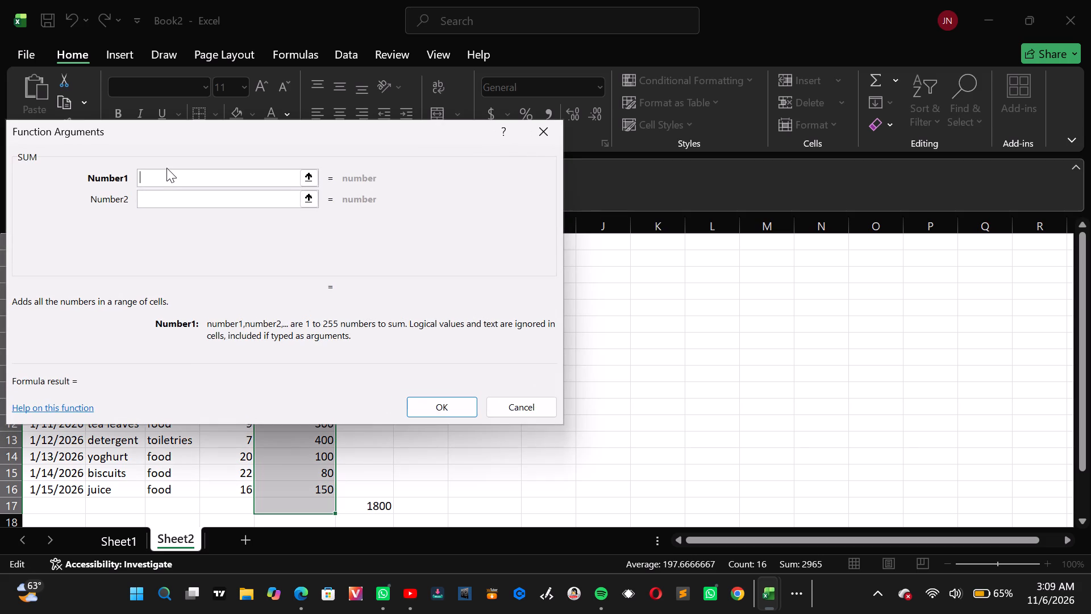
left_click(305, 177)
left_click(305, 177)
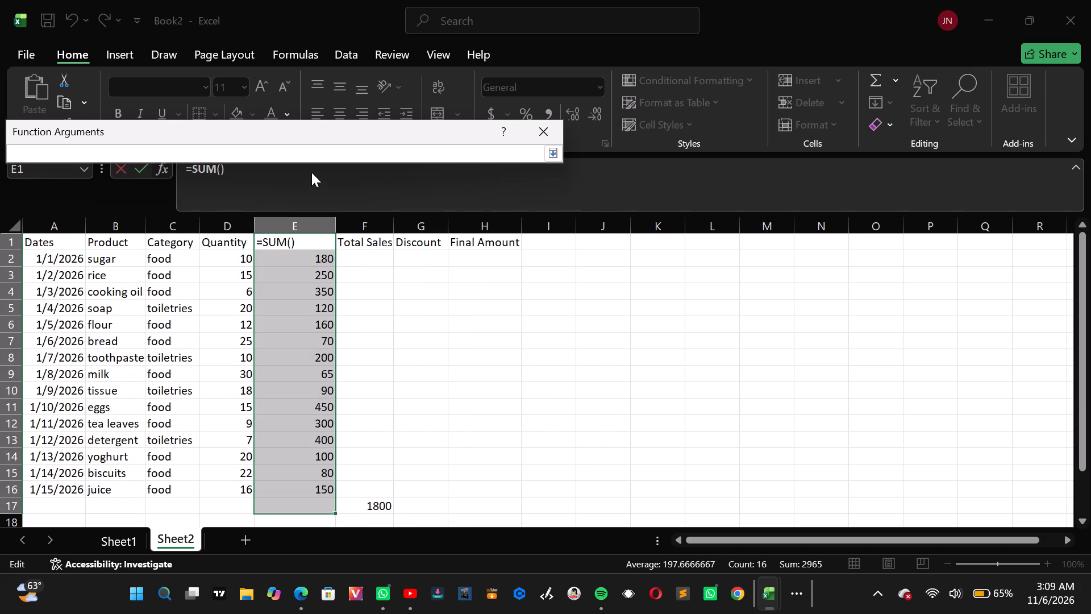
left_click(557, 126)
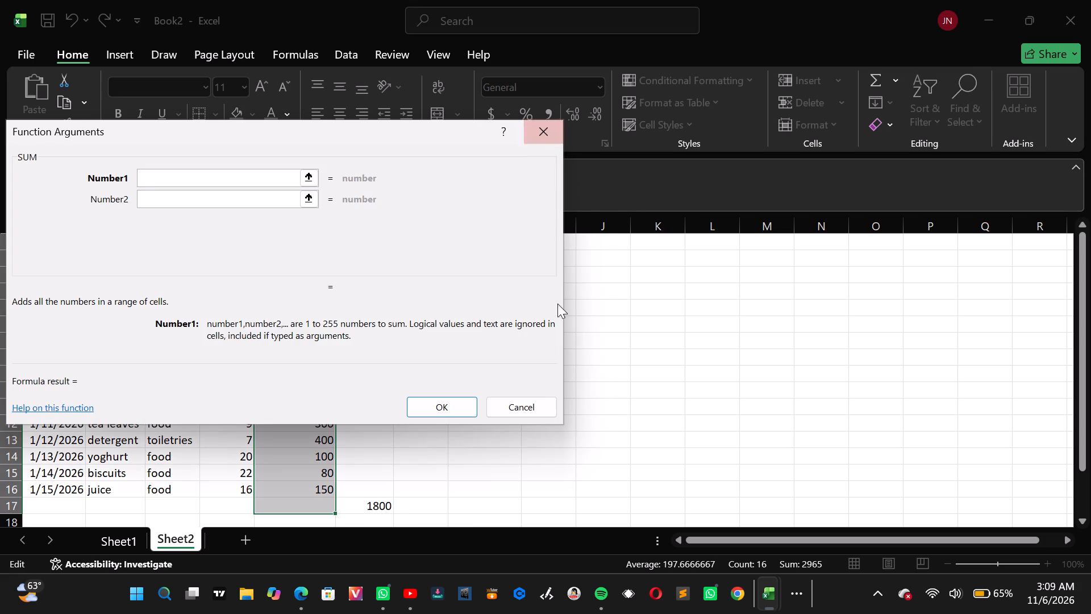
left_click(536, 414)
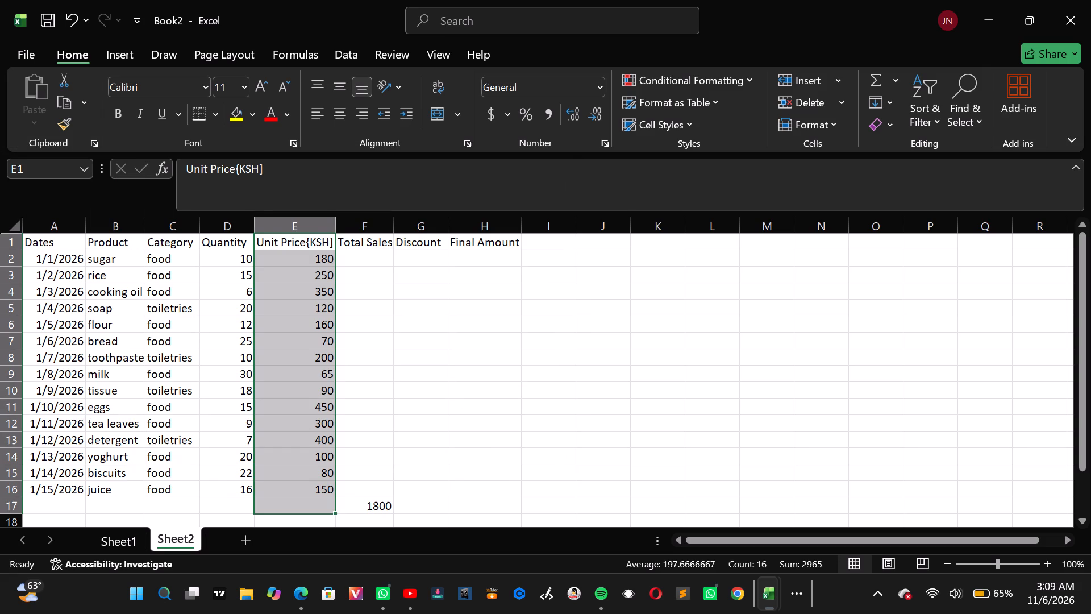
Switch to YouTube in Edge and clear the search text.
left_click(404, 592)
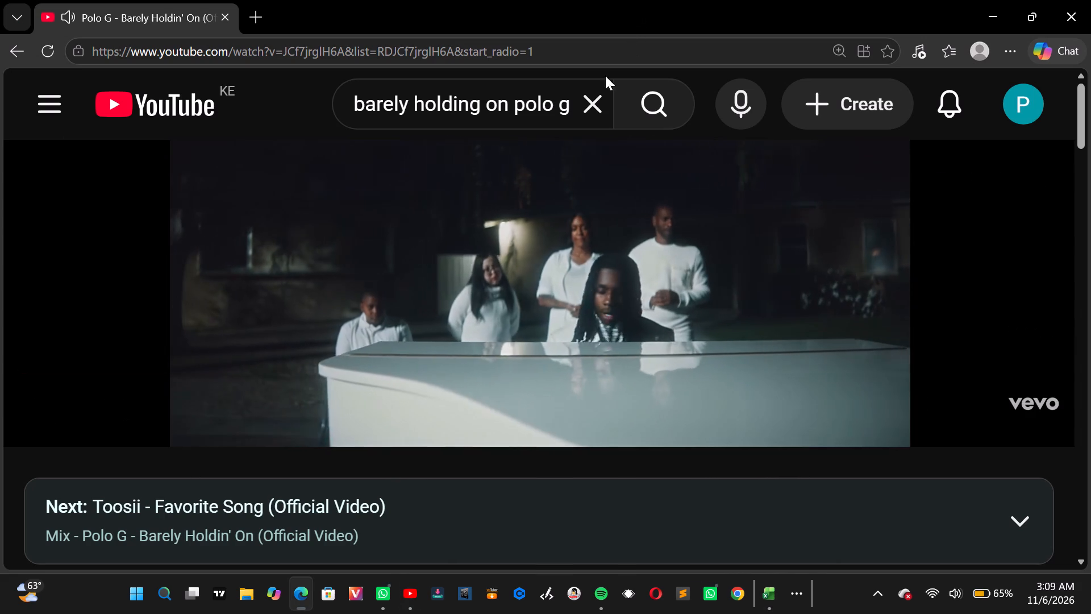
left_click(589, 102)
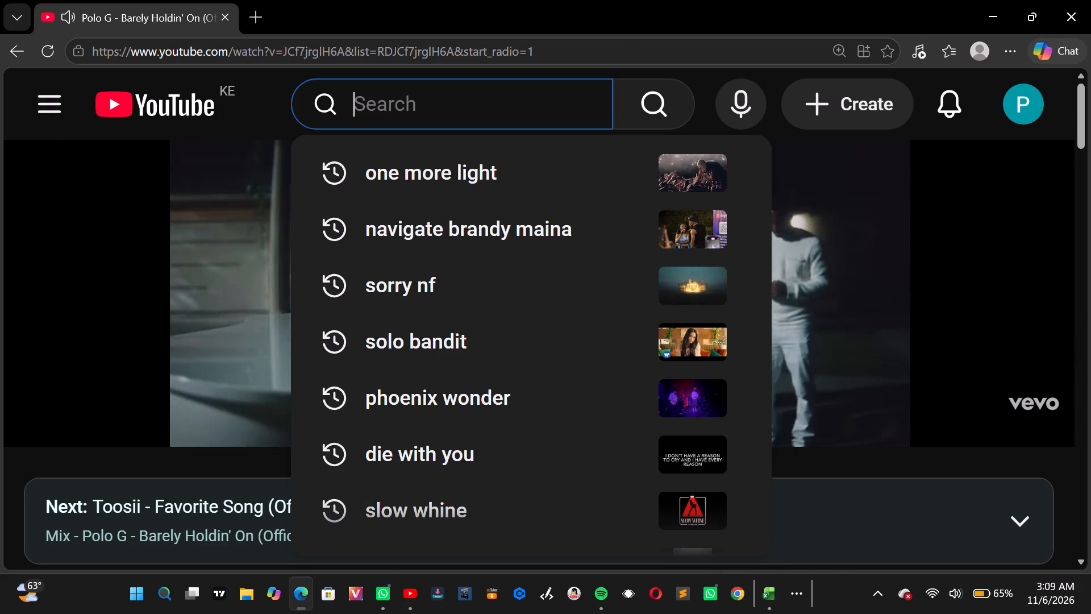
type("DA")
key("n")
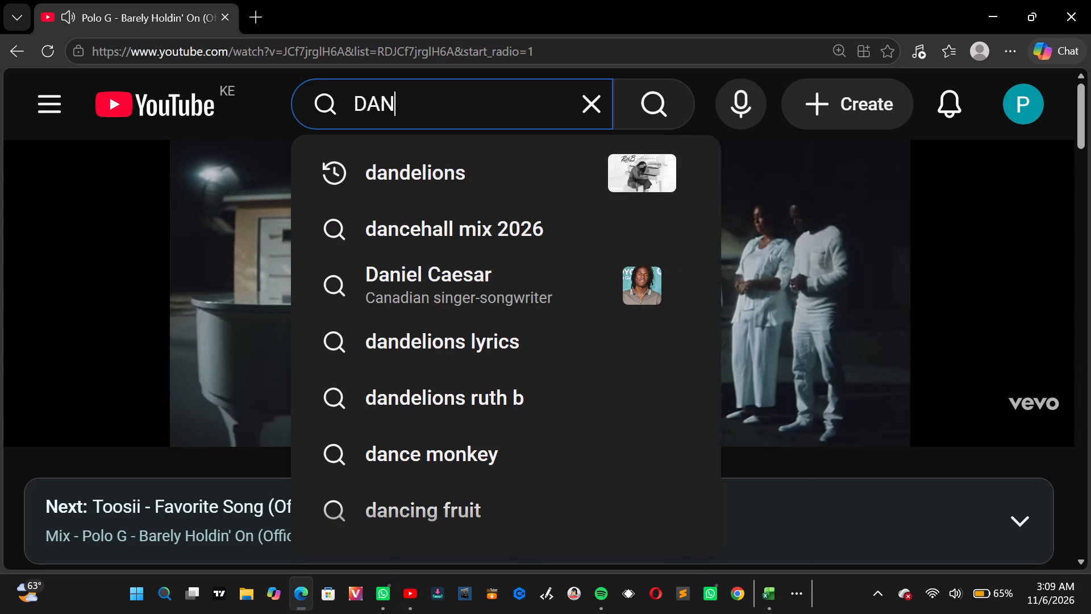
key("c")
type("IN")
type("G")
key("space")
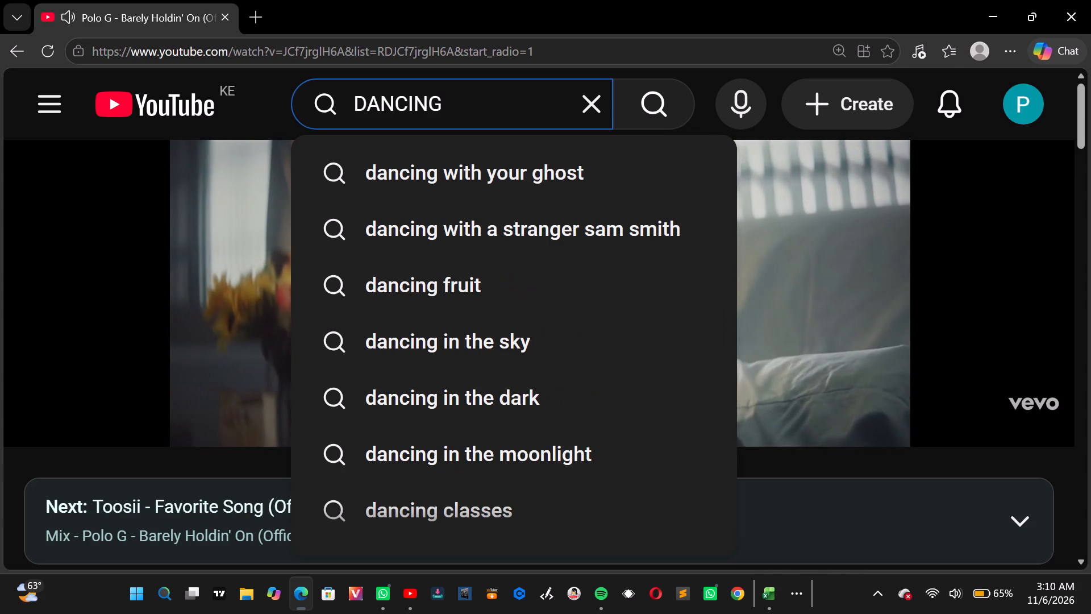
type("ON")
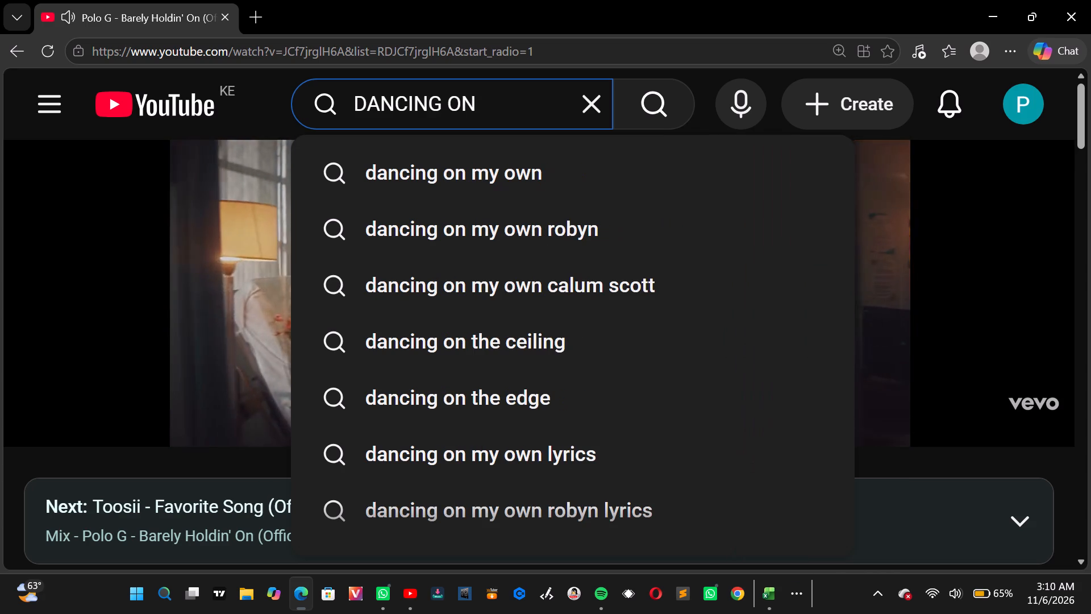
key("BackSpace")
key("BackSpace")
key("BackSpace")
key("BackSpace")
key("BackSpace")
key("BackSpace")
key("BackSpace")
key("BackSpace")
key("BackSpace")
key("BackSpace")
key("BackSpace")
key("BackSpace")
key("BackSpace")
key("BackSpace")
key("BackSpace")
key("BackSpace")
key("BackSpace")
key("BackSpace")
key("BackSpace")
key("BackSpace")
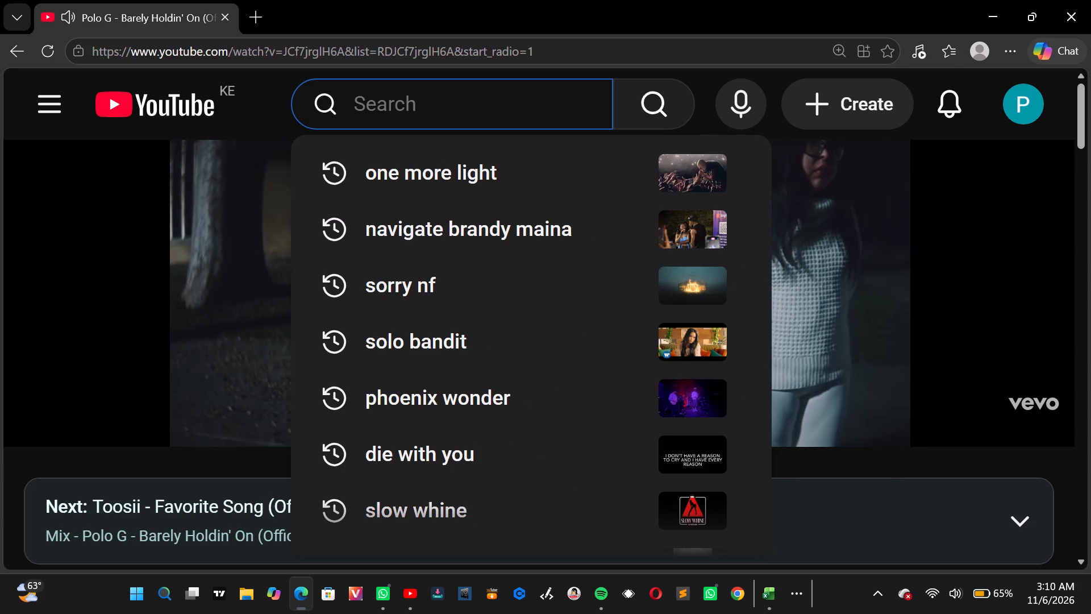
type("UP")
key("space")
type("IN TH")
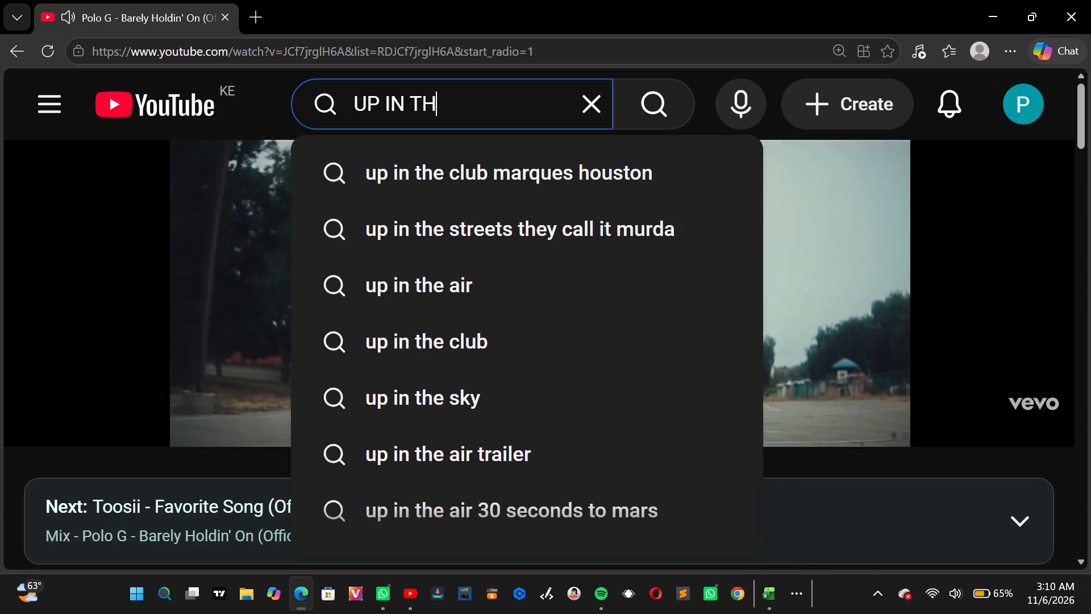
type("E")
key("space")
key("s")
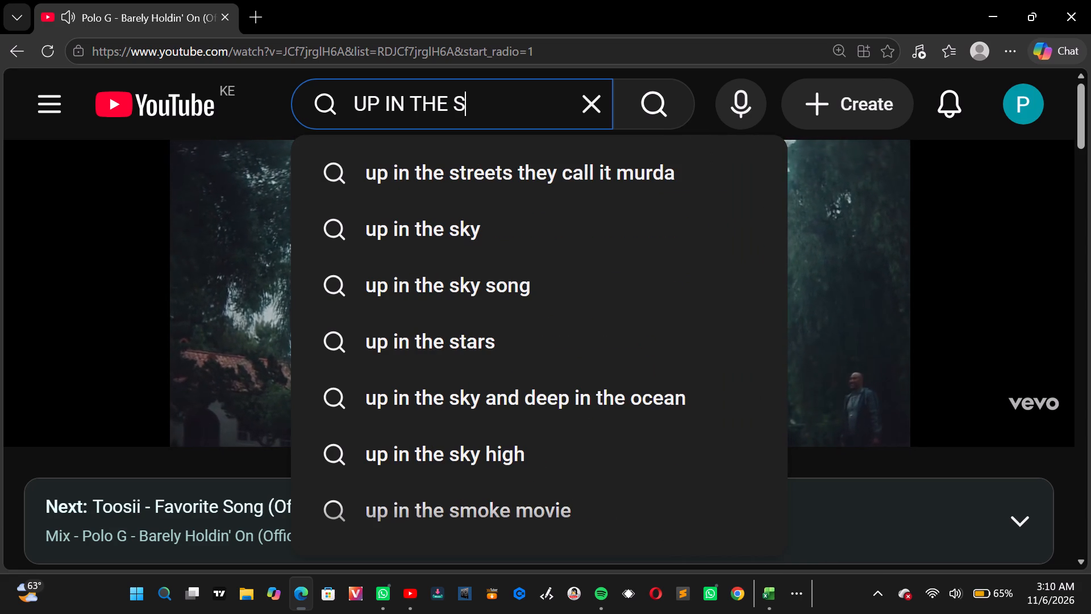
type("KY")
key("space")
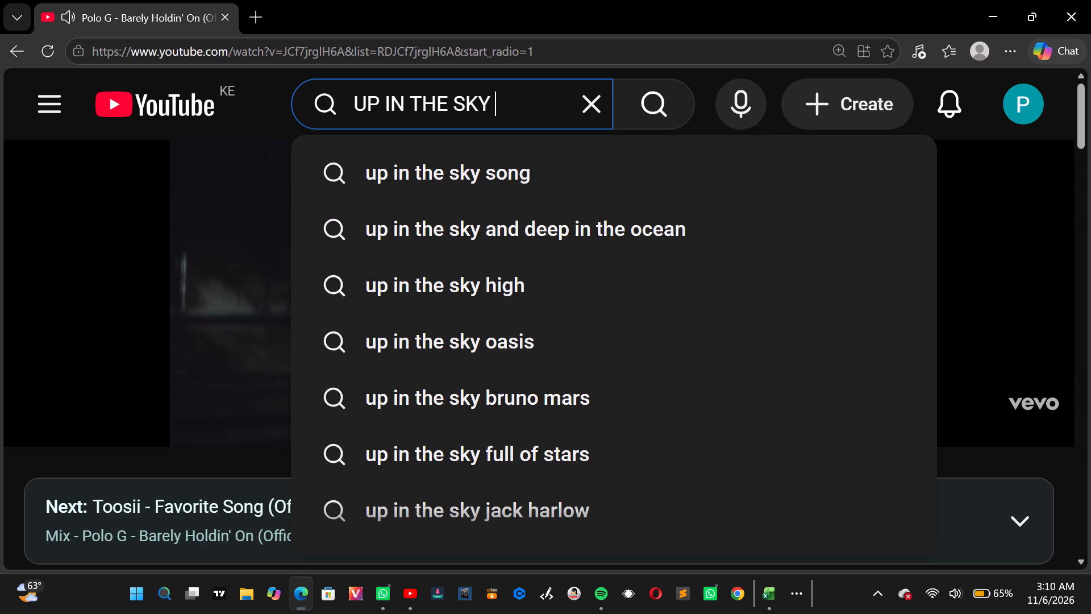
key("f")
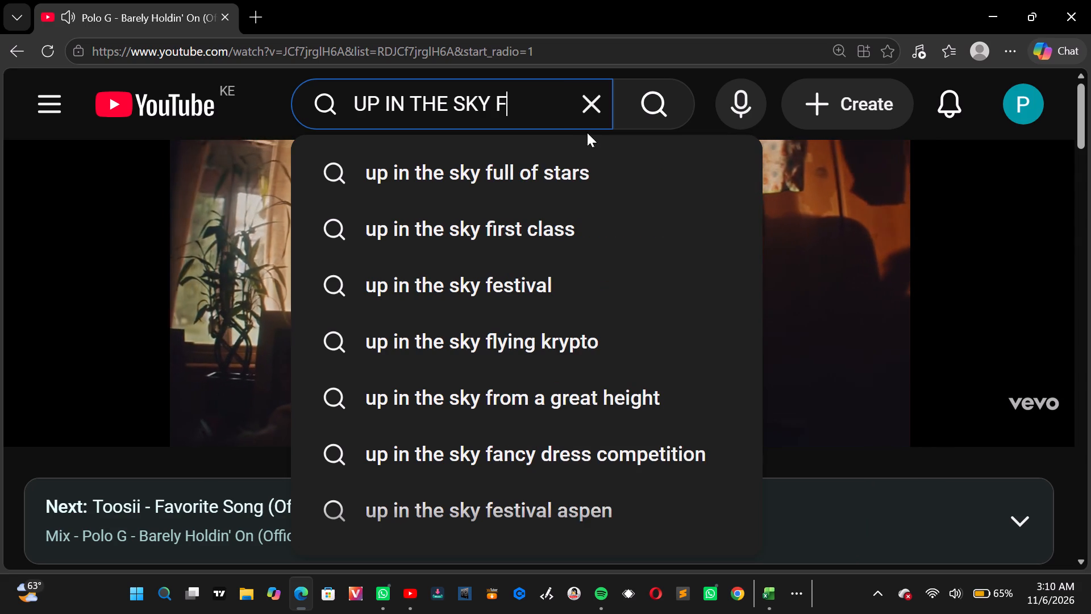
left_click(583, 168)
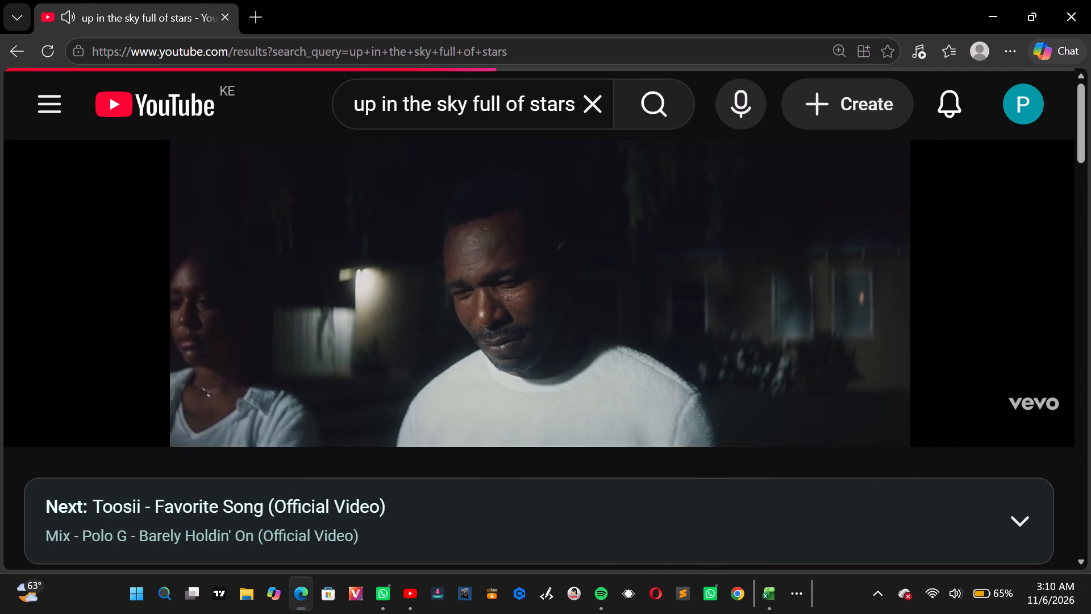
left_click(480, 327)
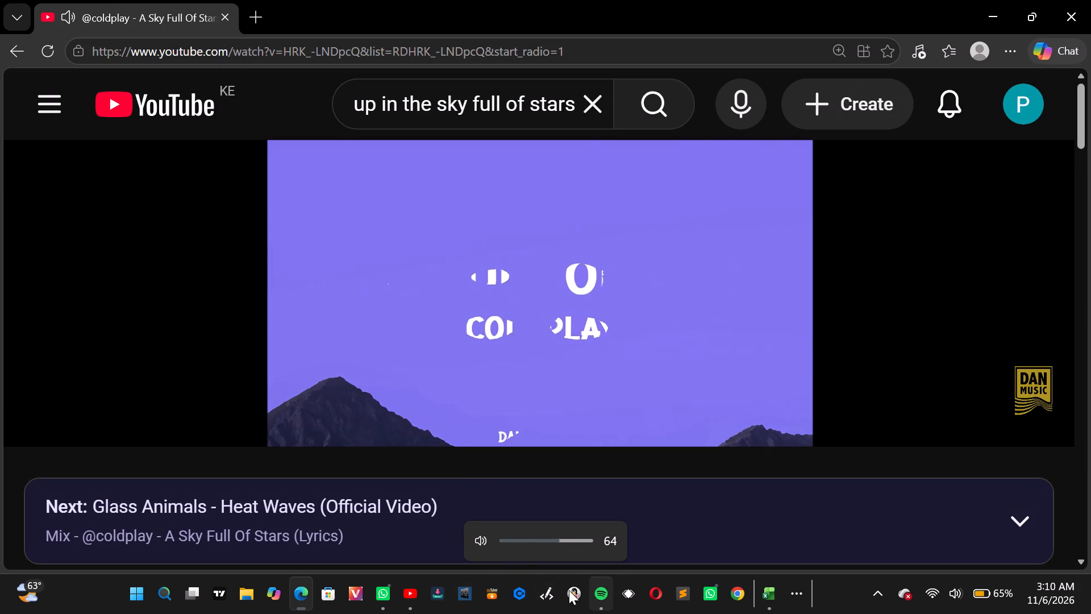
Switch to the Book2 workbook in Excel and enter the discount formula =F2*5% in cell G17.
left_click(761, 587)
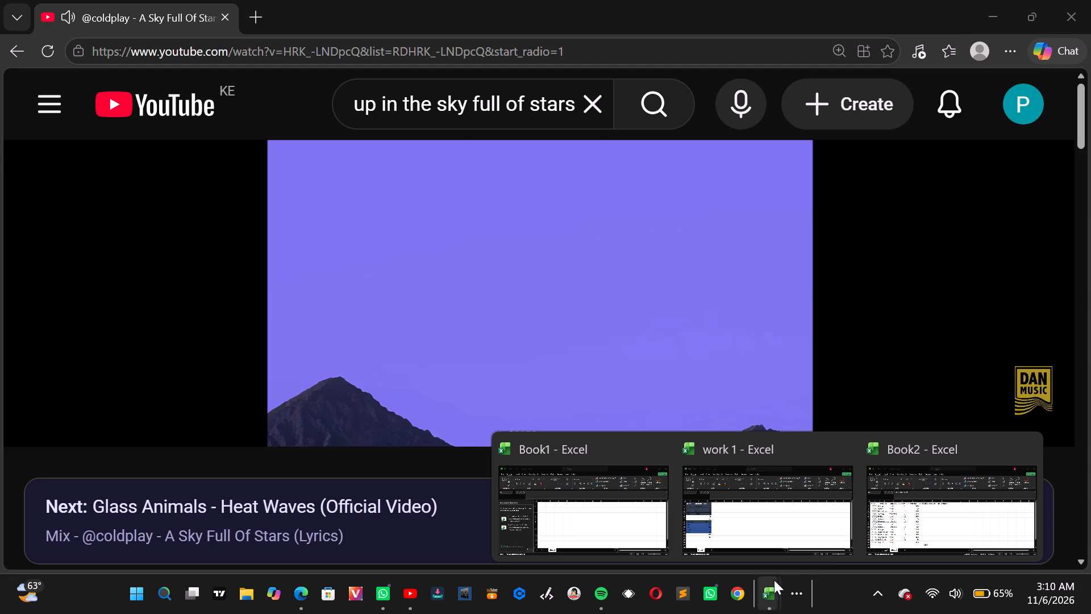
left_click(878, 516)
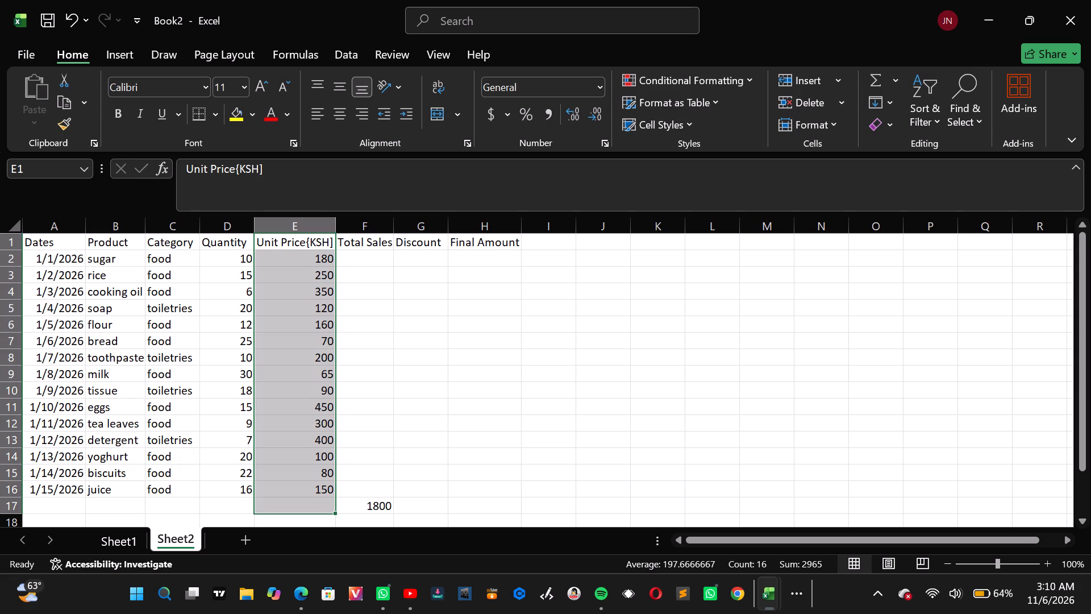
left_click(420, 502)
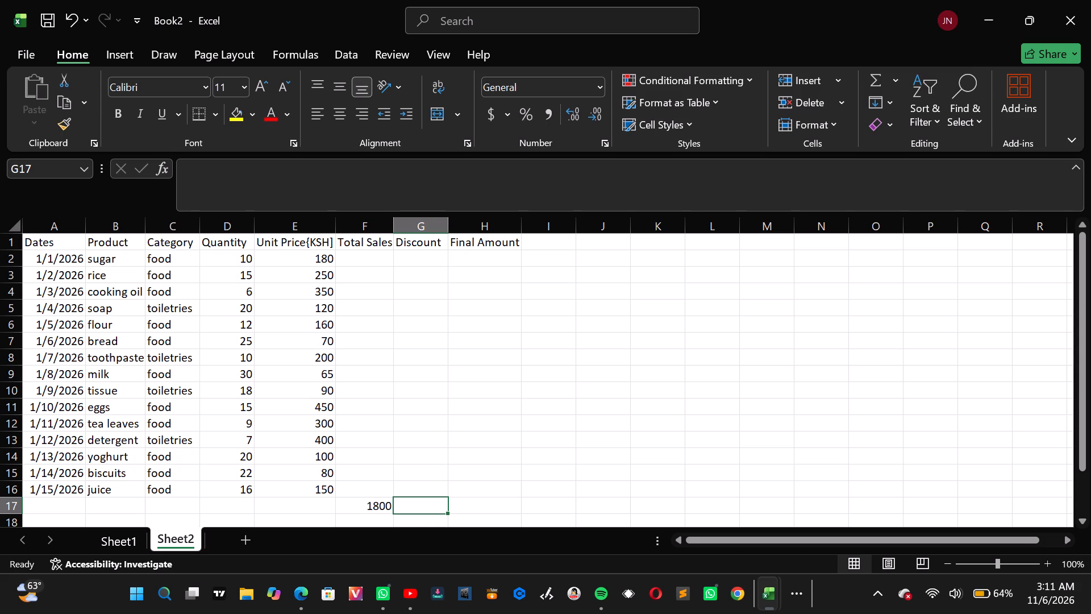
key("equal")
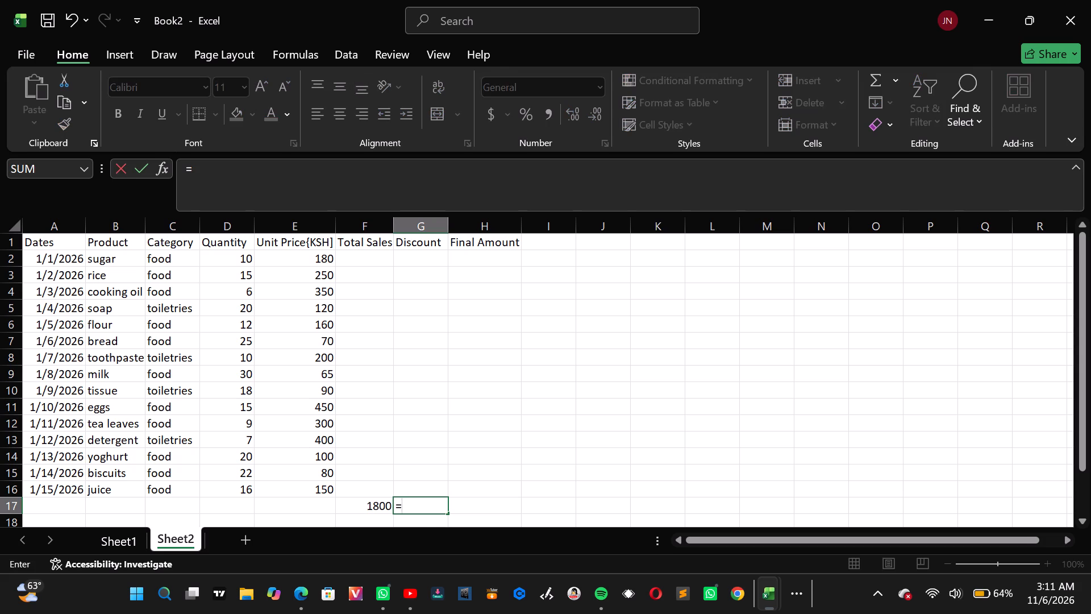
type("F2")
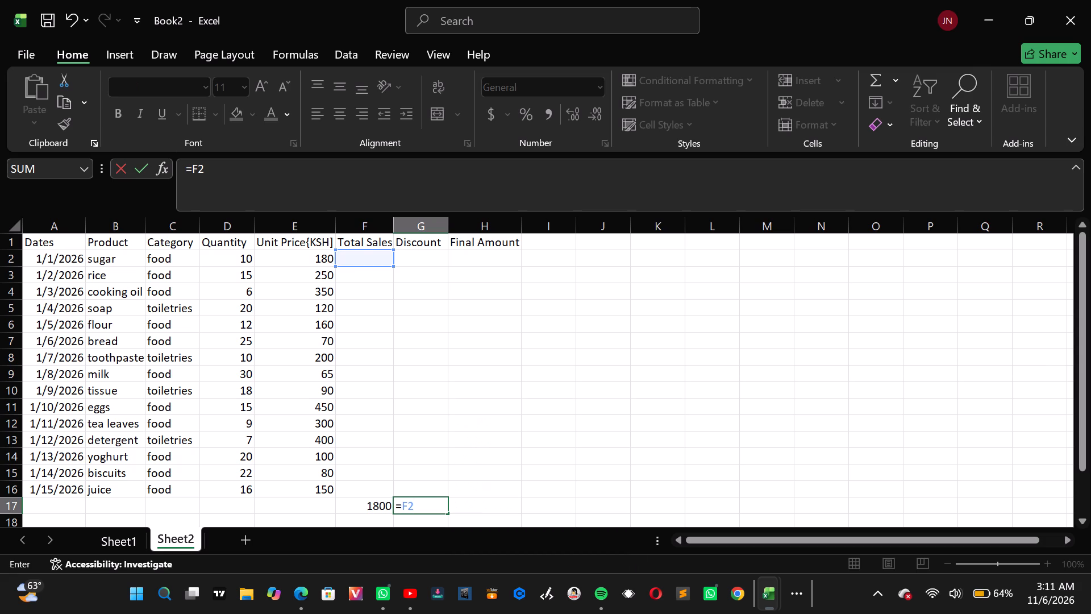
key("shift+asterisk")
key("5")
key("shift+percent")
key("Return")
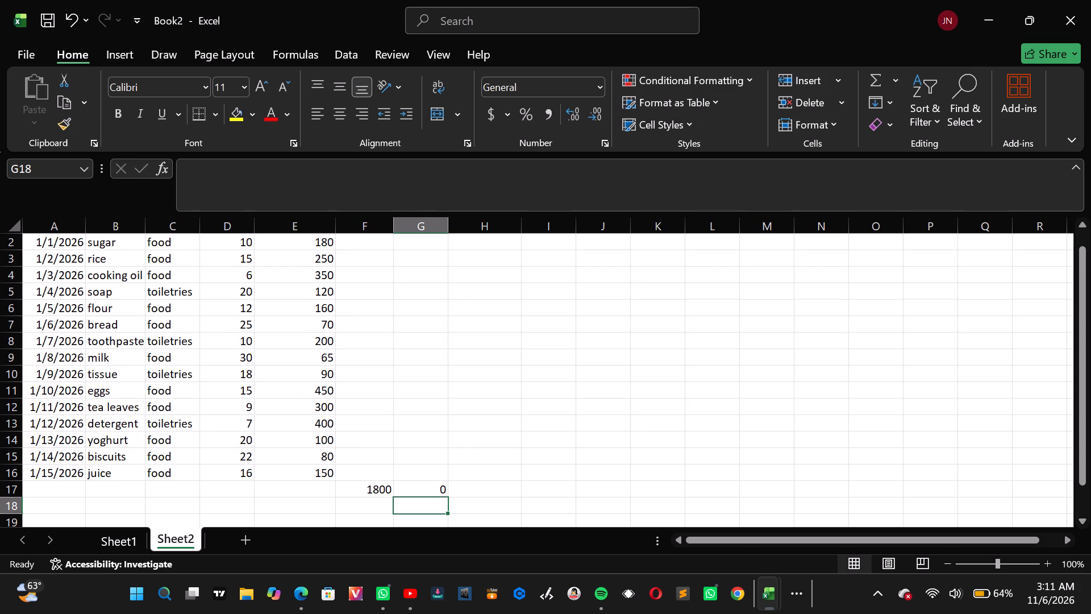
Change the discount formula in cell G17 to =F2*10%.
left_click(472, 489)
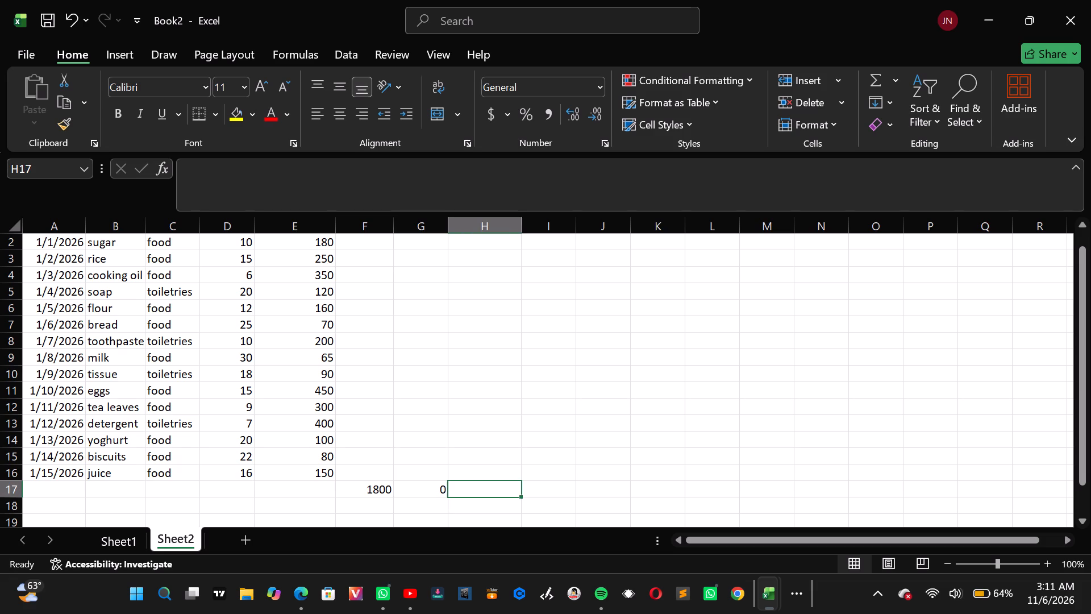
left_click(441, 490)
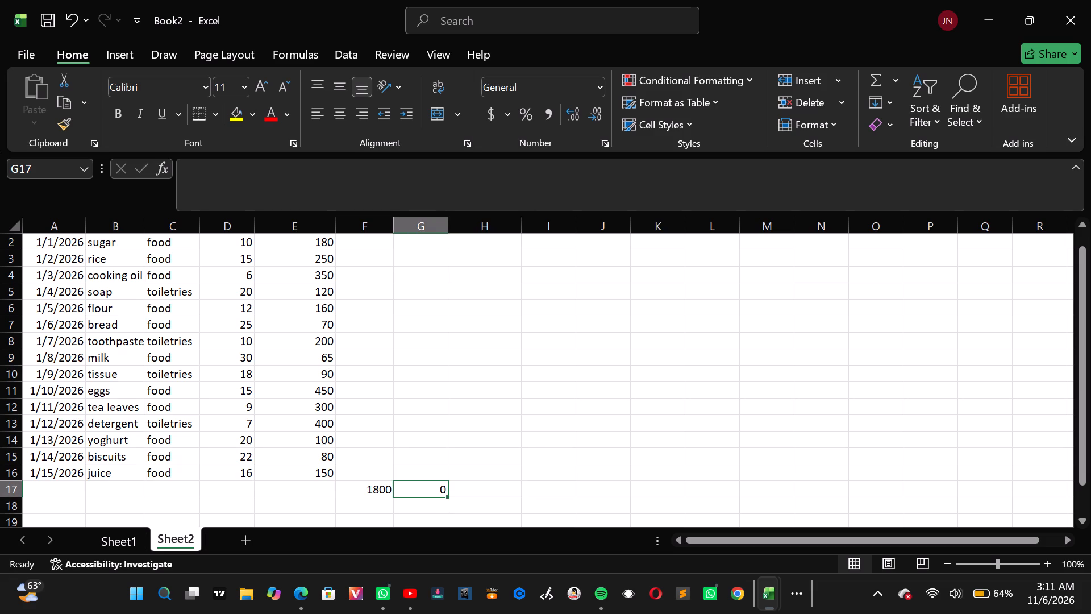
left_click(231, 167)
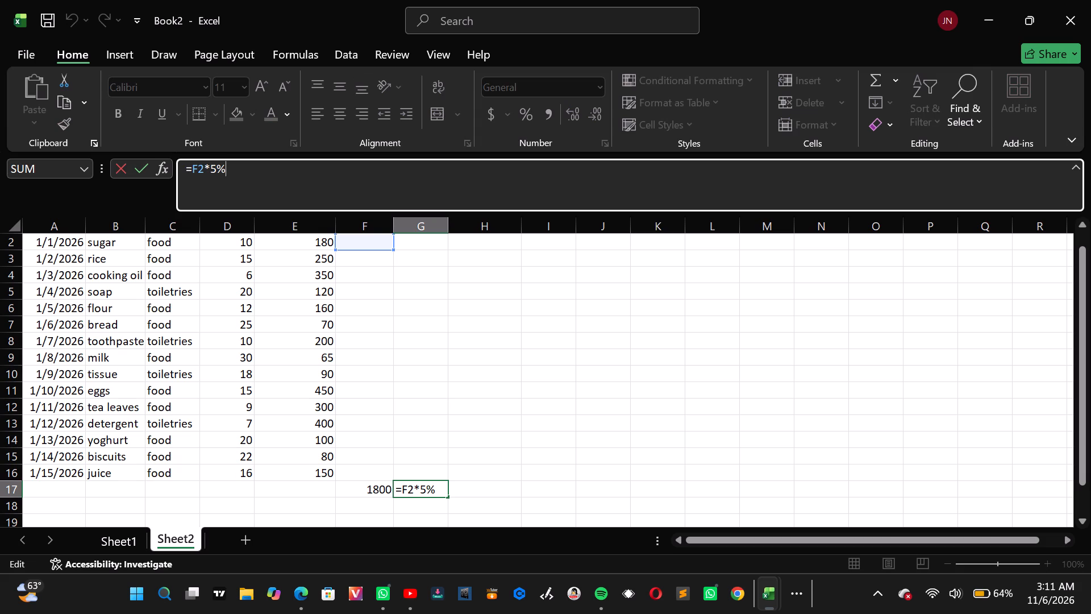
key("BackSpace")
key("BackSpace")
key("1")
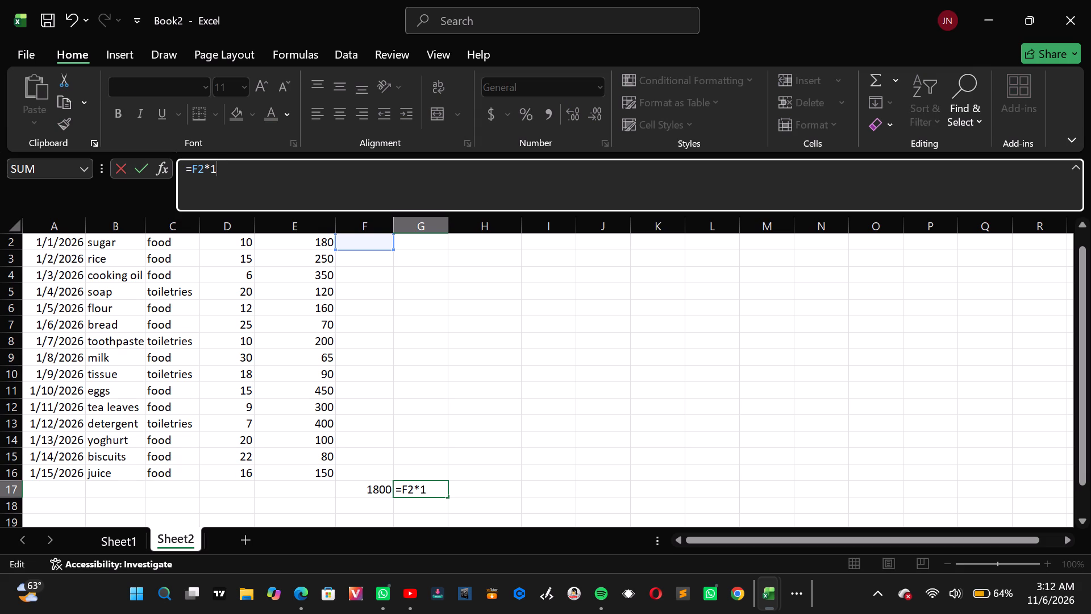
key("0")
key("shift+percent")
key("Return")
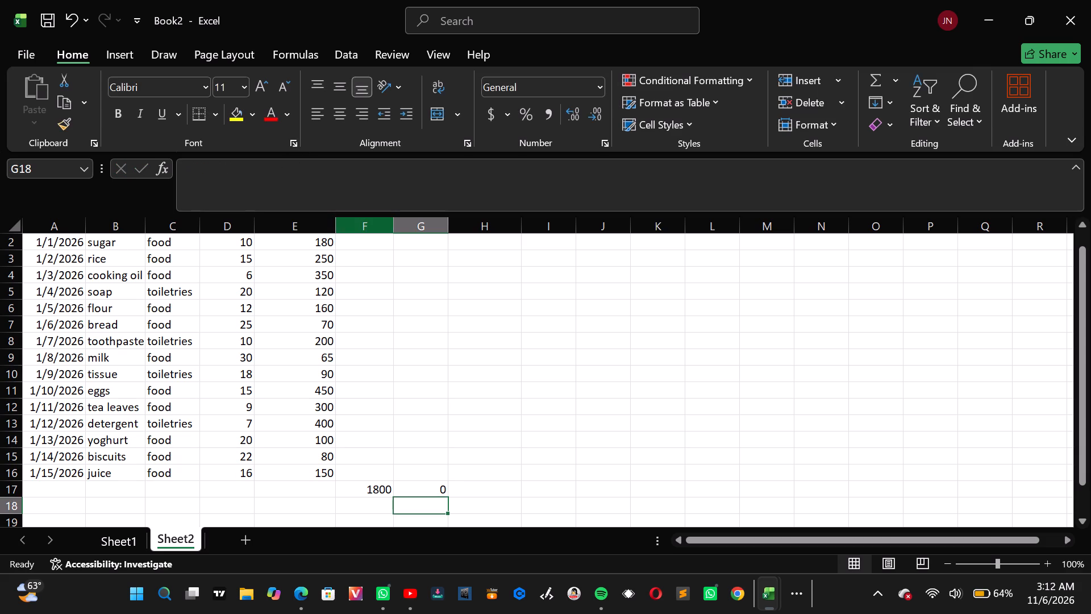
Enter the final amount formula =F2-G2 in cell H17.
left_click(499, 486)
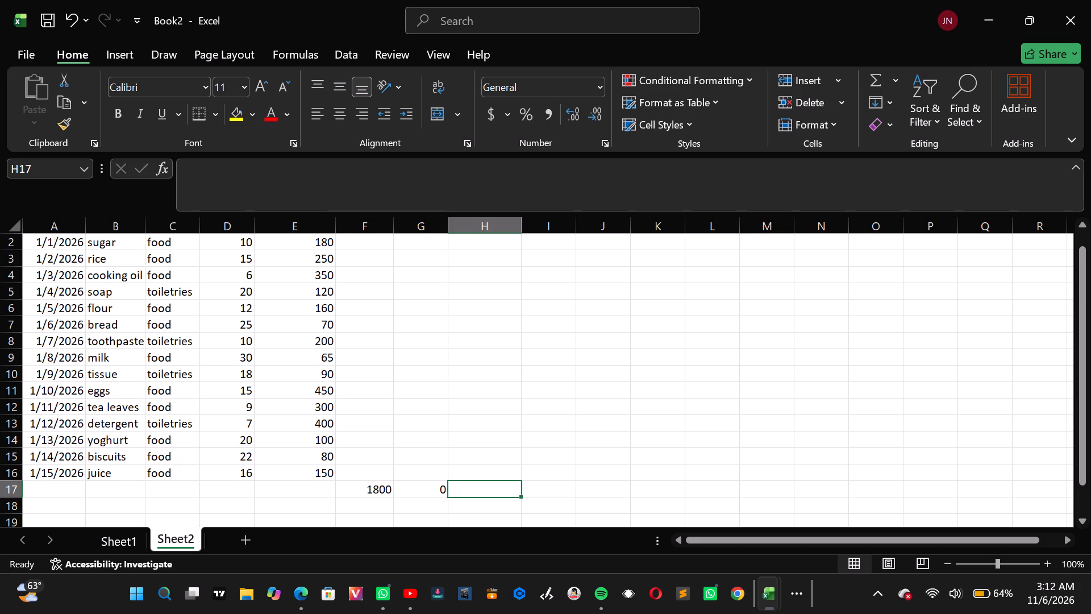
key("equal")
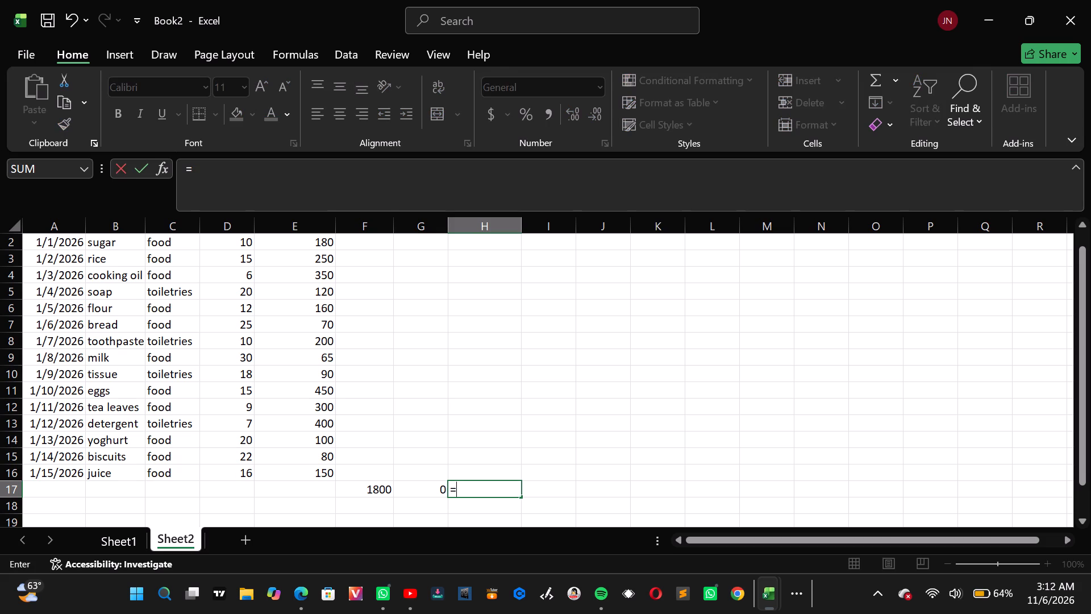
type("F2")
key("shift+asterisk")
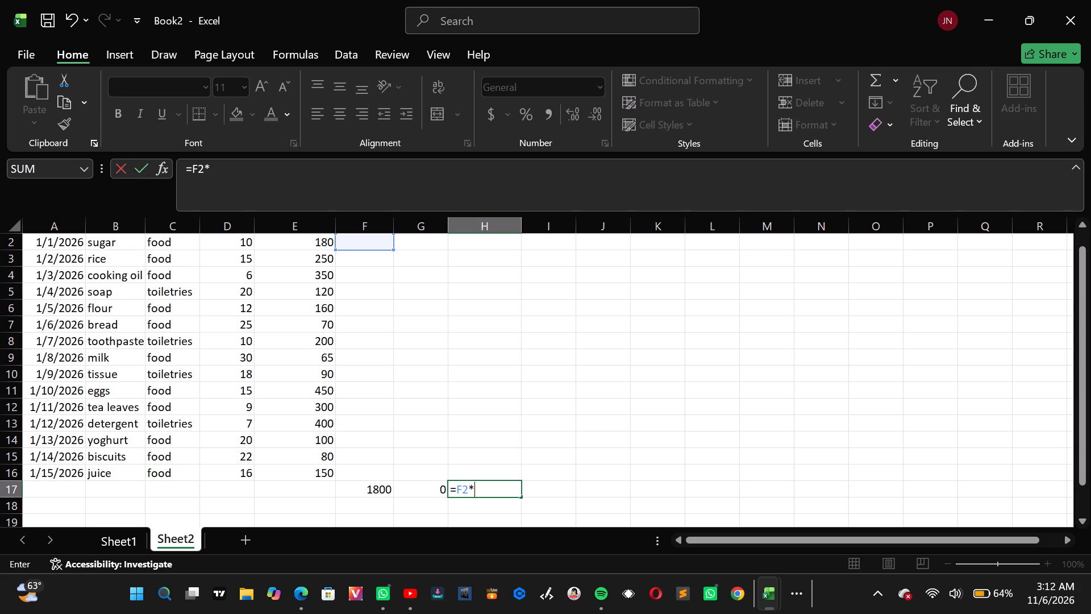
key("BackSpace")
key("shift+underscore")
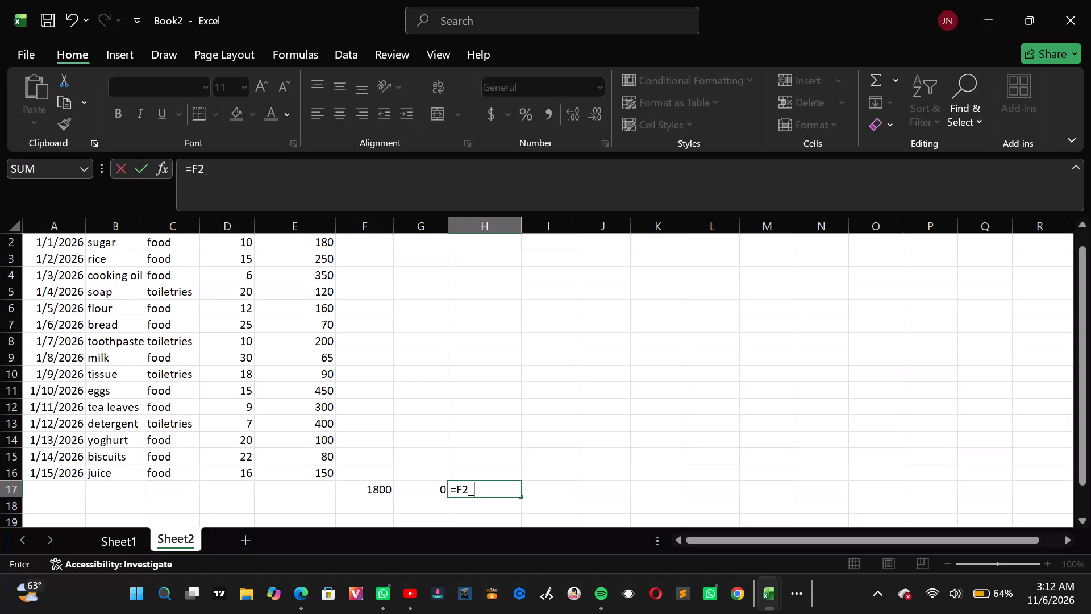
key("BackSpace")
key("minus")
key("g")
key("2")
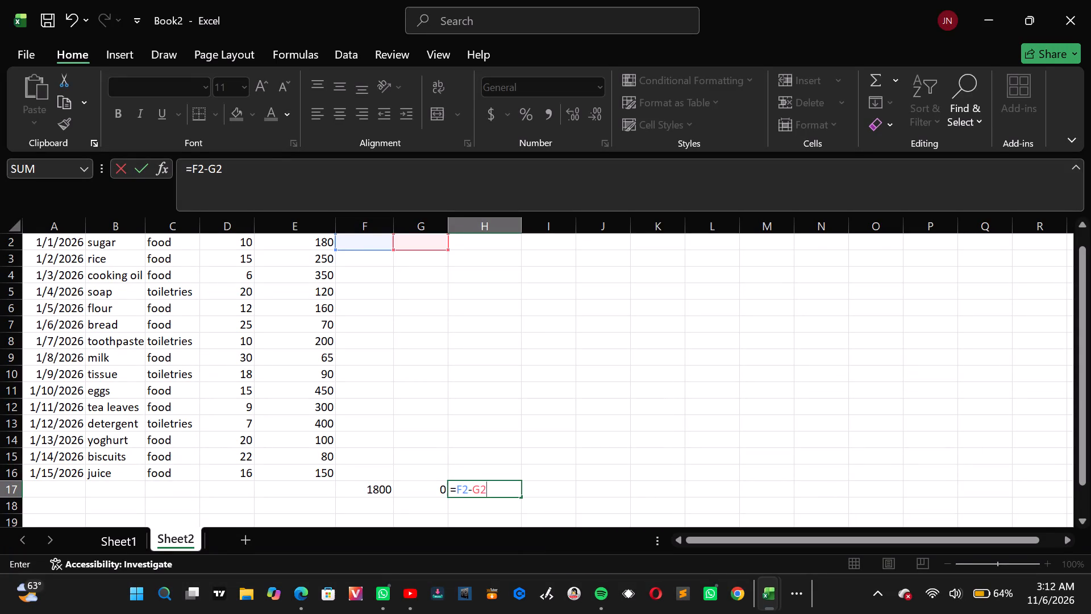
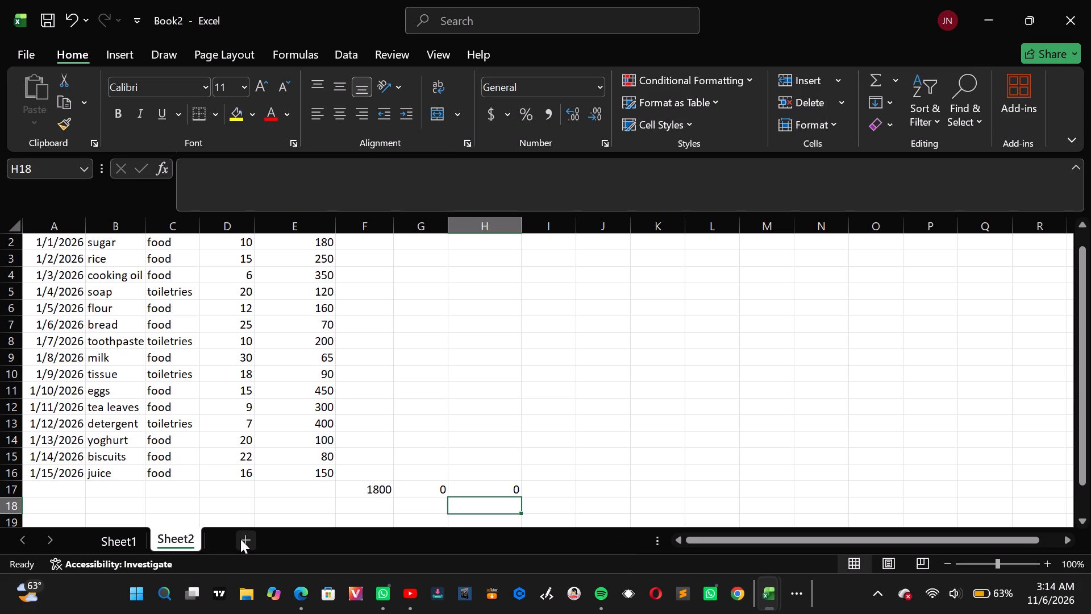
Add a new worksheet, Sheet3, to the workbook and enter the heading Description in cell A1.
left_click(240, 539)
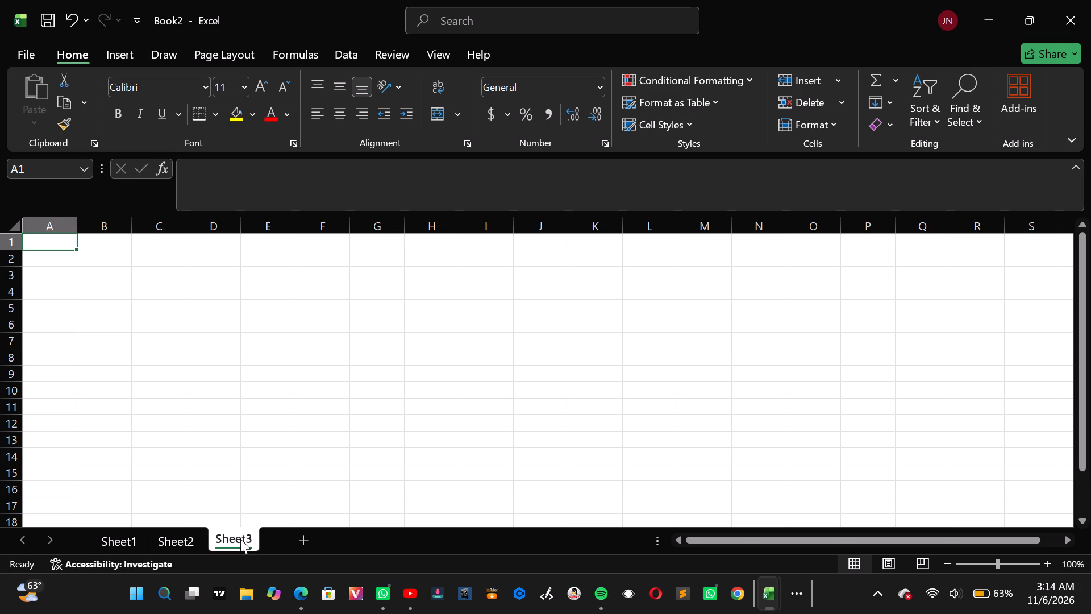
key("d")
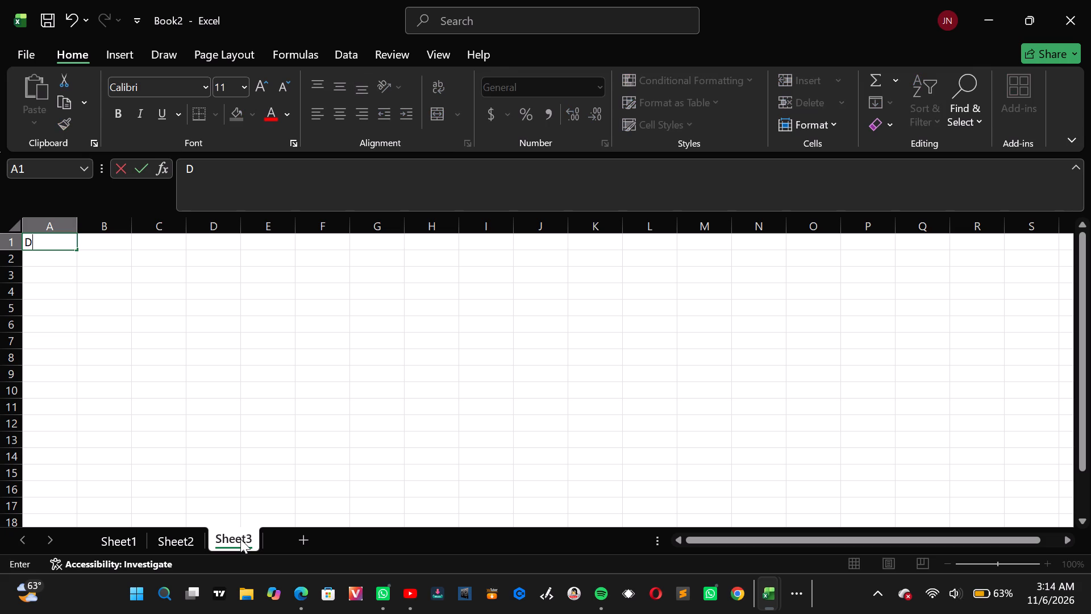
type("escr")
type("ip")
key("t")
type("ion")
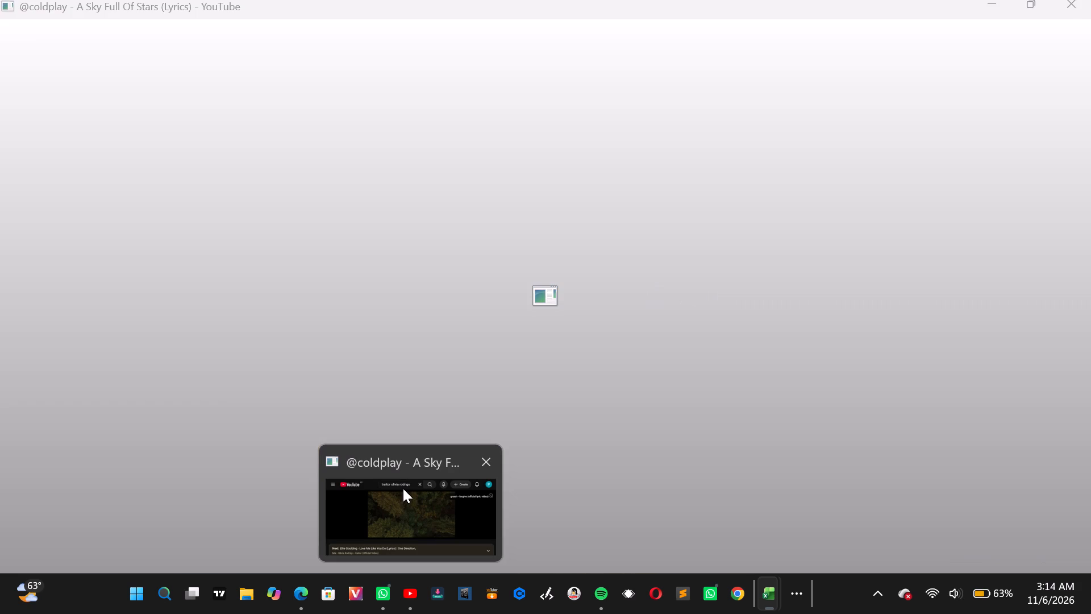
Switch to YouTube in Edge, search for you mean to tell me tatiana and play the You Mean To Tell Me | Tatiana Manaois (lyrics) video.
left_click(403, 488)
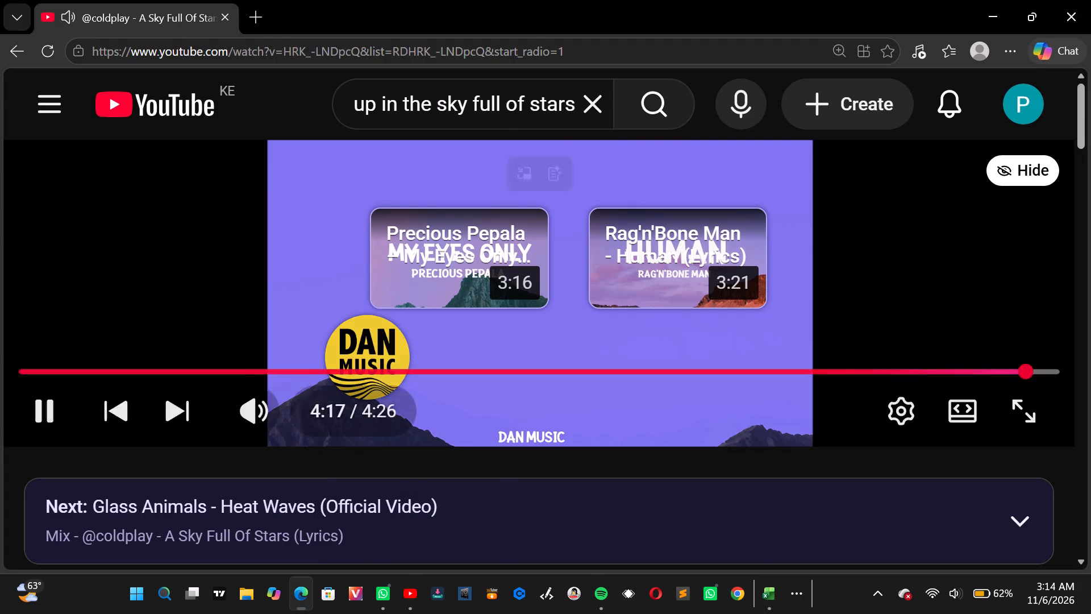
left_click(572, 104)
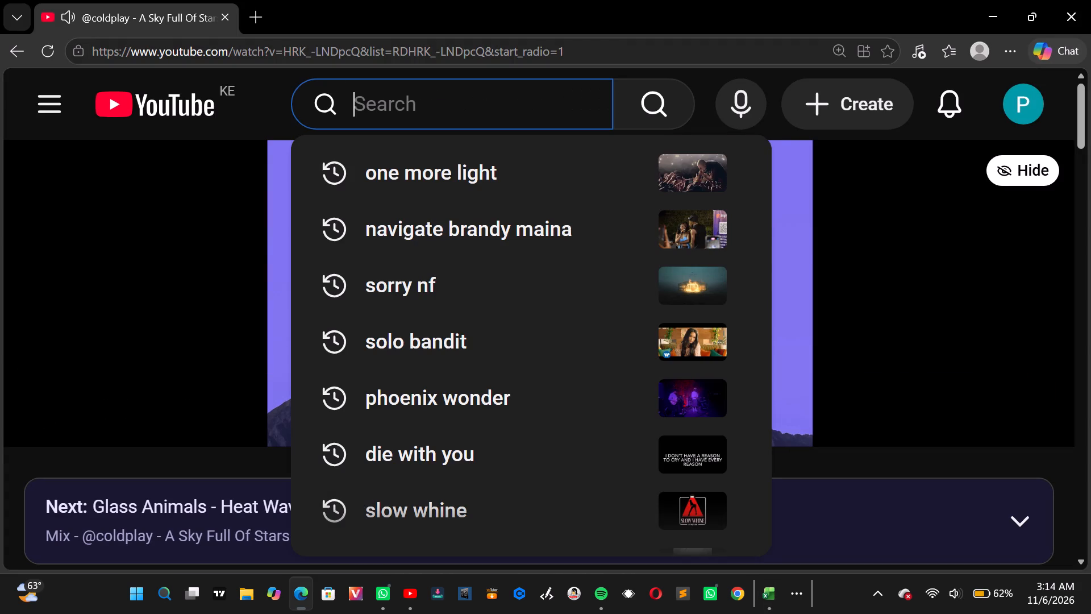
type("you")
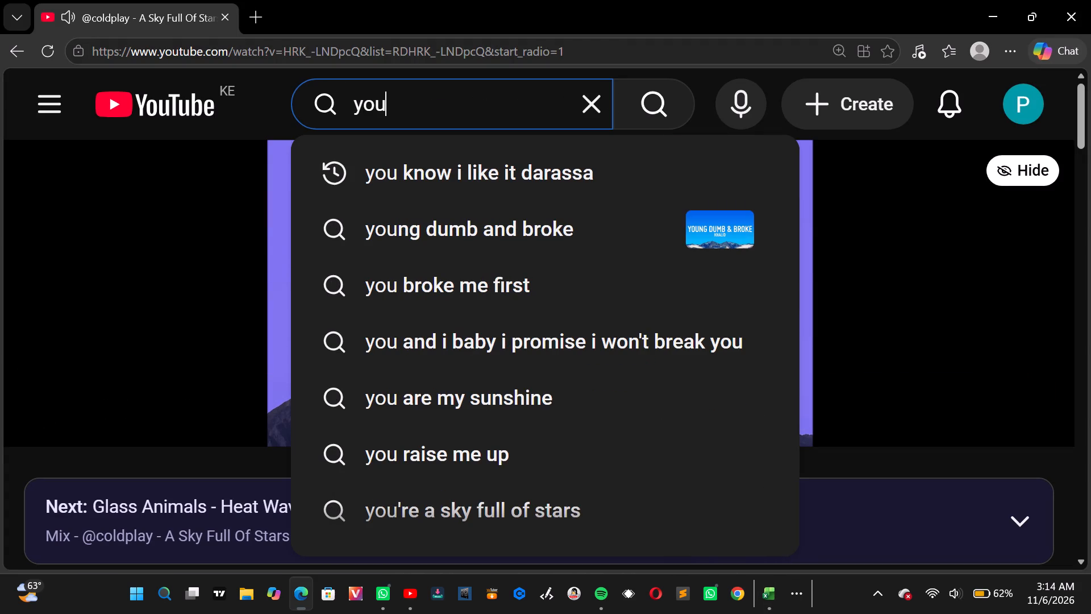
key("space")
key("m")
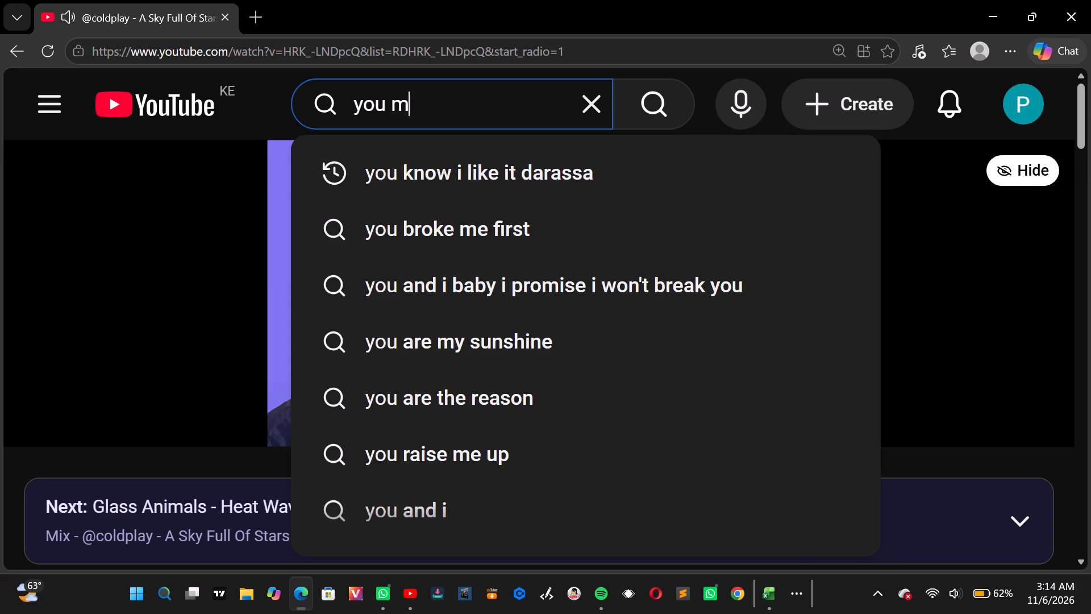
key("e")
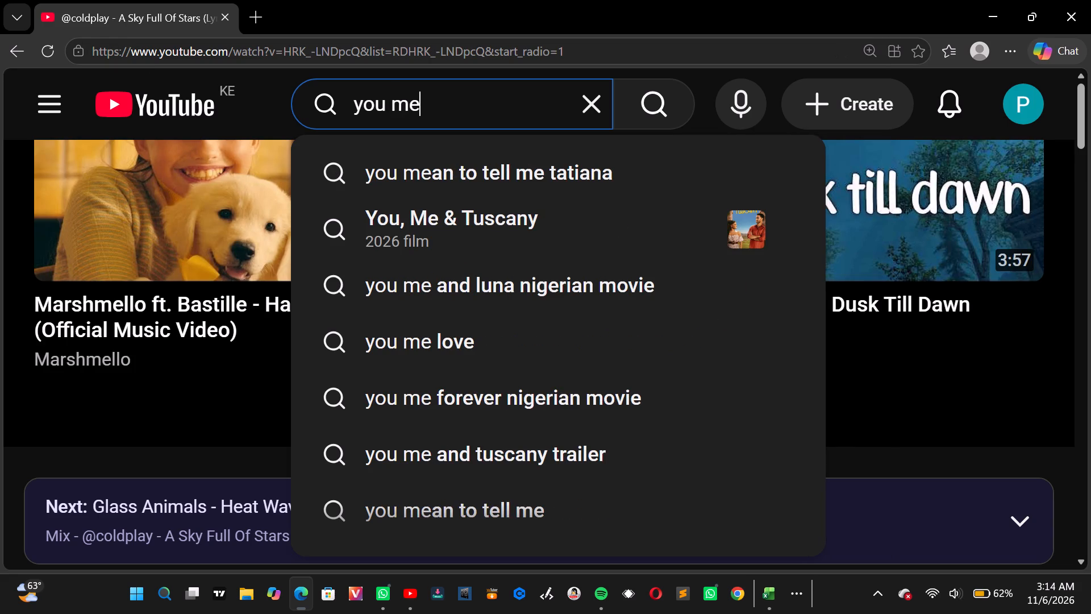
left_click(575, 174)
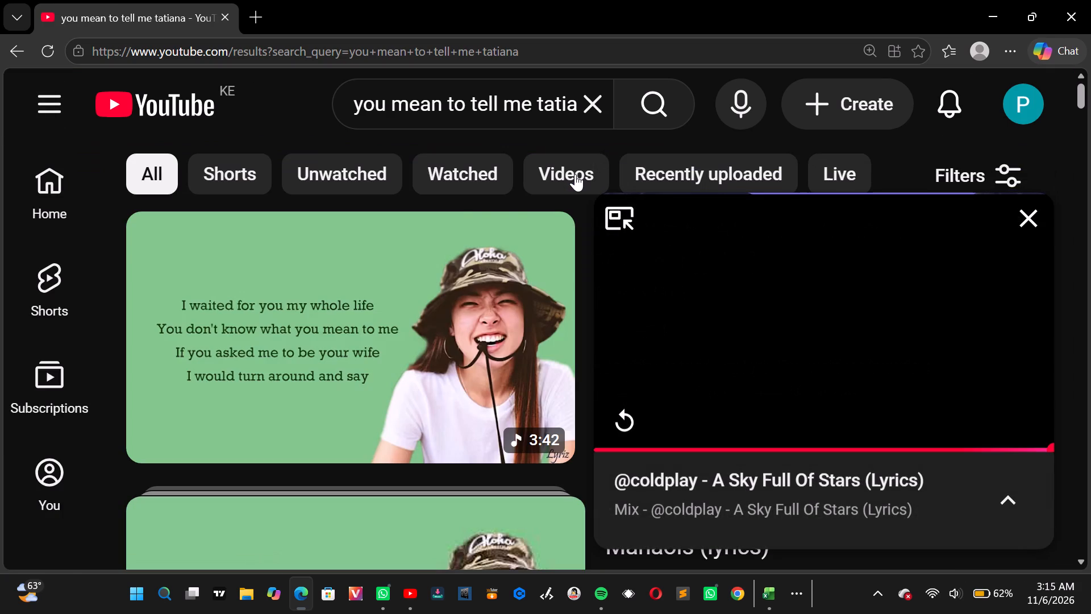
left_click(448, 391)
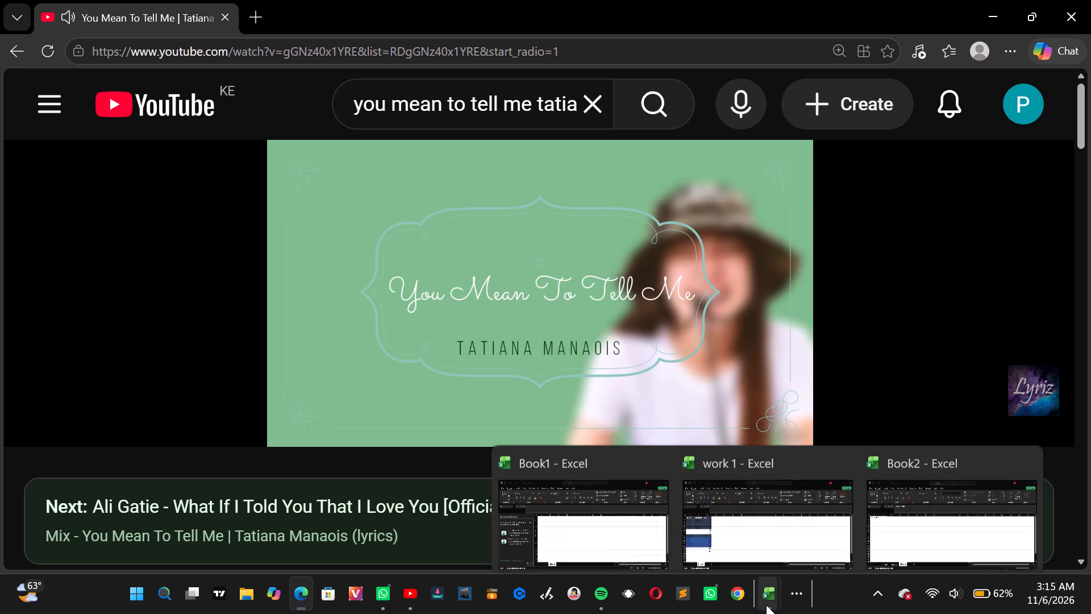
Switch back to the Book2 workbook in Excel and widen column A on Sheet3 to fit the Description heading.
left_click(766, 605)
left_click(922, 524)
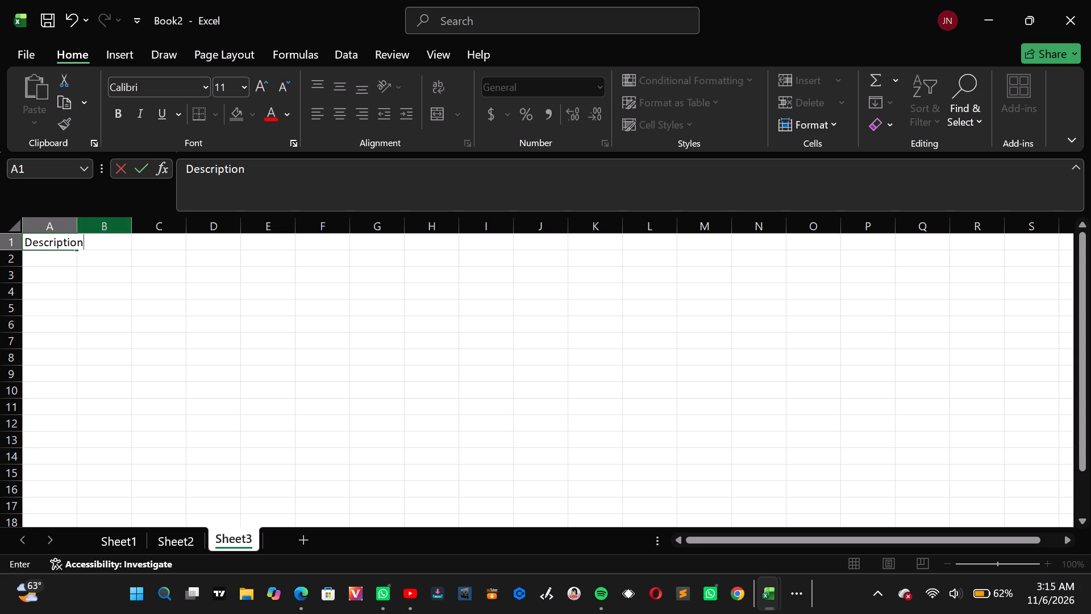
left_click(77, 265)
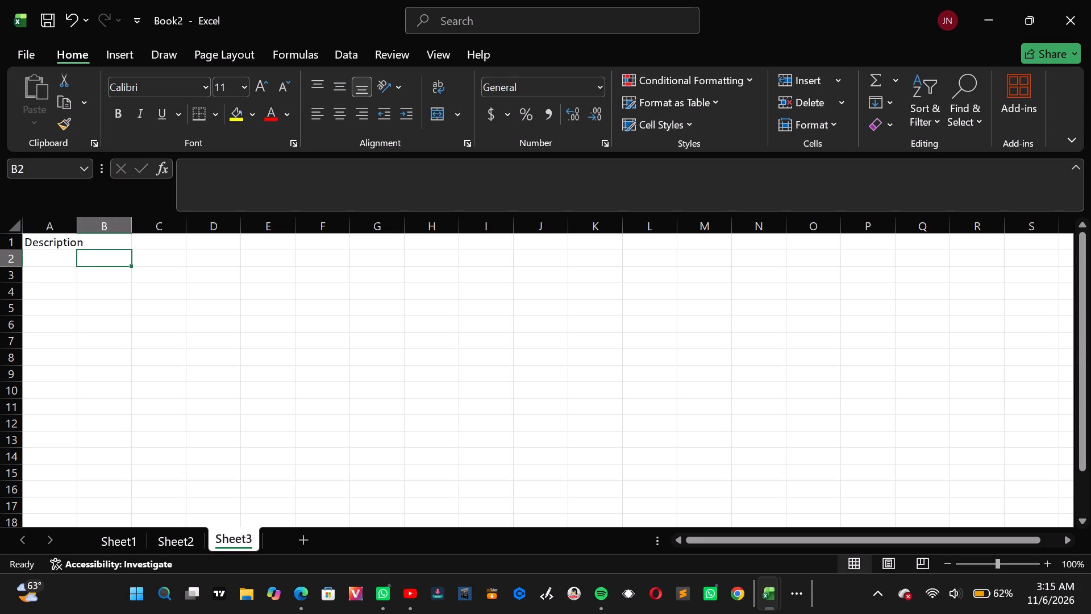
left_click(77, 265)
left_click_drag(75, 223, 83, 225)
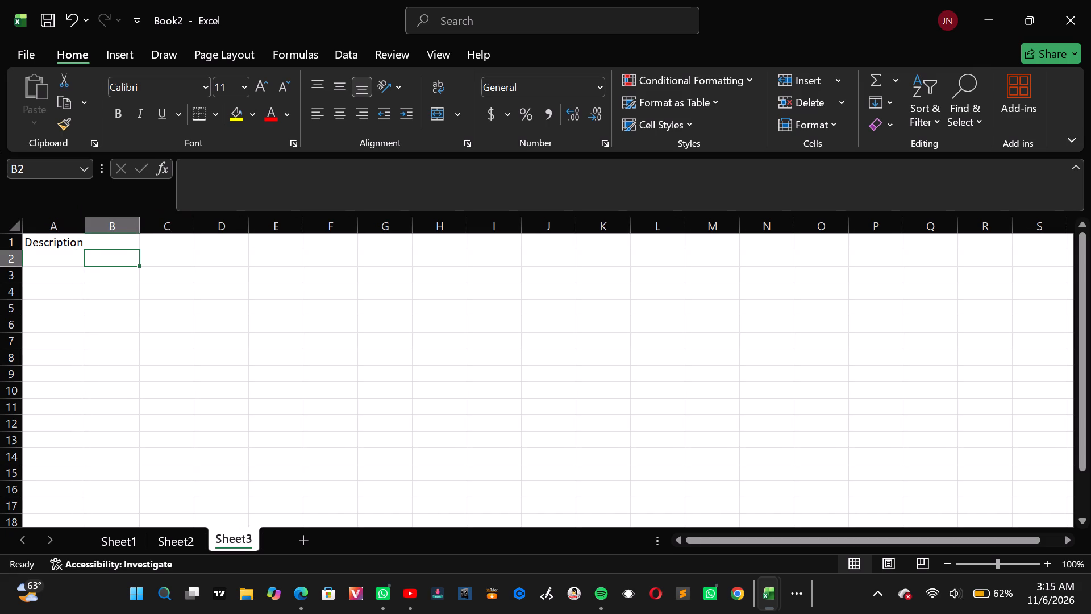
Enter the label Total Revenue in cell A2, below the Description heading.
left_click(42, 260)
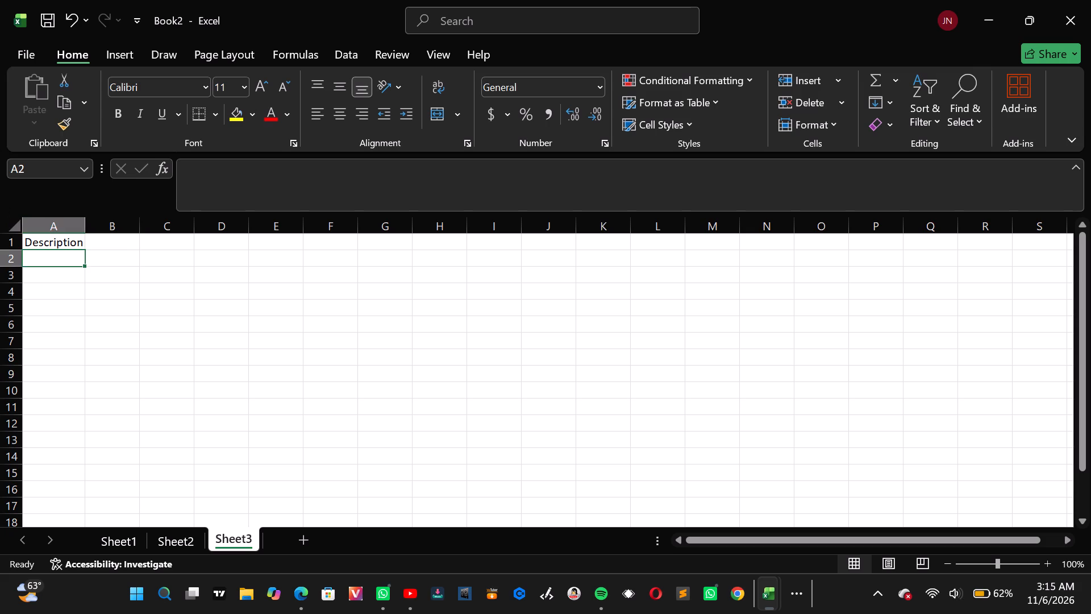
key("t")
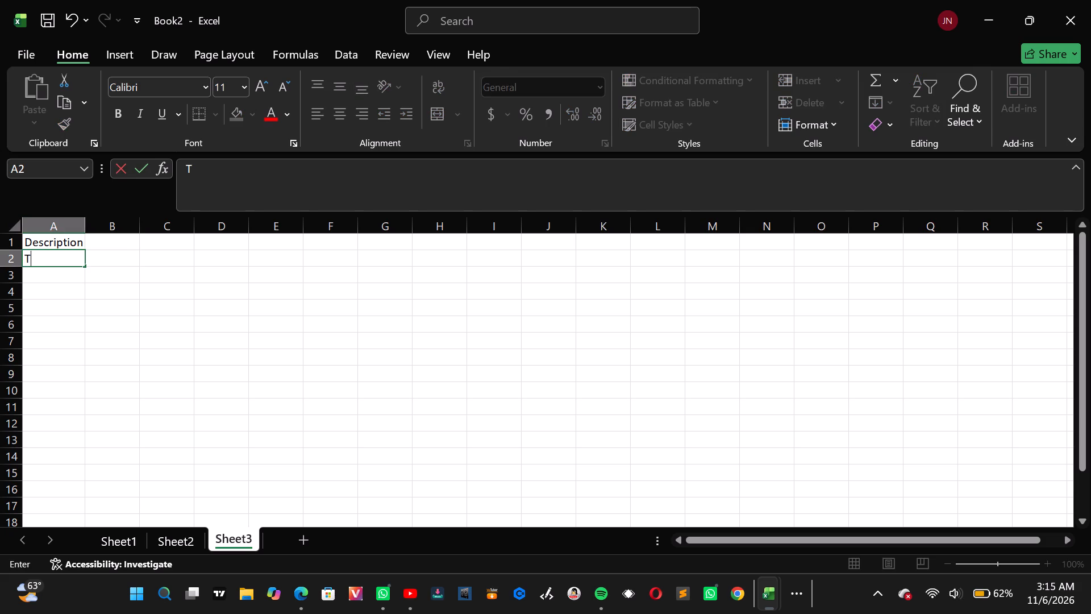
key("o")
key("t")
key("a")
key("l")
key("space")
key("r")
type("even")
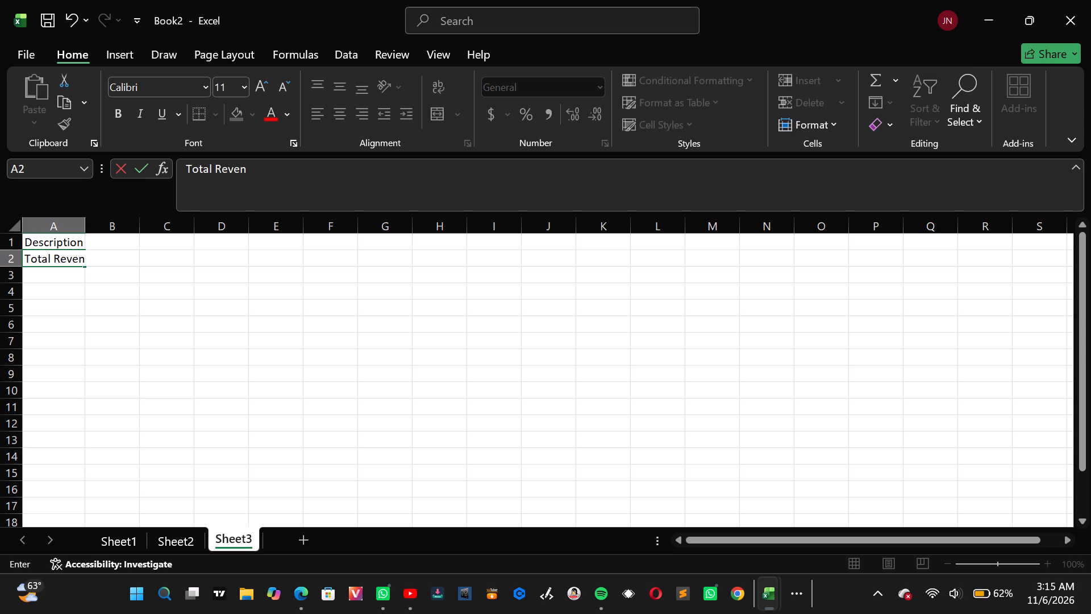
key("u")
key("e")
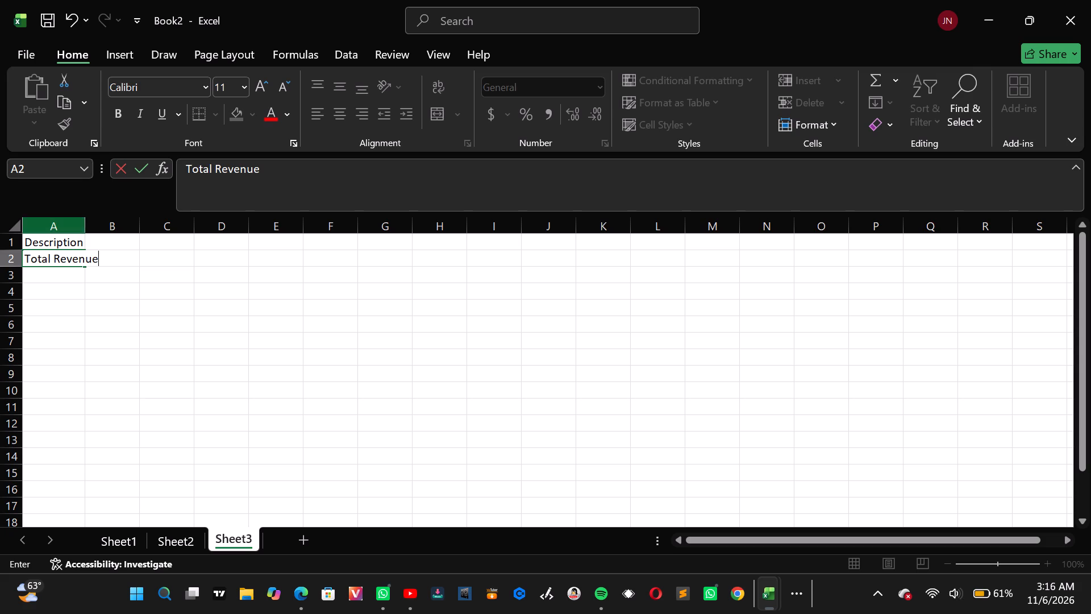
Widen column A to about 11.73 so that the Total Revenue label fits.
left_click(85, 227)
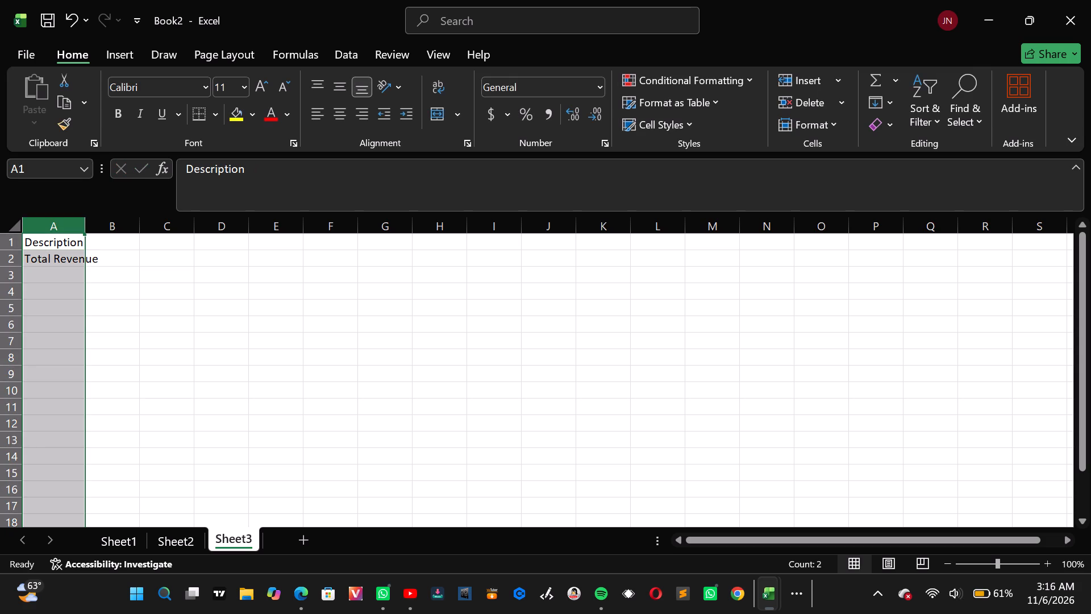
left_click_drag(85, 227, 101, 228)
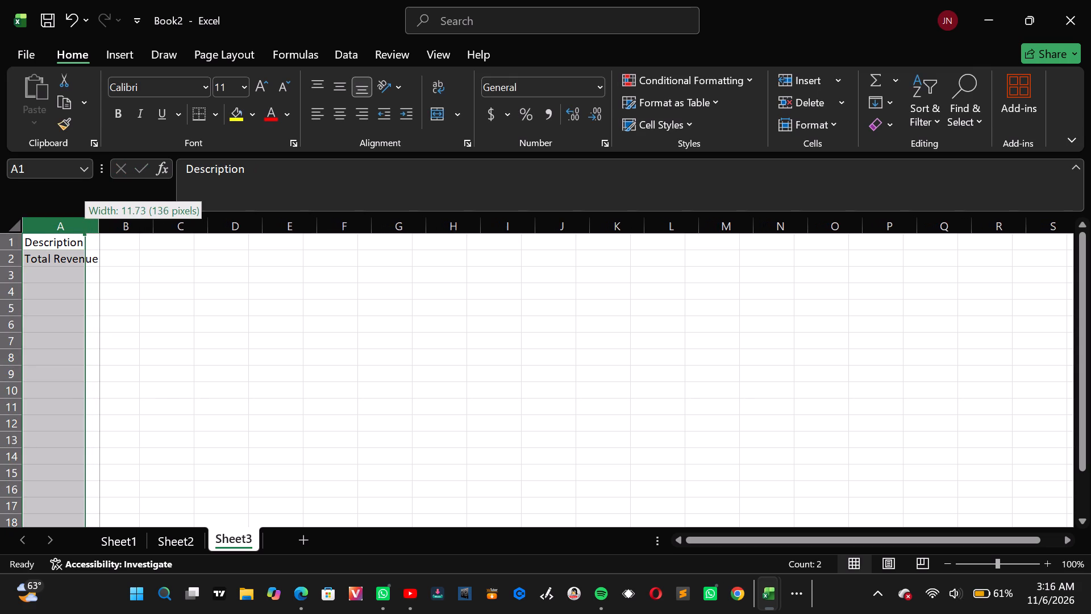
left_click_drag(101, 228, 99, 227)
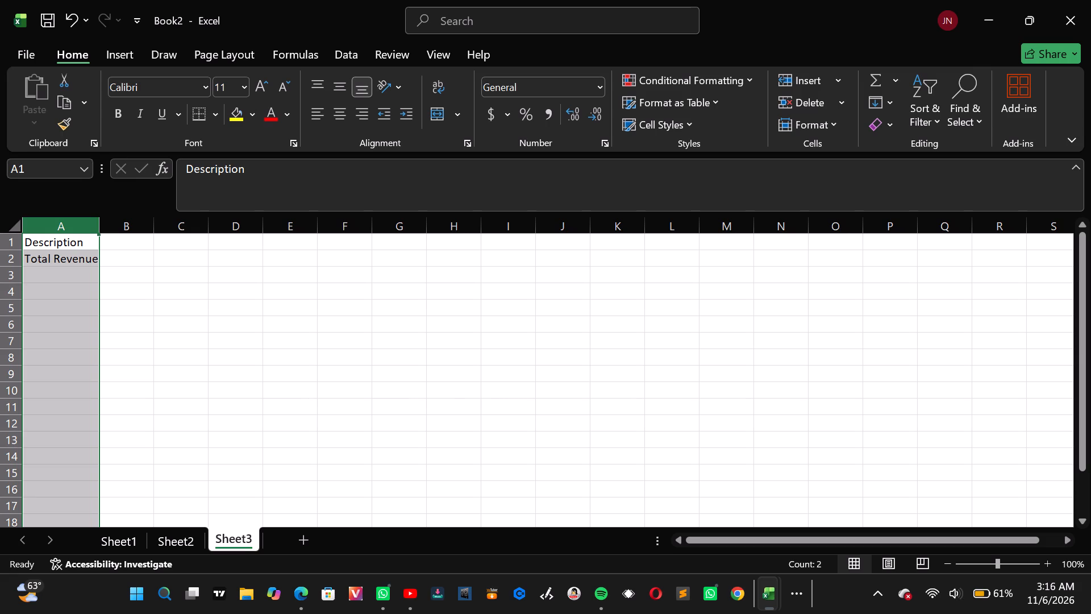
Enter the label Average Sales in cell A3, below Total Revenue.
left_click(71, 277)
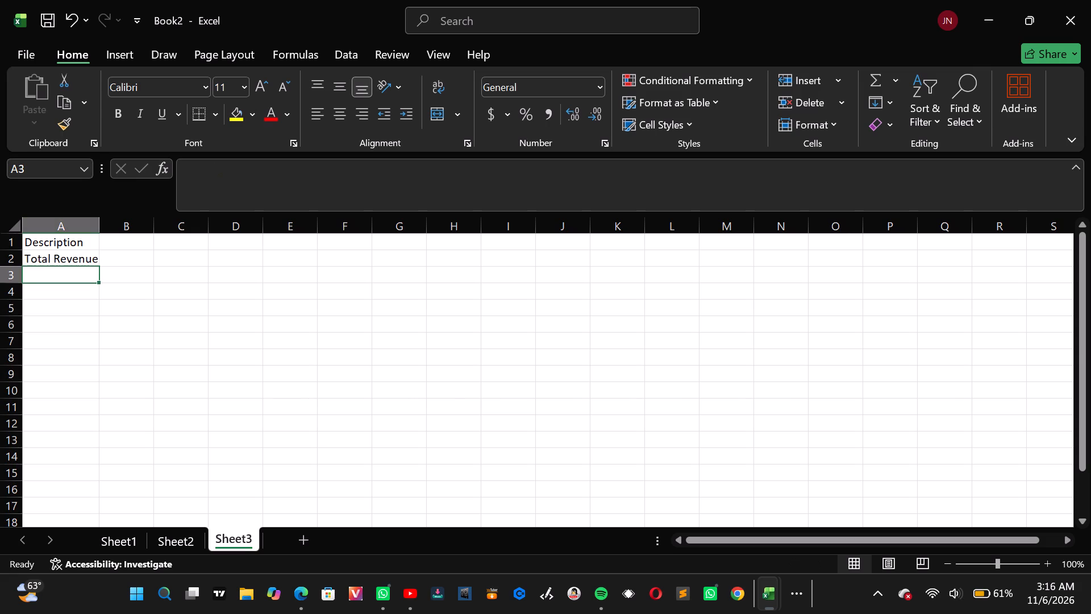
key("a")
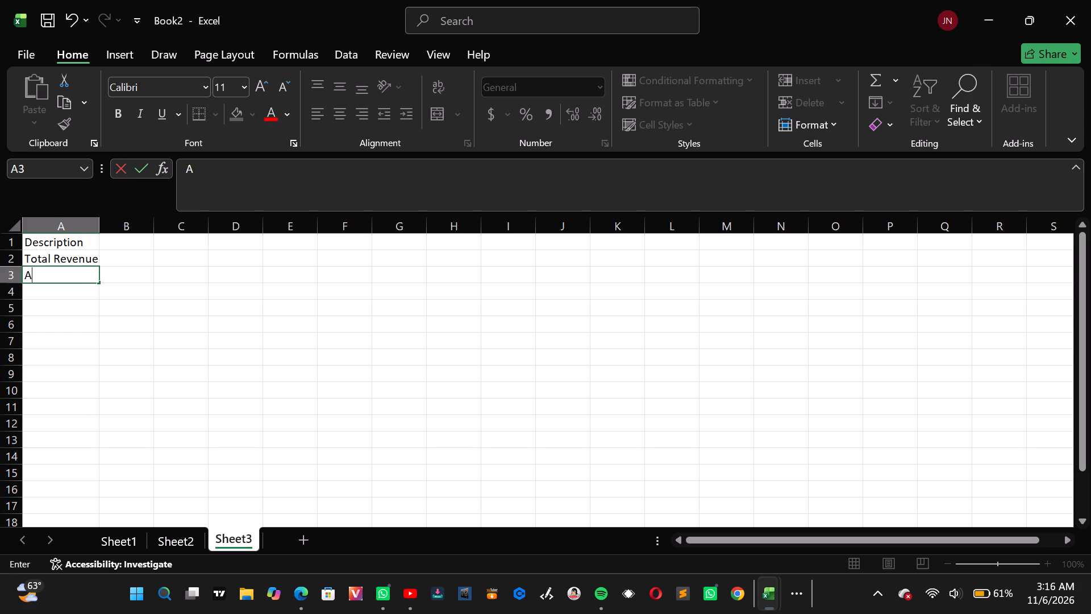
type("vera")
type("ge")
key("space")
key("s")
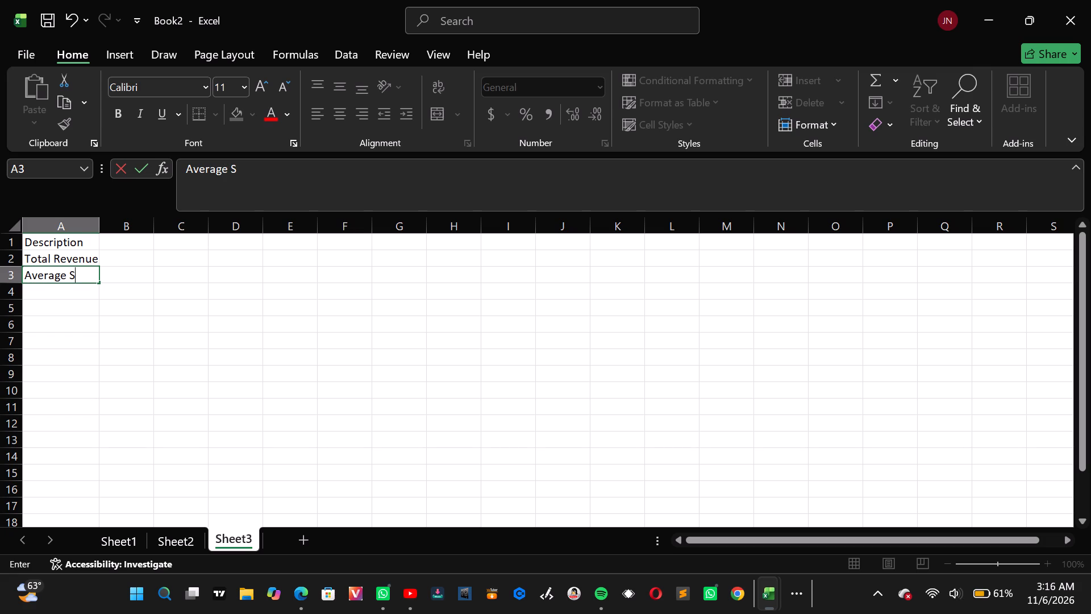
key("a")
key("BackSpace")
key("a")
key("l")
type("es")
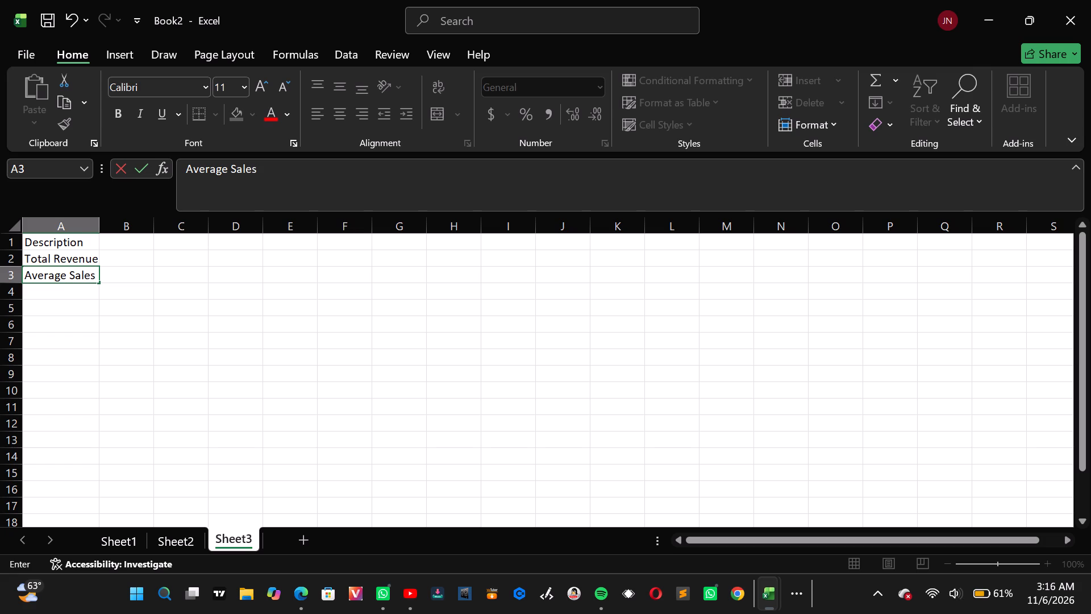
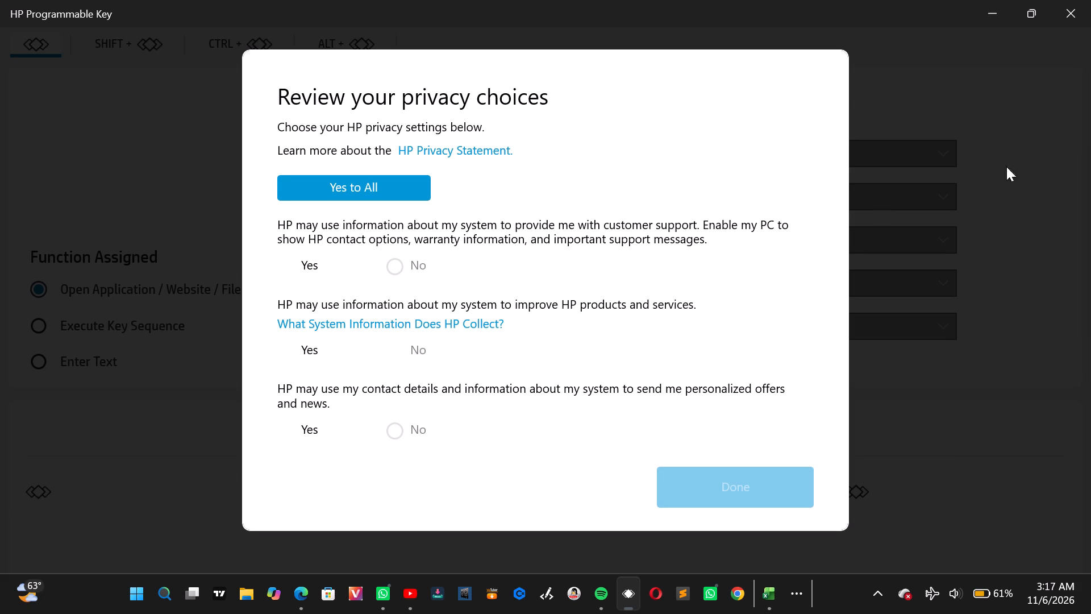
Minimize the HP Programmable Key window to return to Excel and complete the label Average Sales in cell A3.
left_click(990, 12)
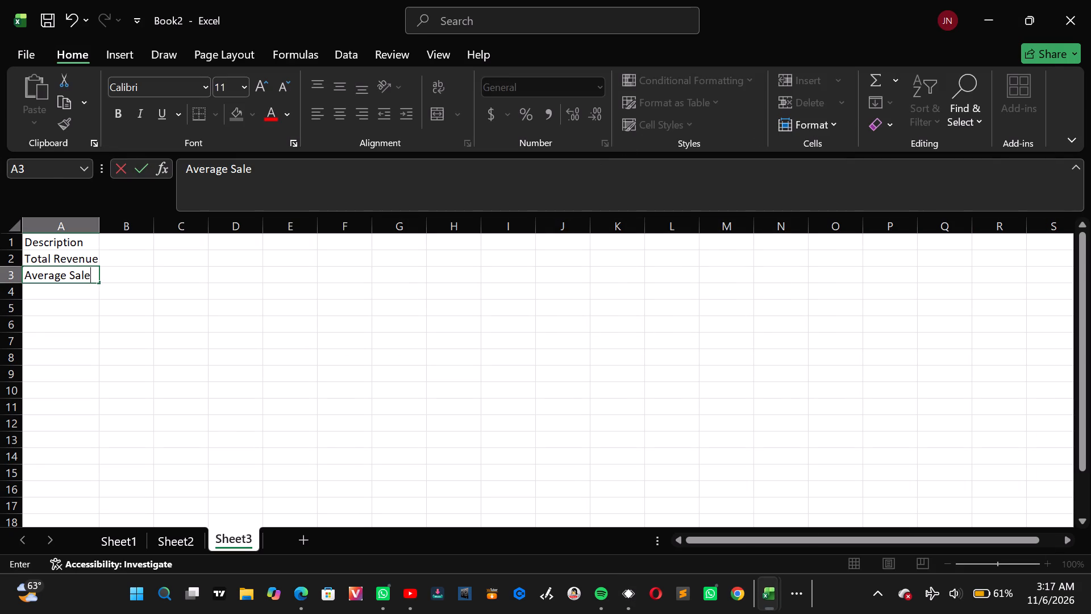
key("s")
key("Return")
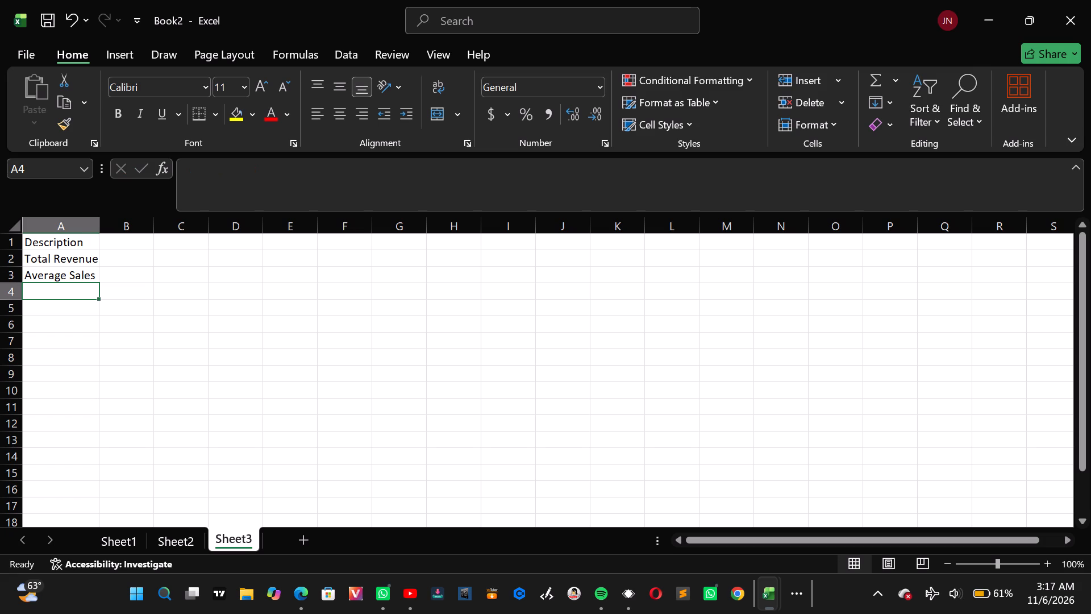
Enter a label beginning with Higher Sa in cell A4, below Average Sales.
key("h")
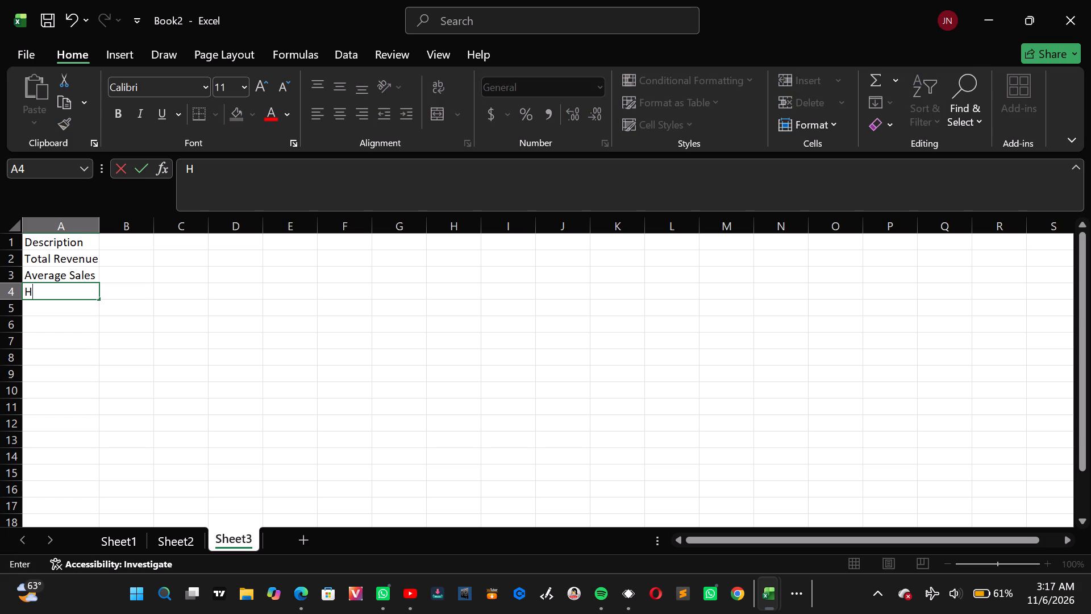
key("i")
type("gh")
type("er")
key("space")
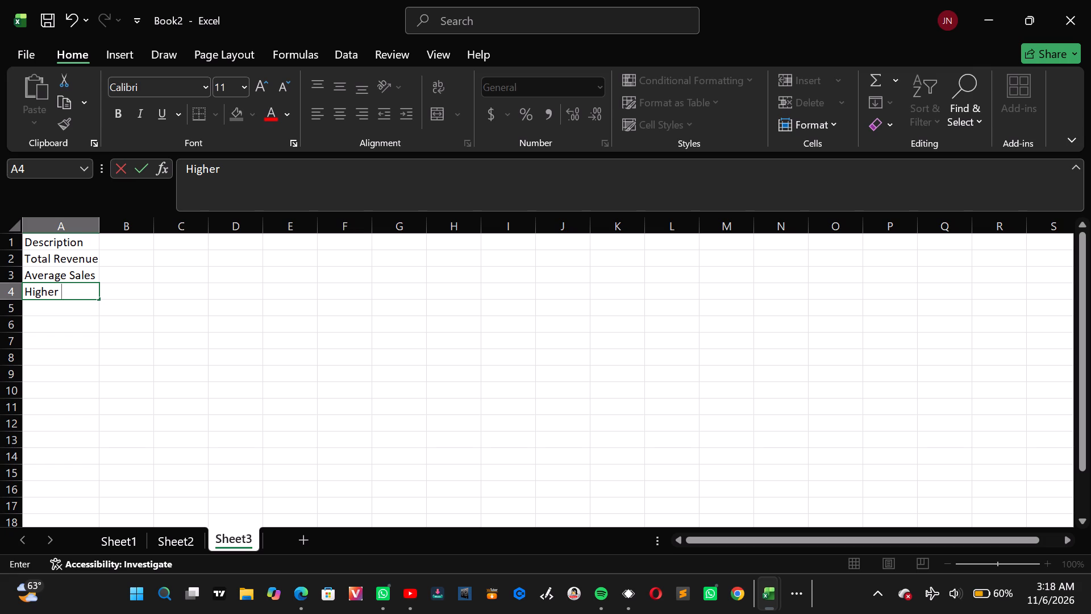
key("s")
key("a")
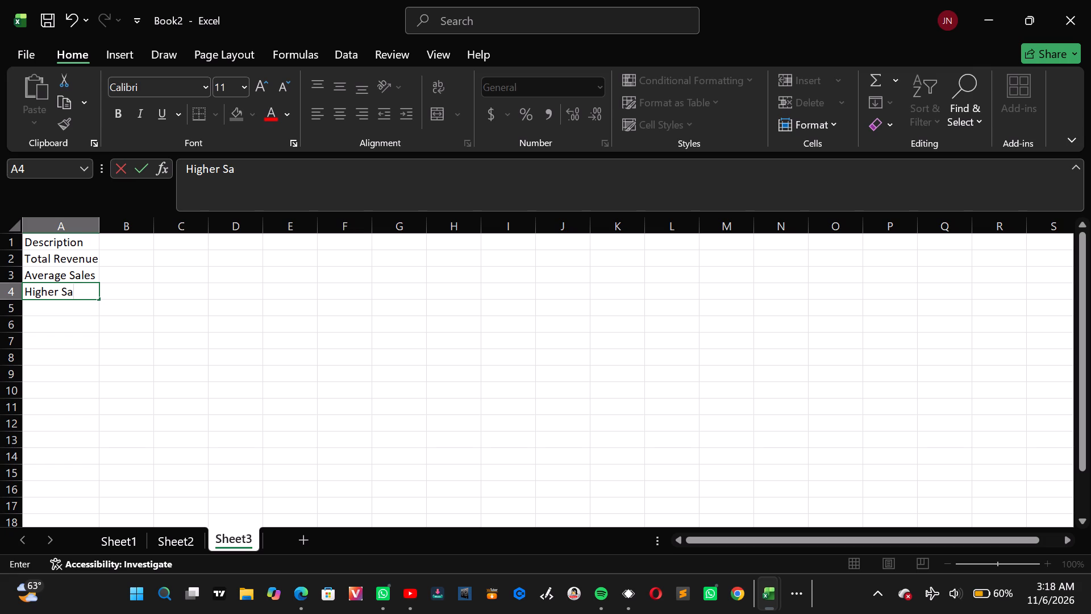
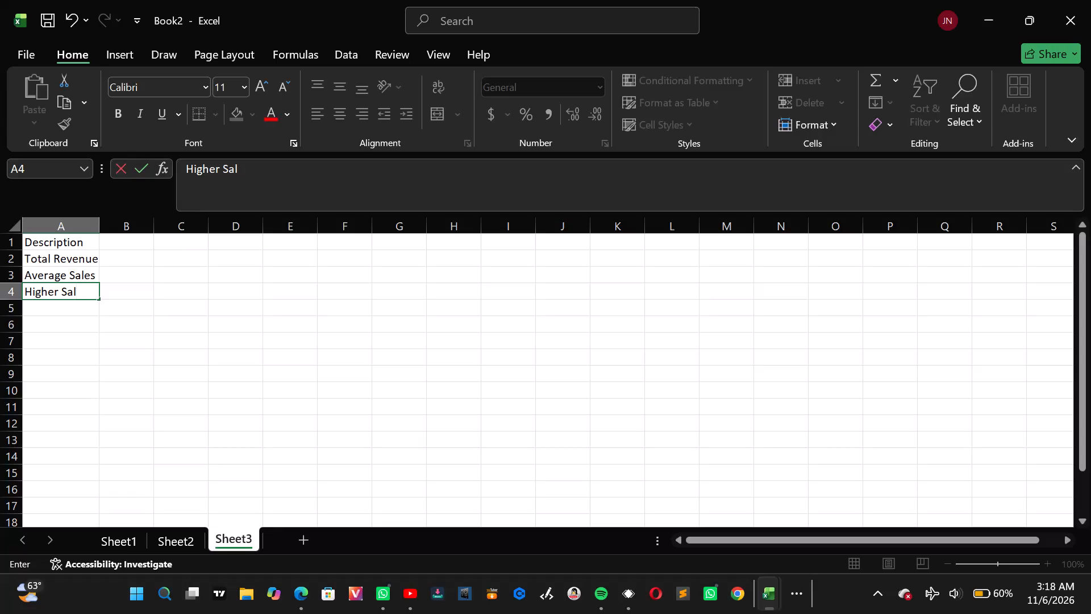
Complete the label in cell A4 of Sheet3 so it reads Higher Sales.
type("es")
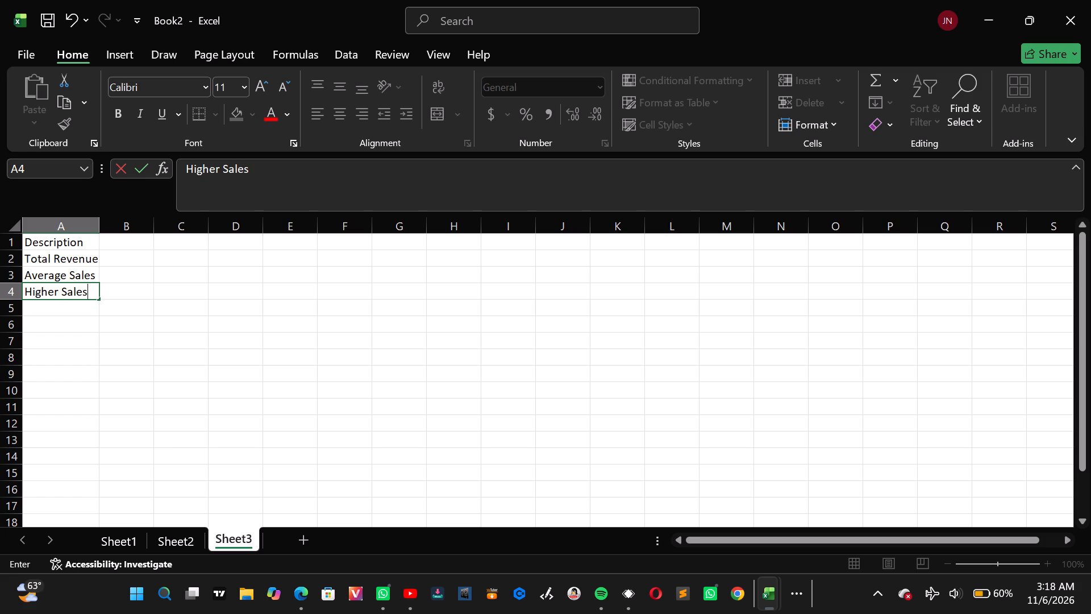
key("Return")
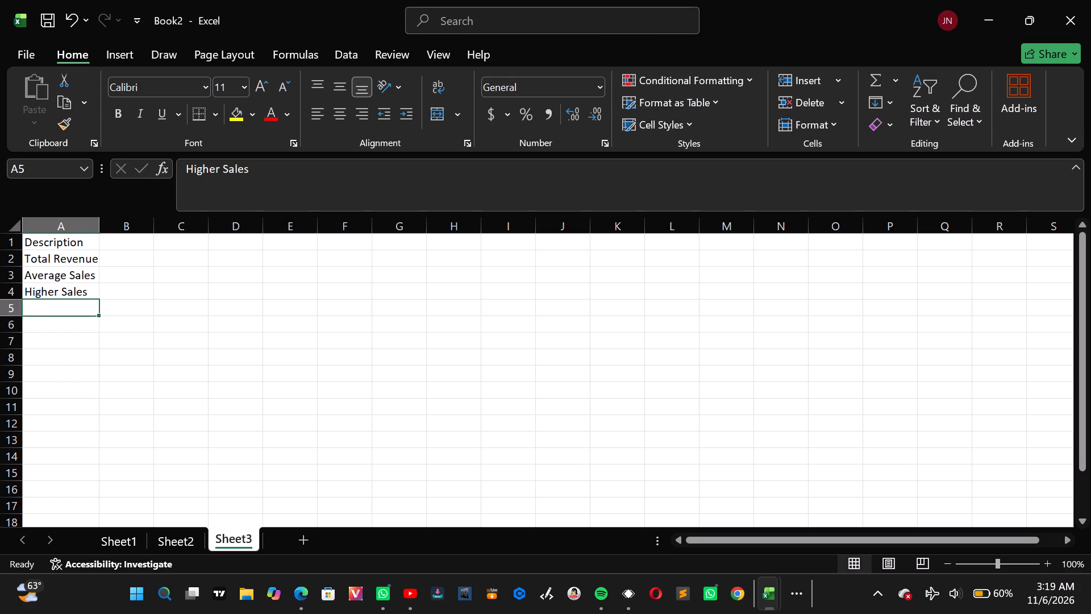
Enter the label Lowest Sales in cell A5, below Higher Sales.
key("l")
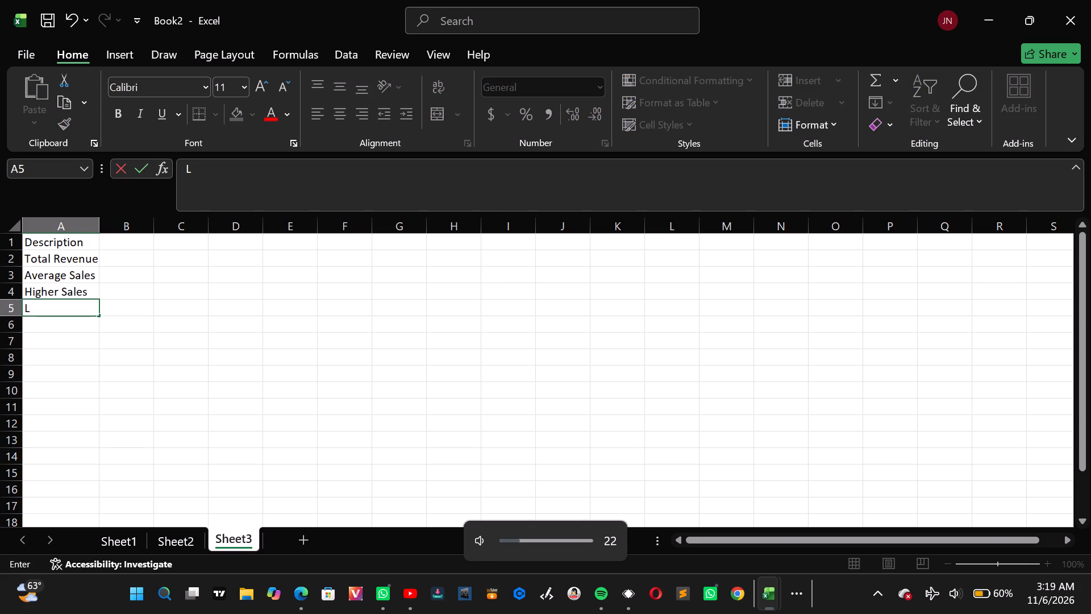
key("o")
type("we")
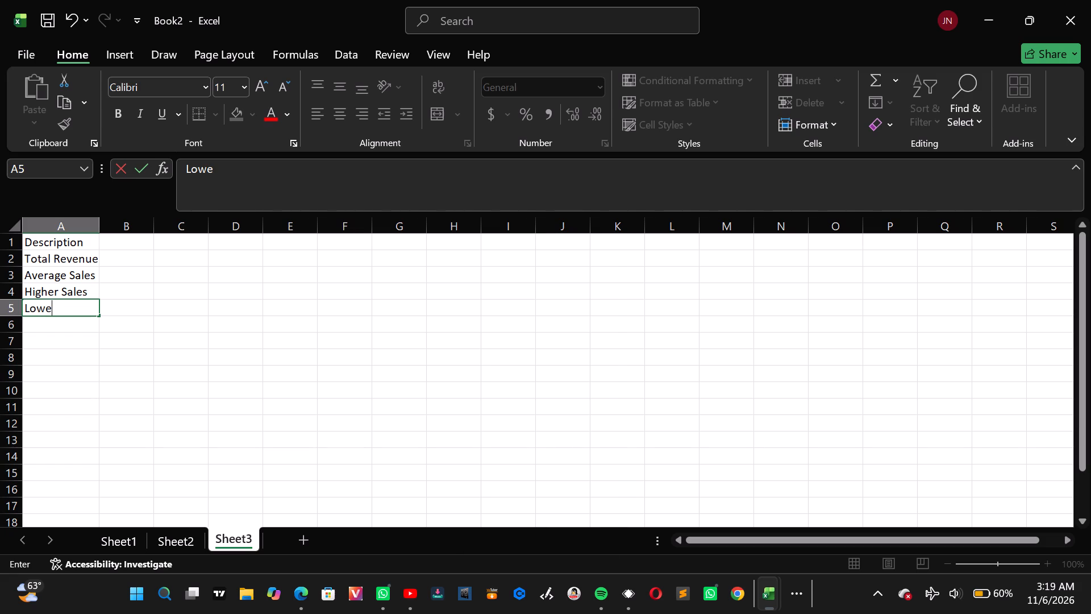
key("s")
type("t")
key("space")
key("s")
key("a")
key("l")
type("es")
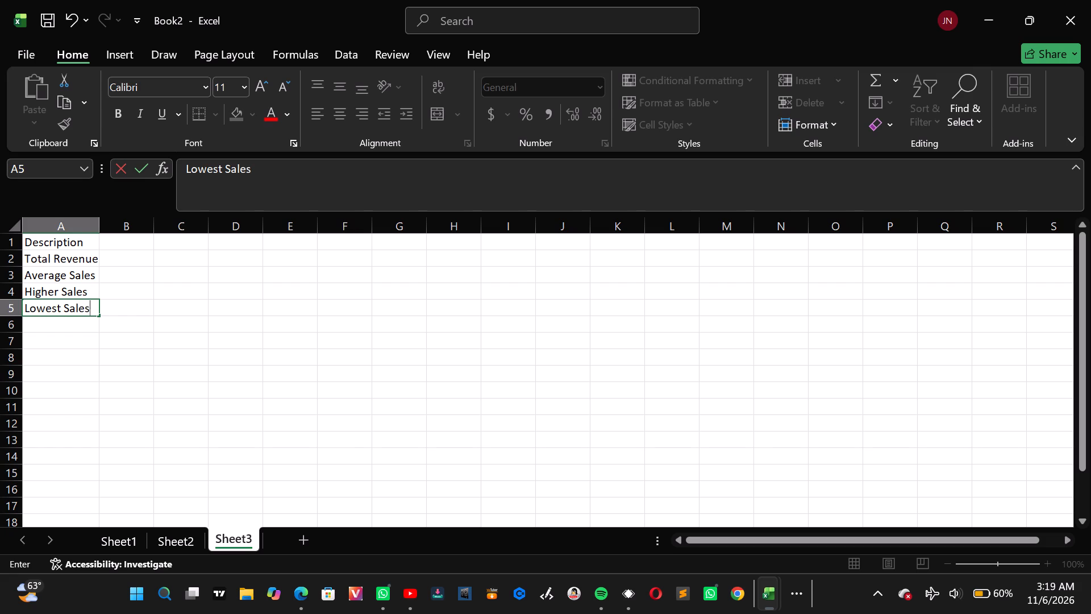
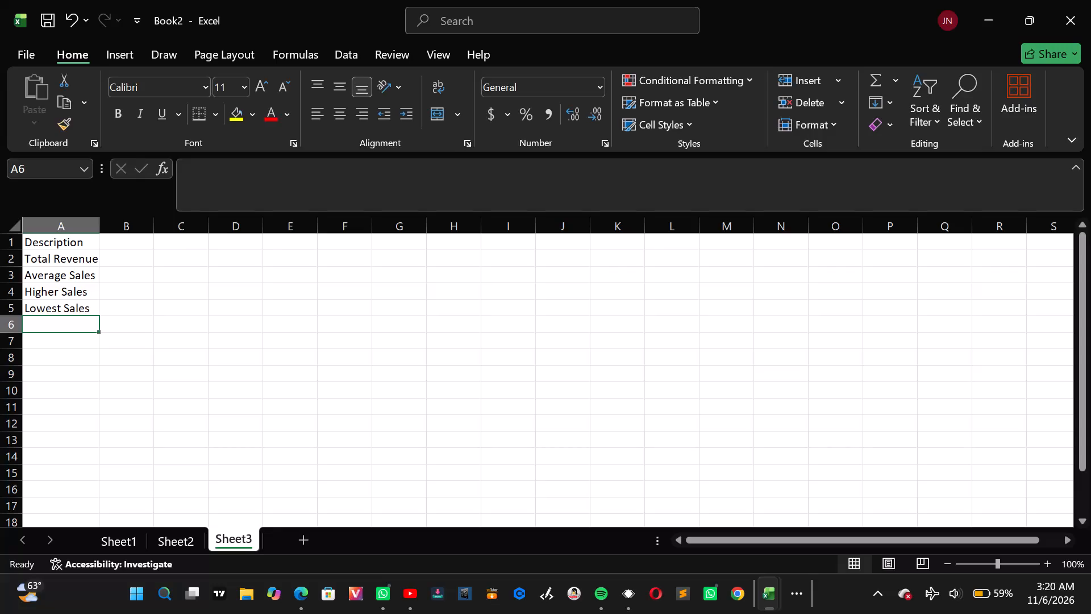
Enter the label Total Items Sold in cell A6, below Lowest Sales.
key("t")
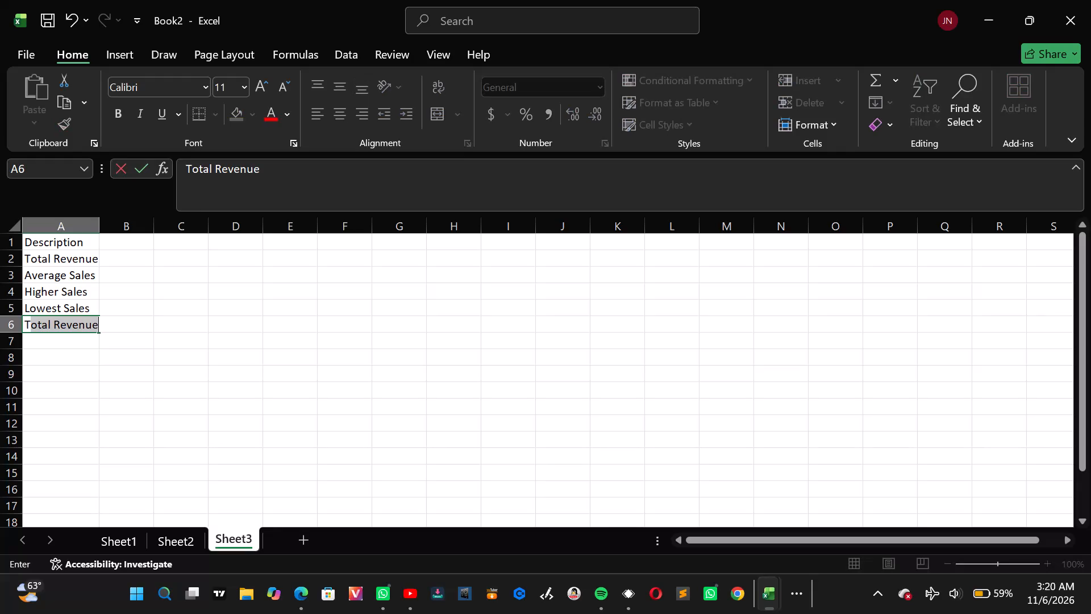
key("o")
type("ta")
type("l")
key("space")
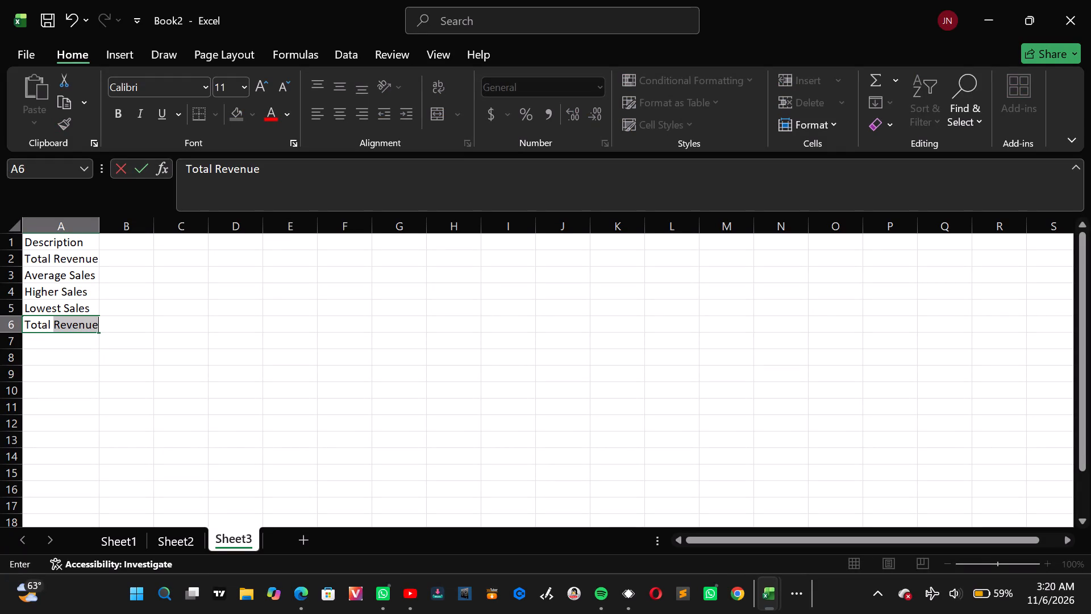
key("i")
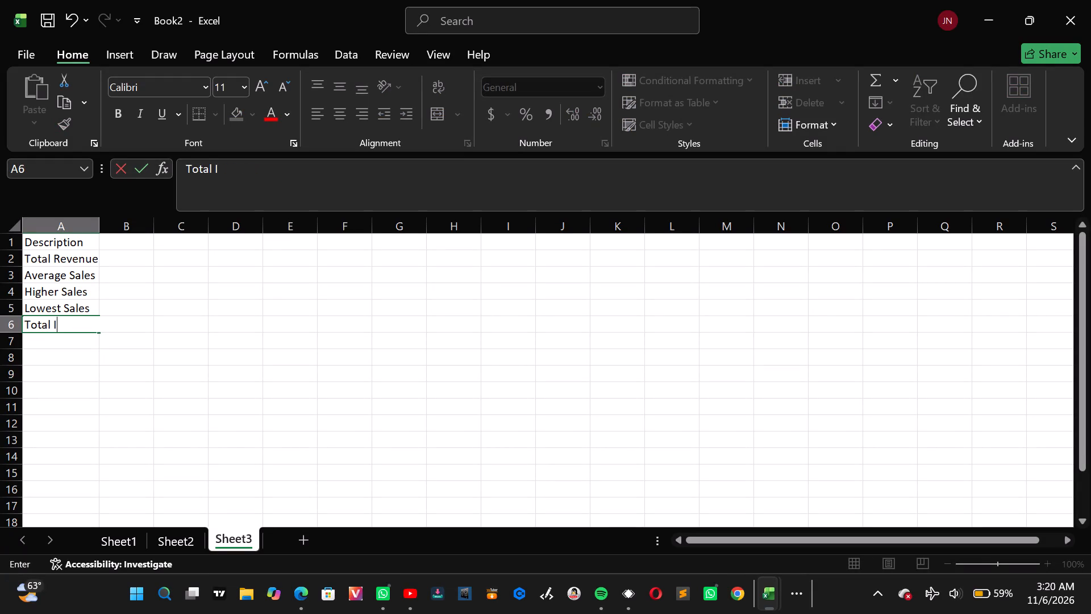
key("t")
type("em")
key("s")
key("space")
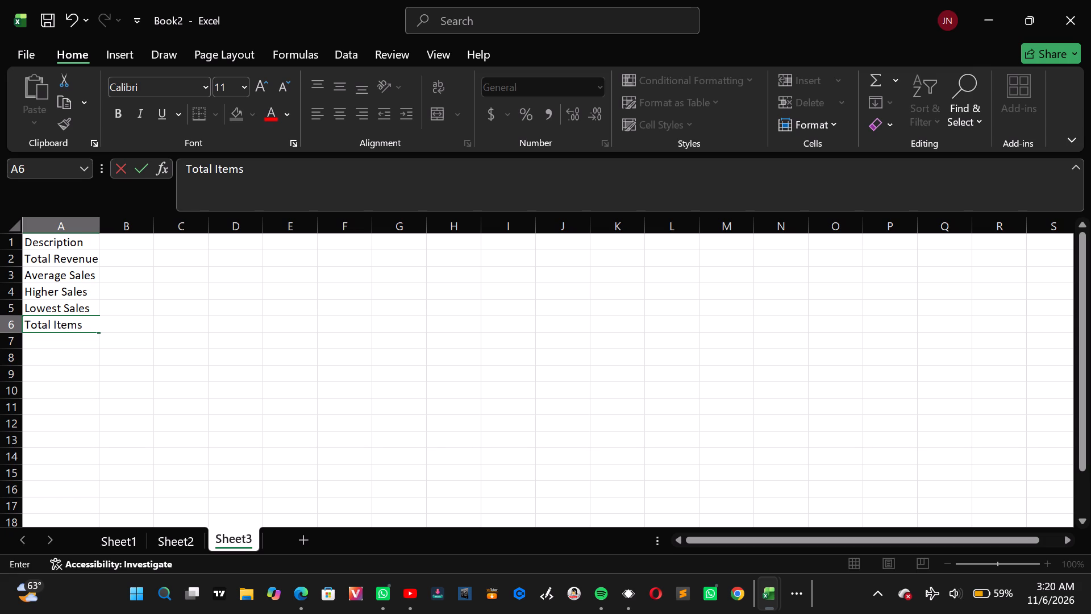
key("s")
type("ol")
key("d")
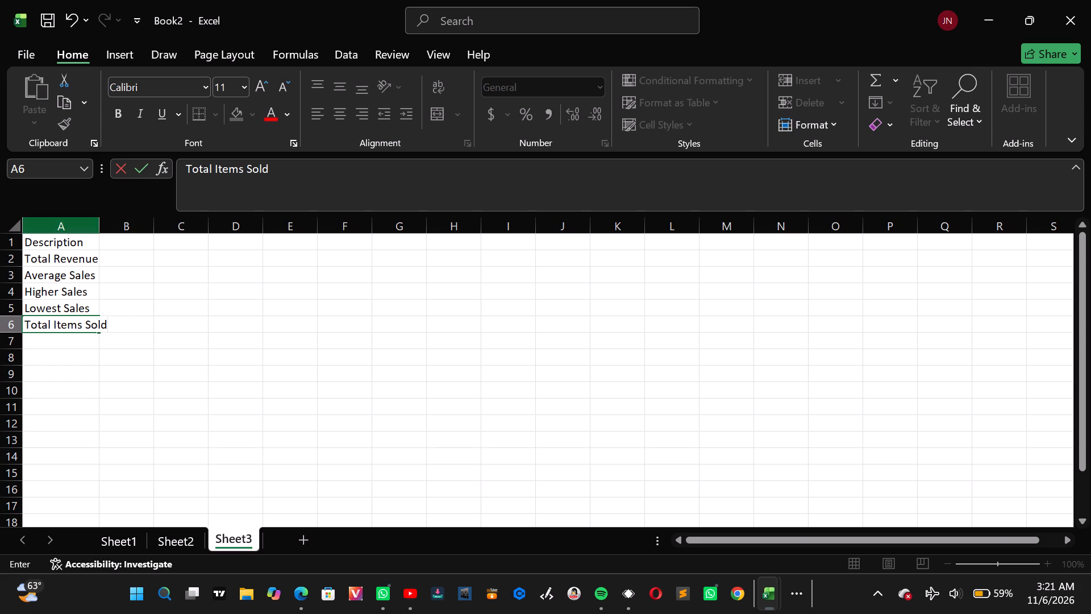
Widen column A of Sheet3 just enough to fit the Total Items Sold label.
left_click(98, 230)
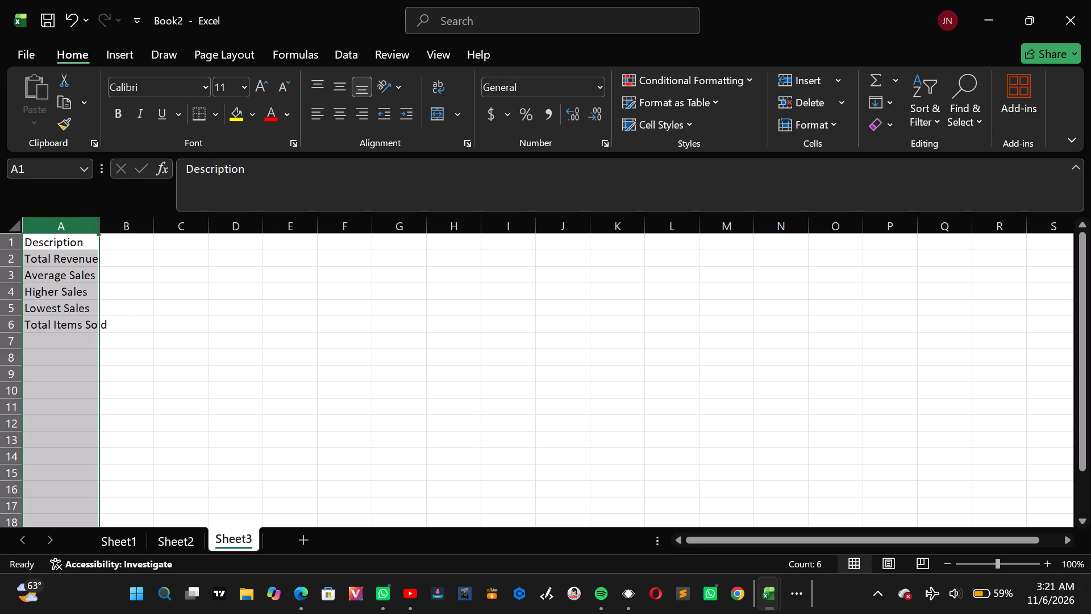
left_click(124, 272)
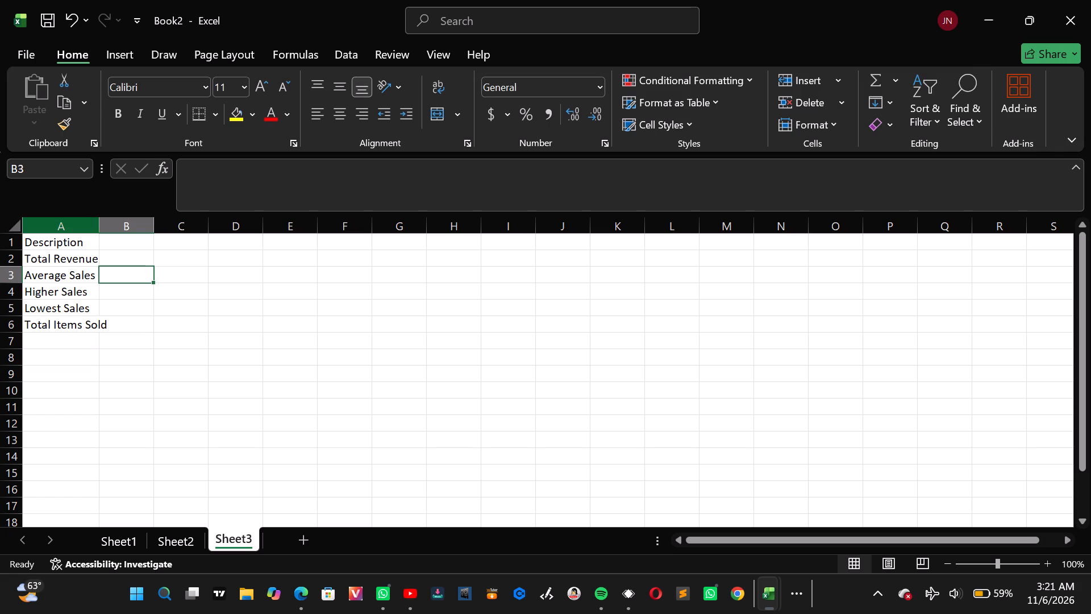
left_click(81, 225)
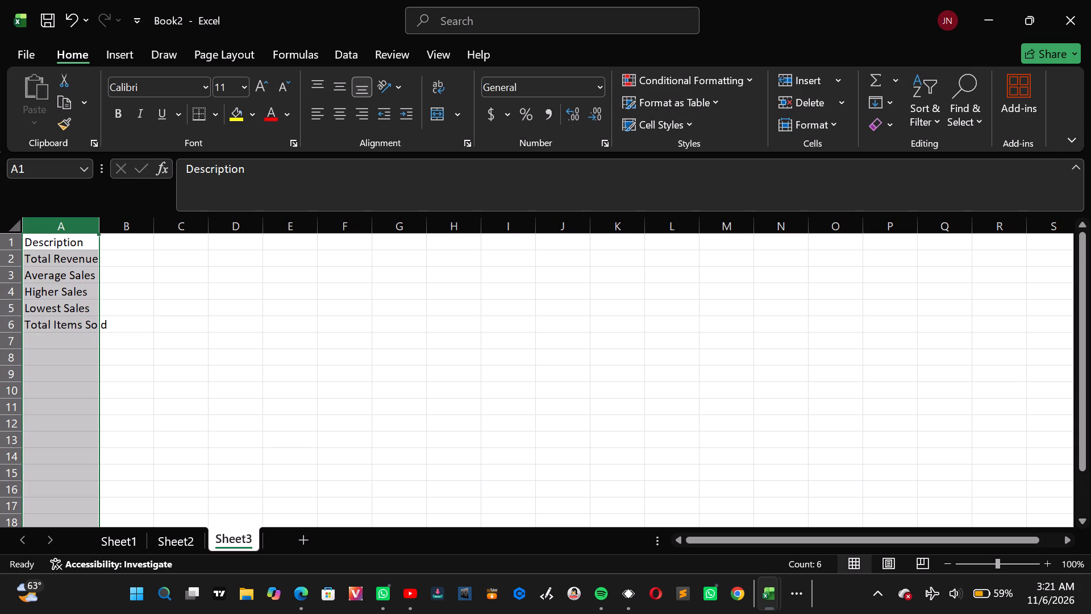
left_click(95, 228)
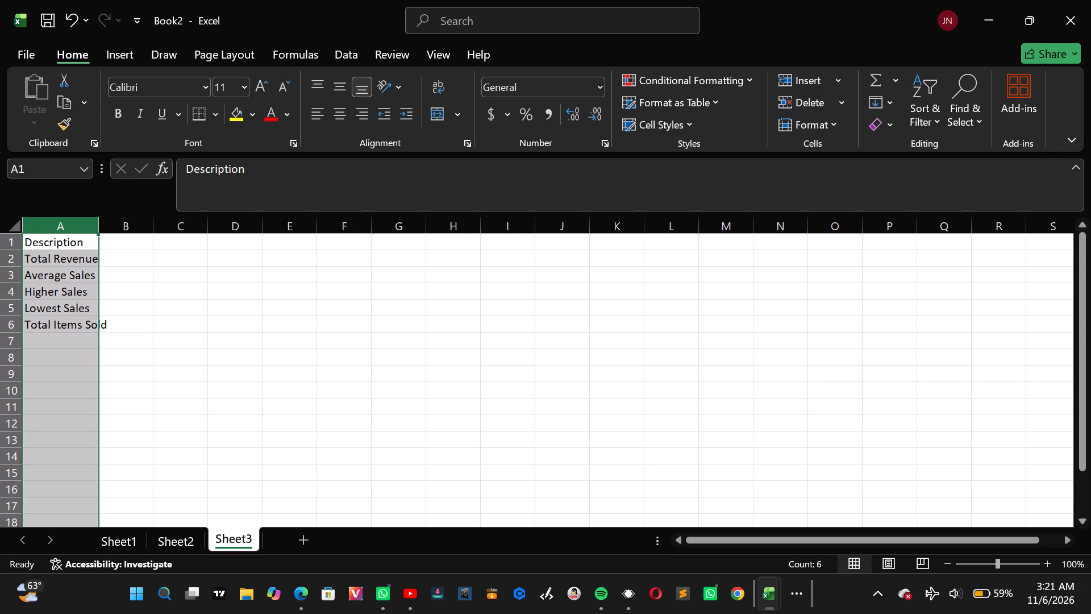
left_click(95, 231)
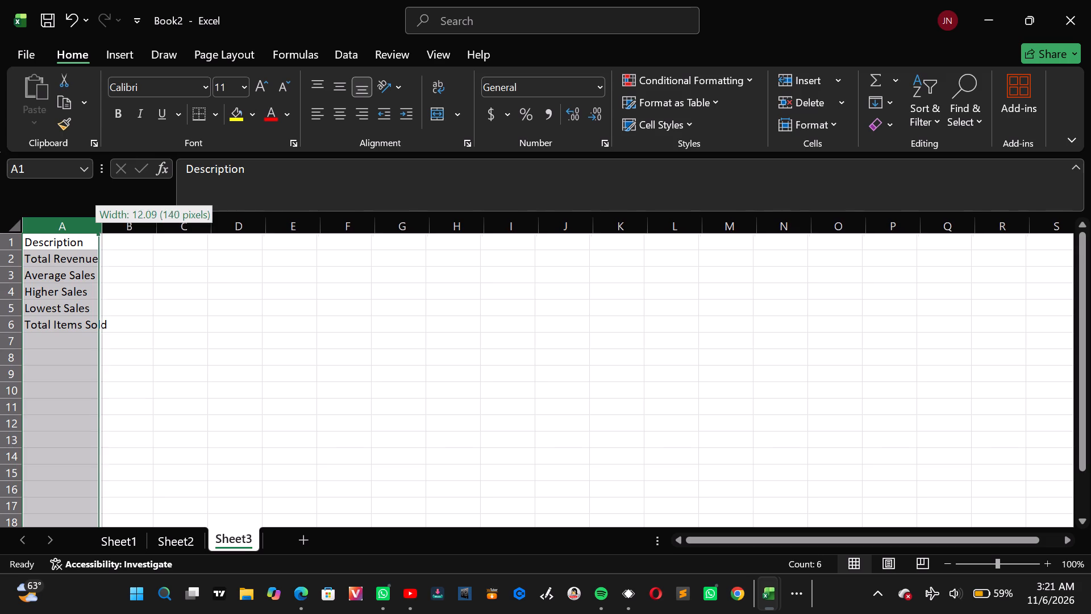
left_click(101, 230)
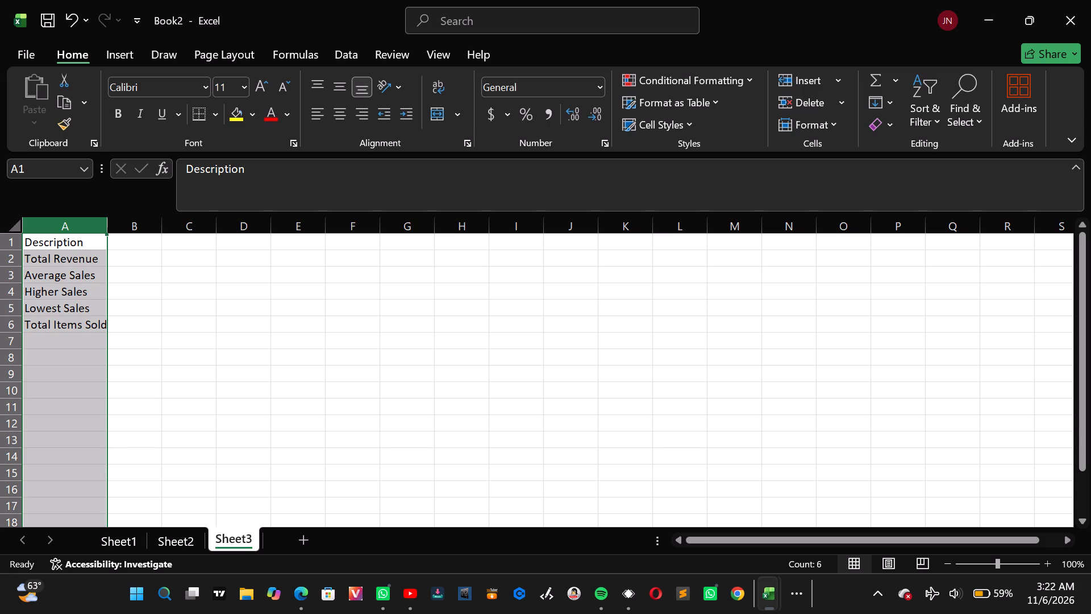
Enter the label Number of Transactions in cell A7, below Total Items Sold.
left_click(71, 339)
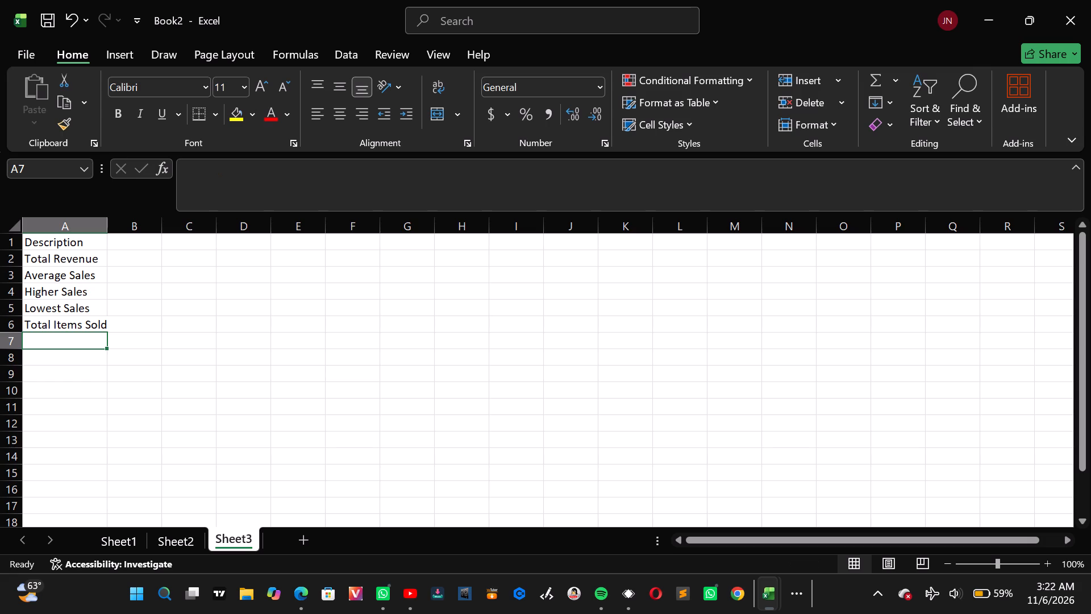
key("n")
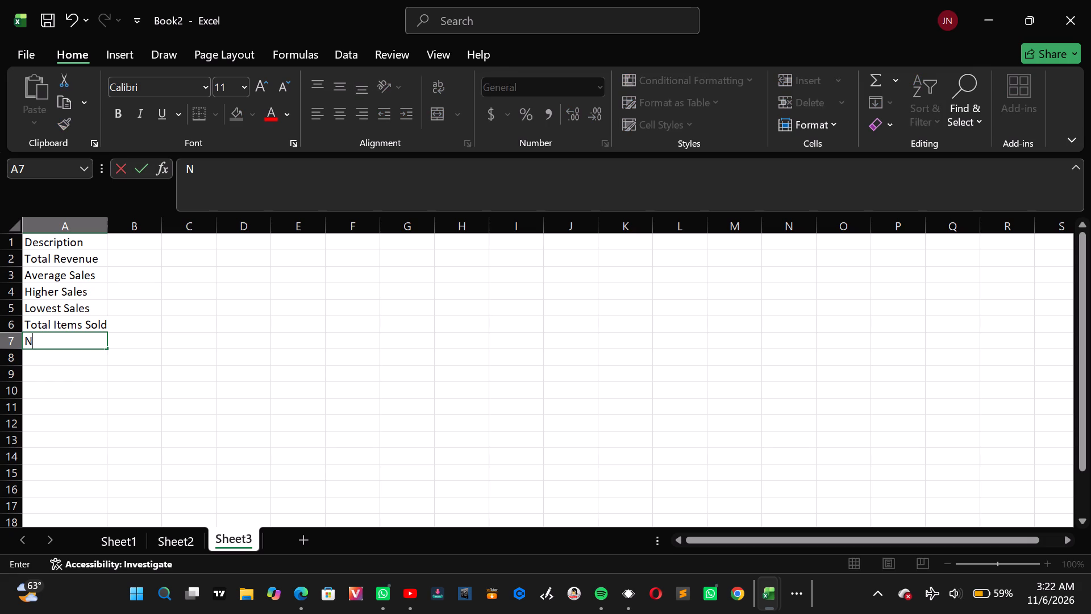
type("um")
type("ber")
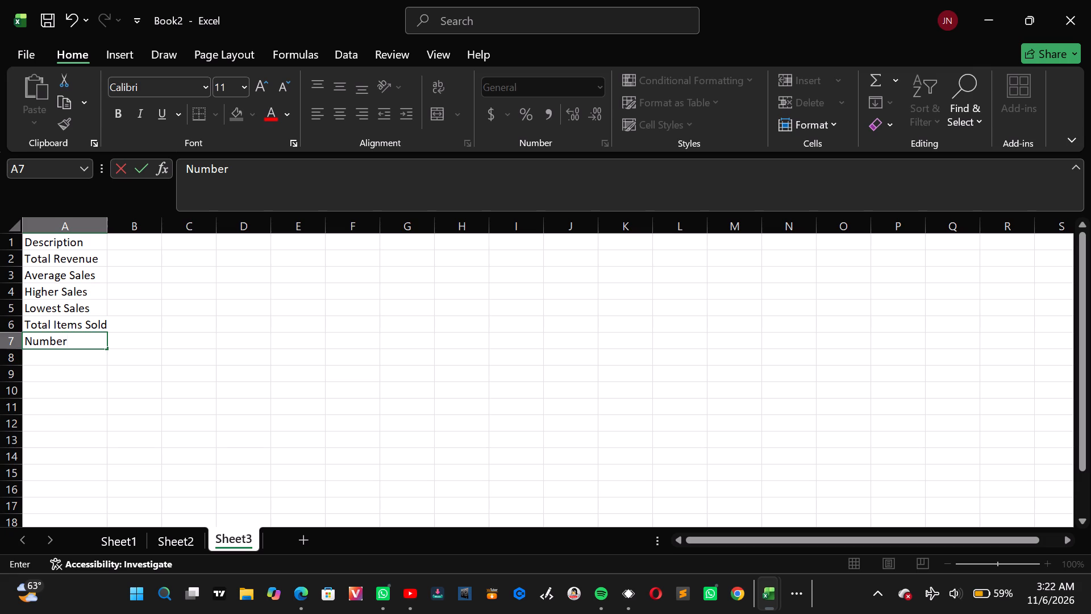
key("space")
key("o")
key("f")
key("space")
key("t")
type("ran")
type("sa")
type("ction")
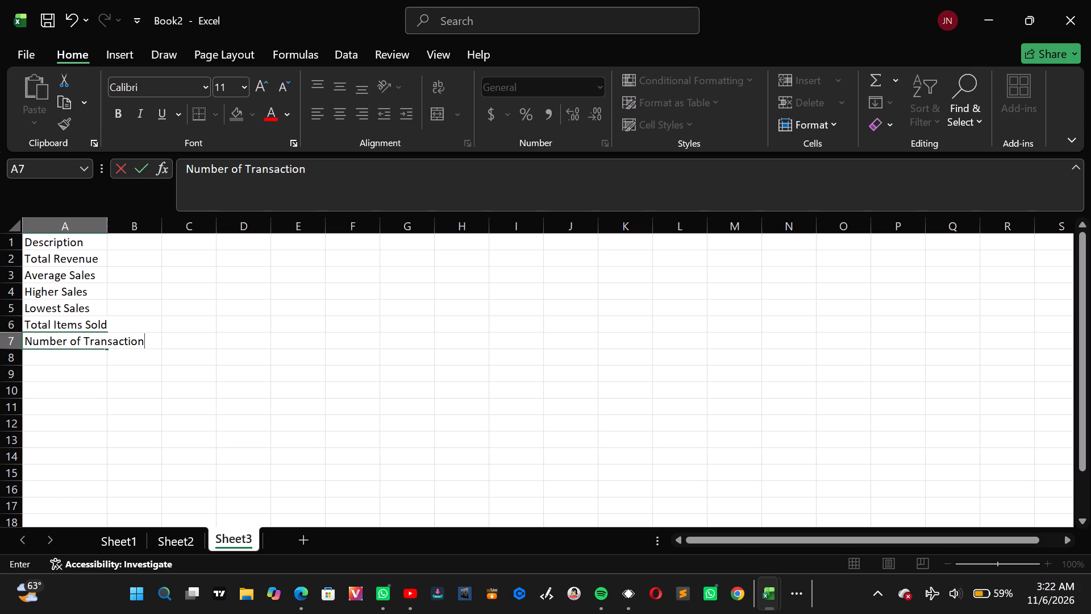
key("s")
Widen column A further so the Number of Transactions label fits inside it.
left_click(95, 227)
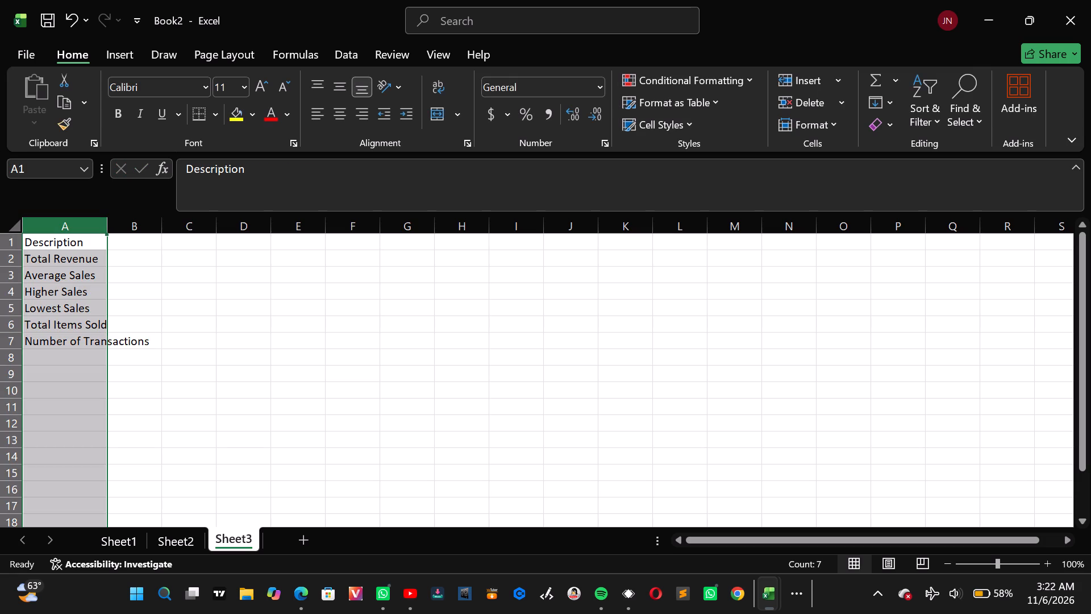
left_click_drag(106, 221, 154, 218)
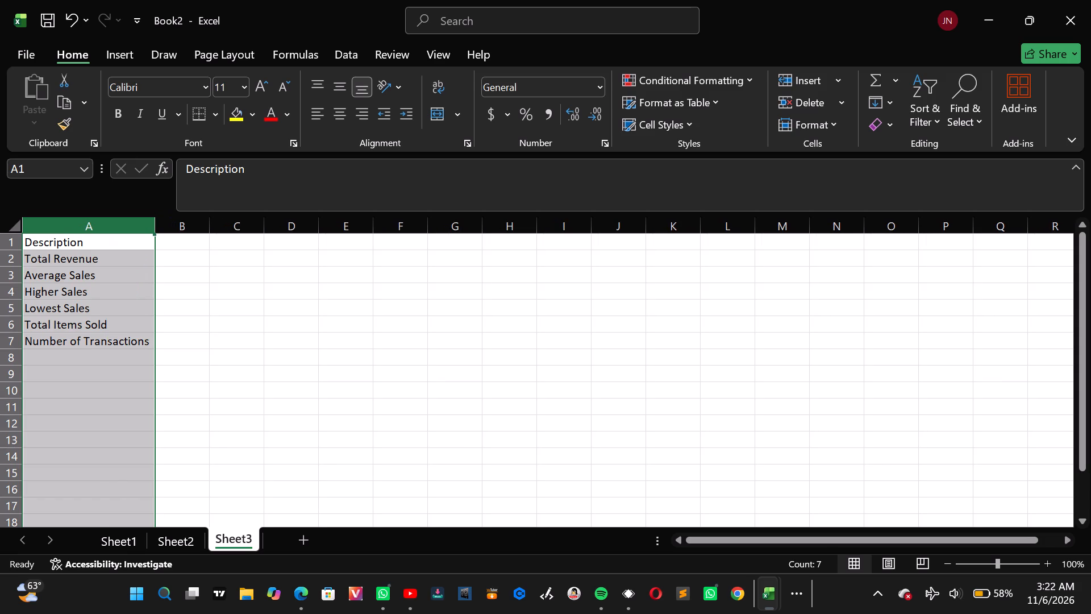
left_click(145, 251)
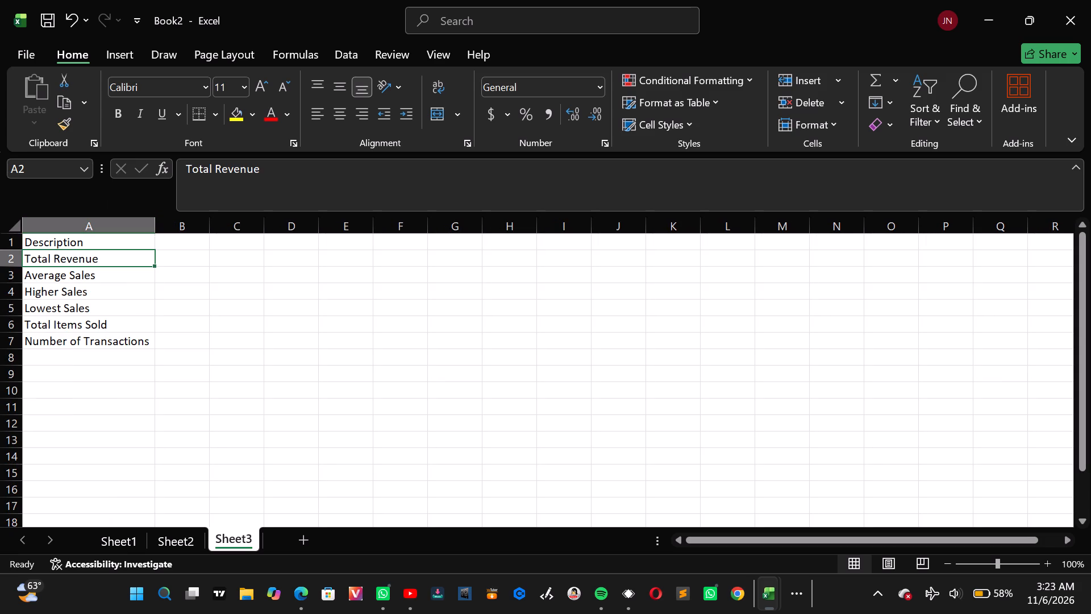
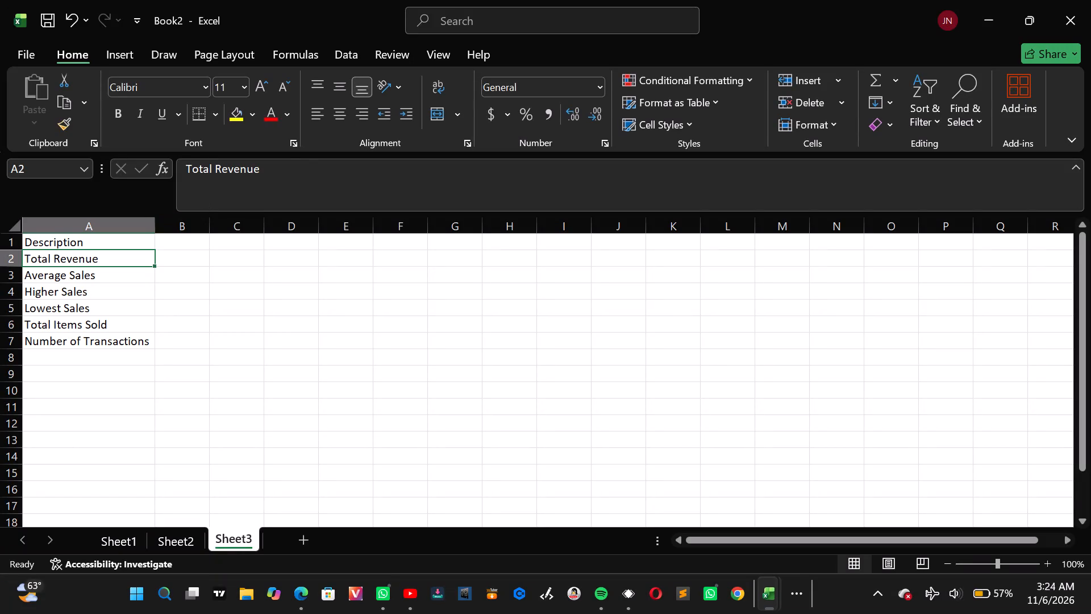
Enter the column heading Formula in cell B1, beside Description.
left_click(180, 244)
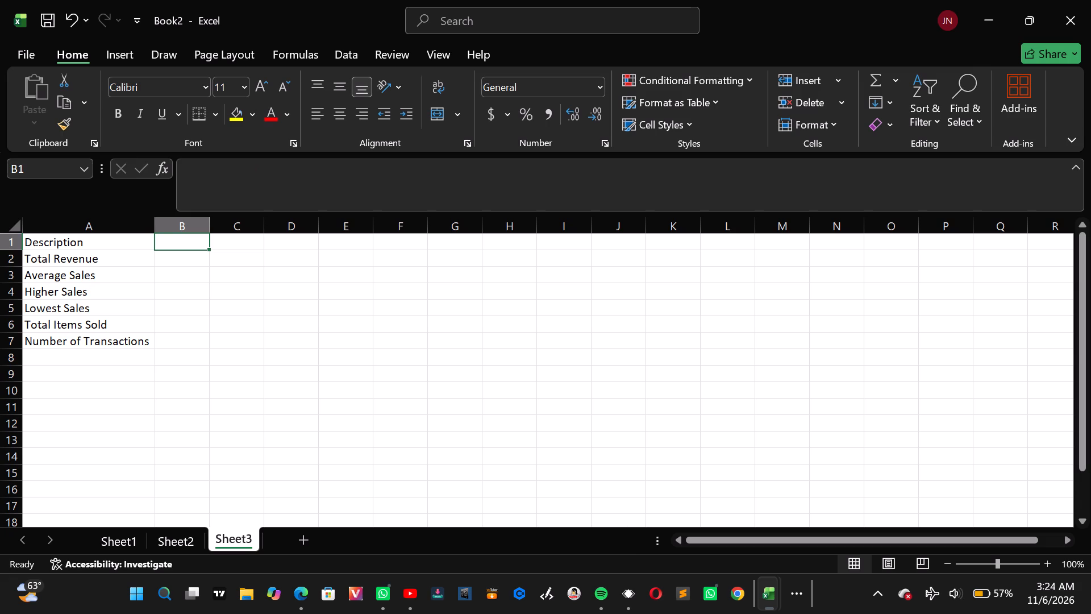
key("f")
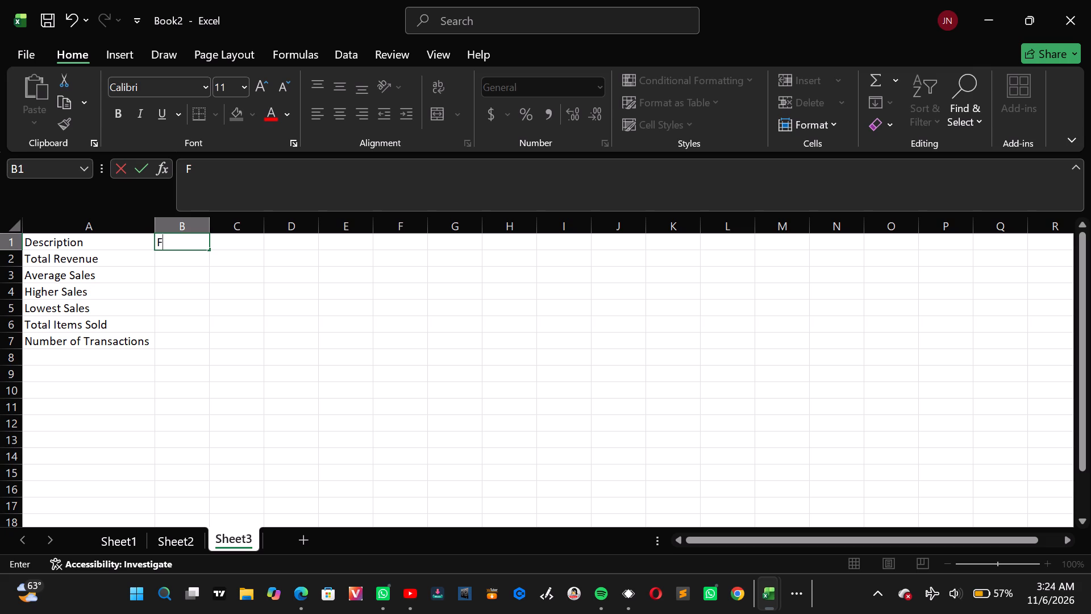
key("o")
key("r")
type("mu")
key("l")
key("a")
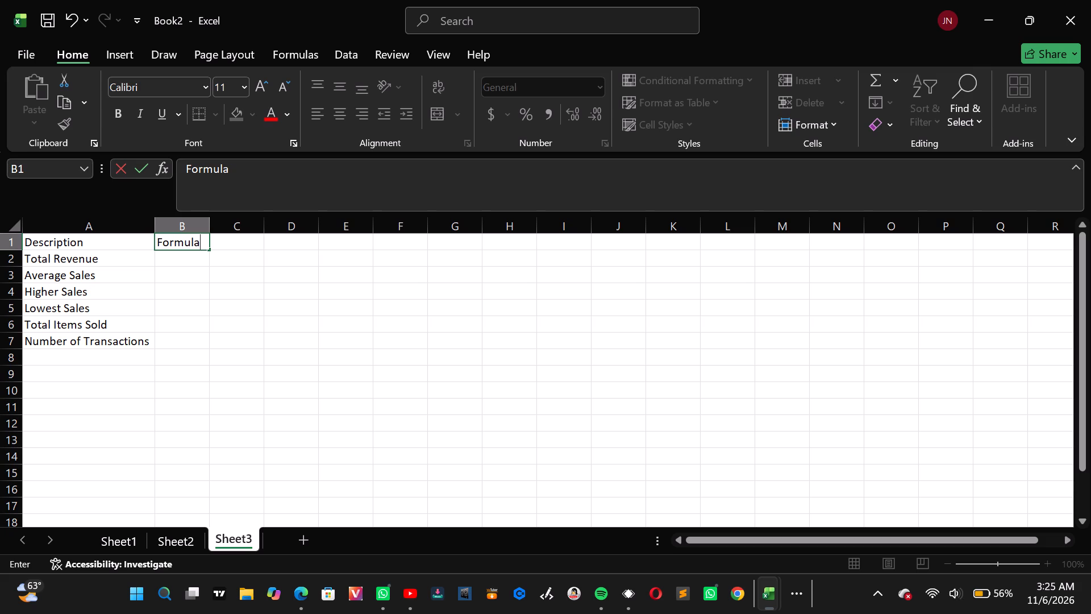
key("equal")
key("BackSpace")
key("Return")
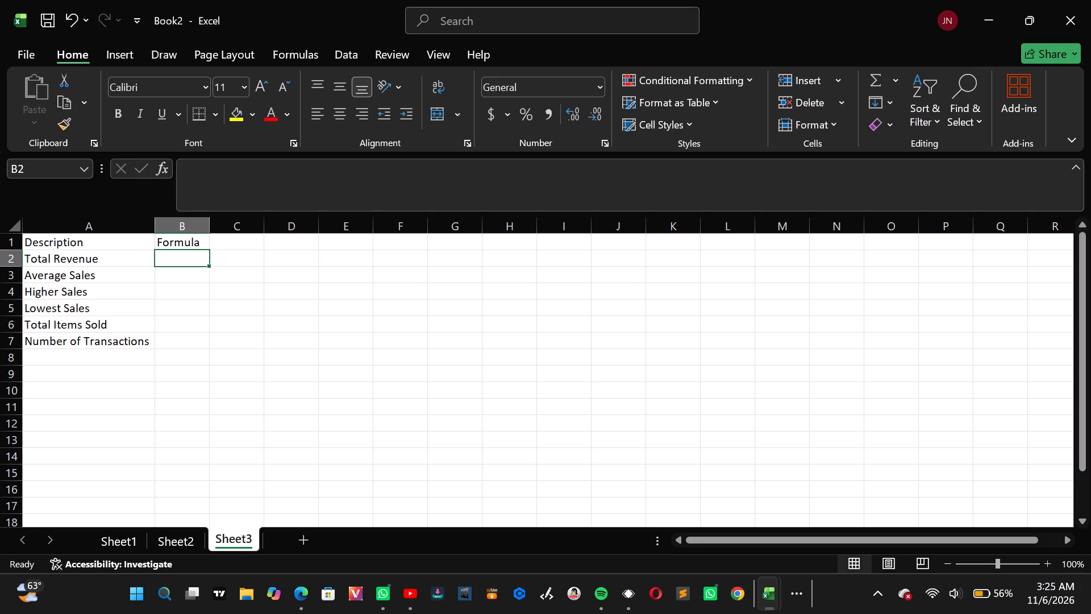
Begin the Total Revenue formula in cell B2 with =SUM{' as the opening of a sheet reference.
key("equal")
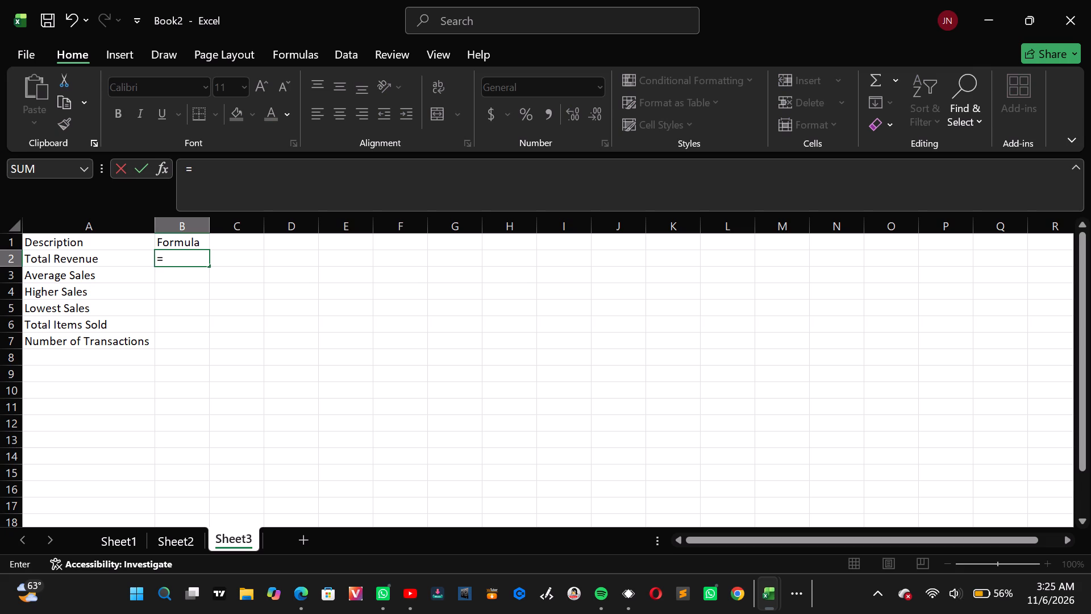
key("s")
key("u")
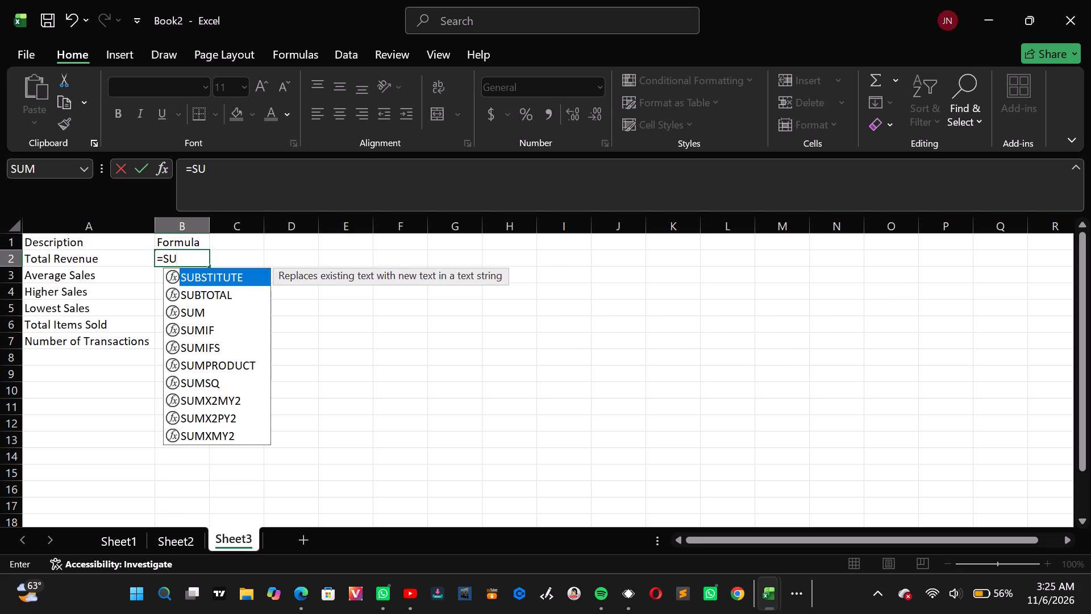
key("m")
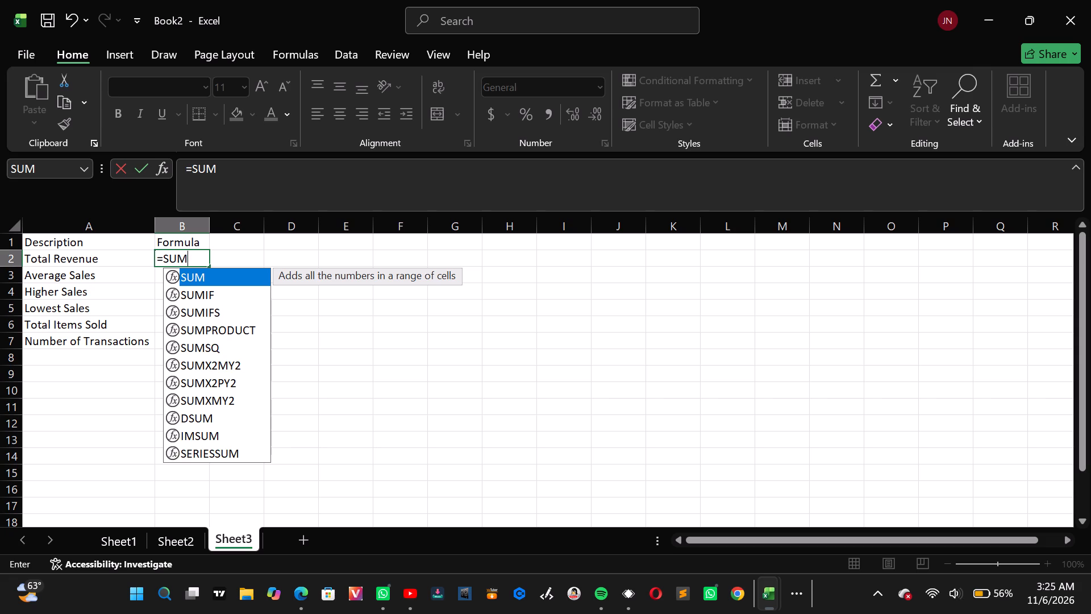
key("shift+braceleft")
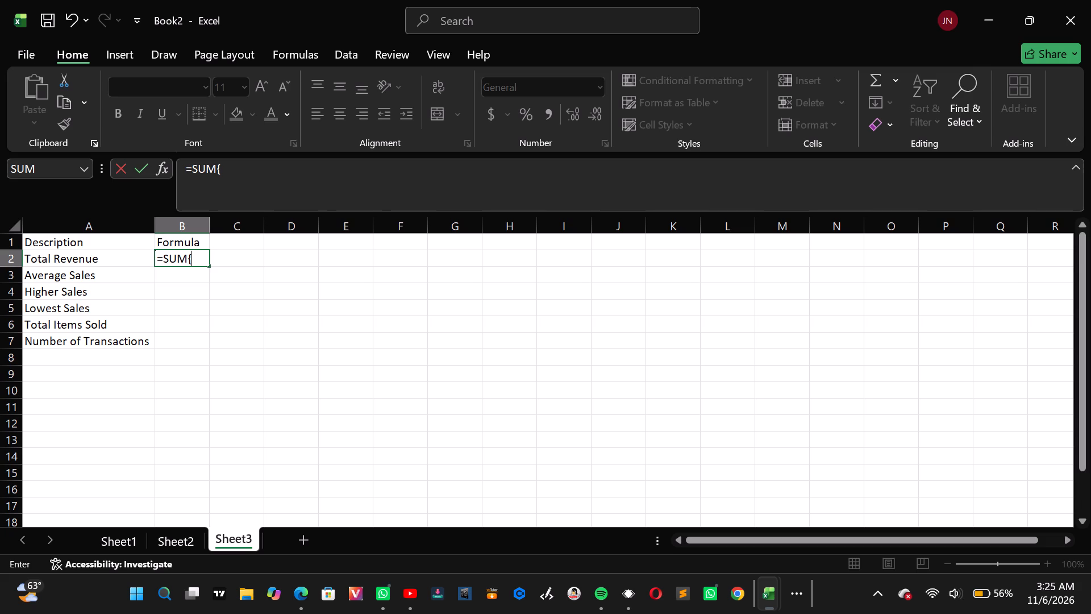
key("shift+quotedbl")
key("BackSpace")
key("apostrophe")
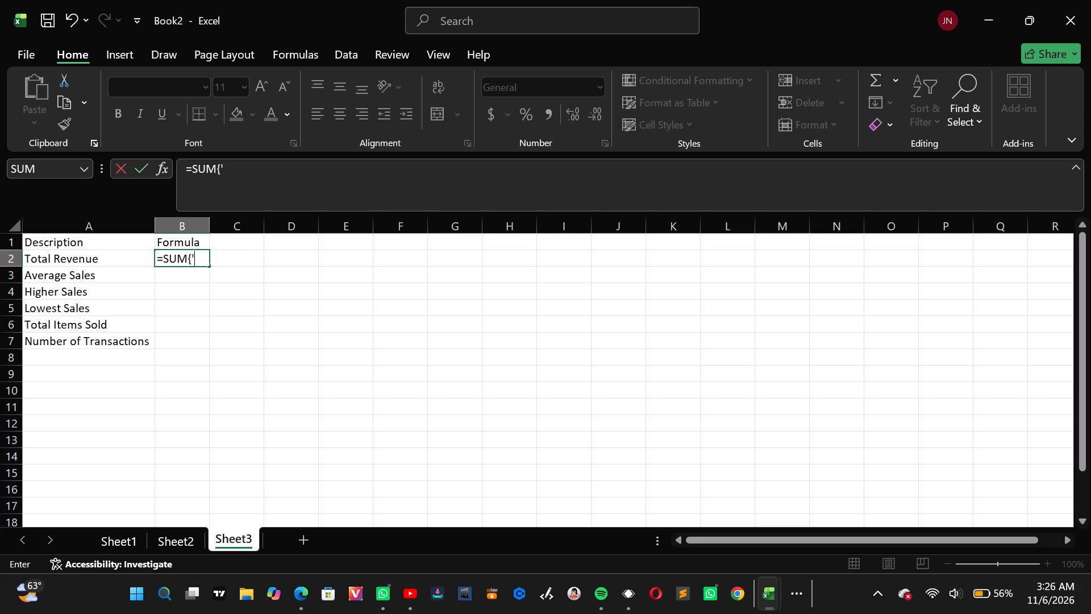
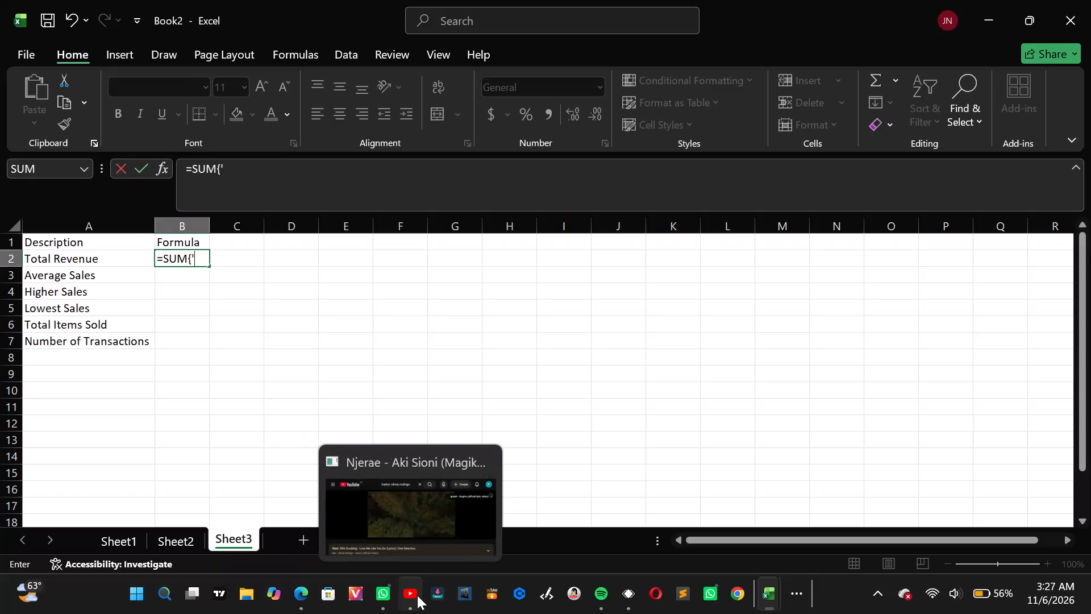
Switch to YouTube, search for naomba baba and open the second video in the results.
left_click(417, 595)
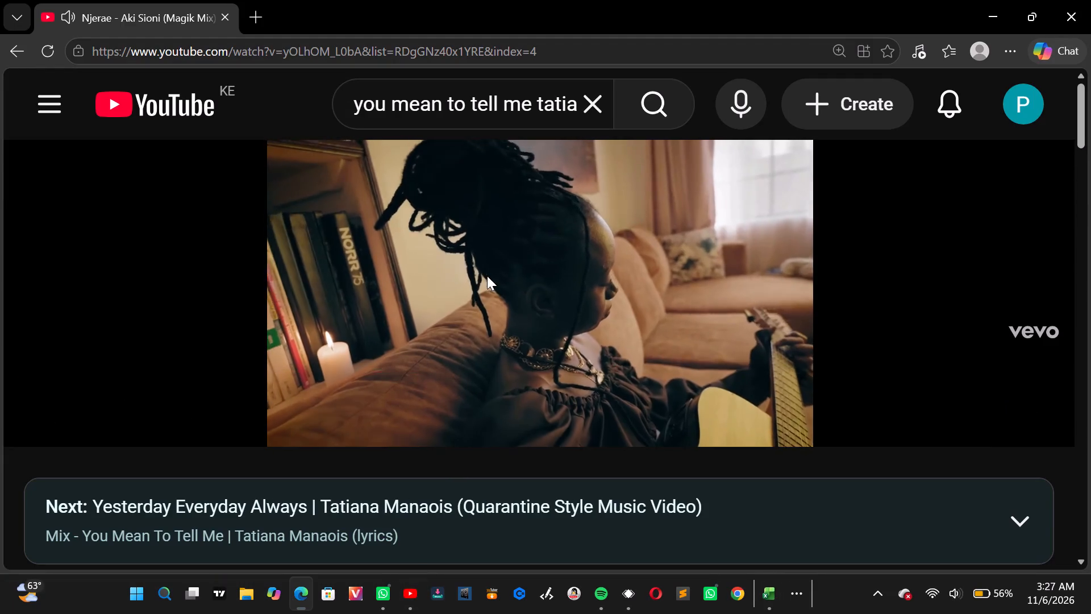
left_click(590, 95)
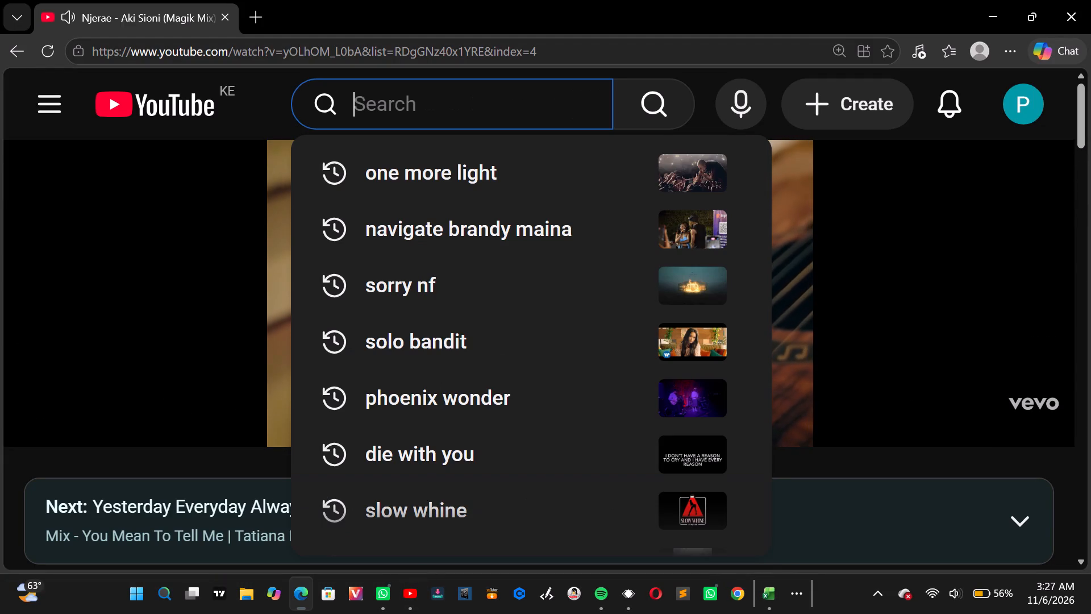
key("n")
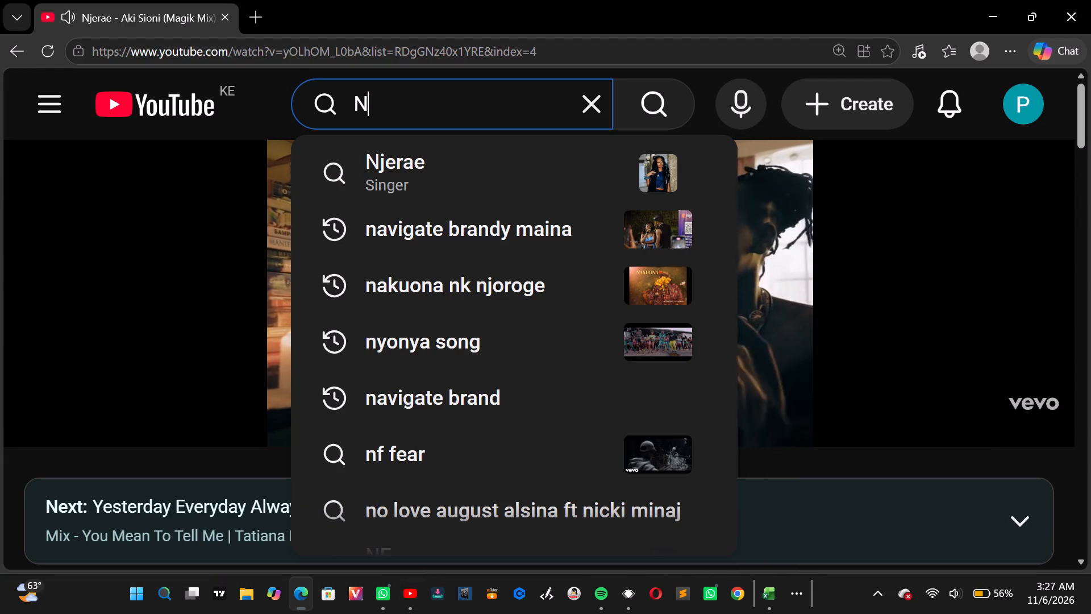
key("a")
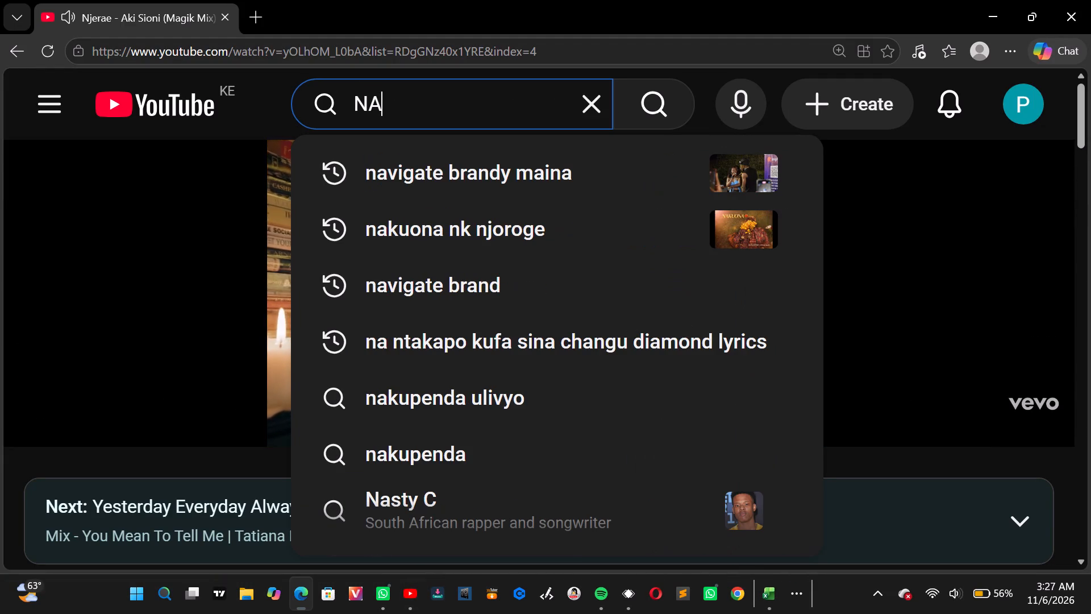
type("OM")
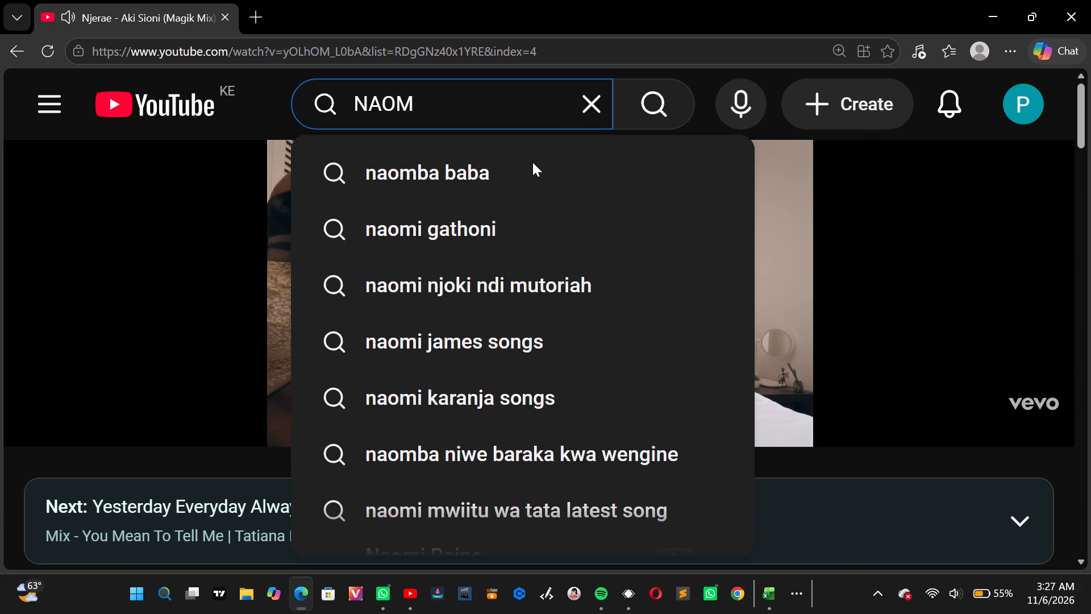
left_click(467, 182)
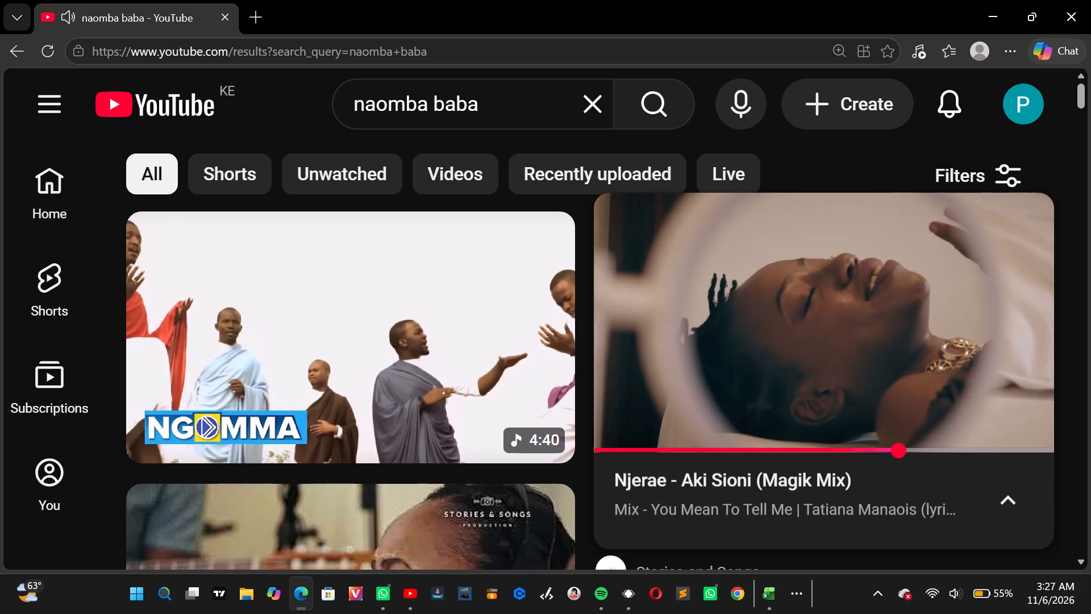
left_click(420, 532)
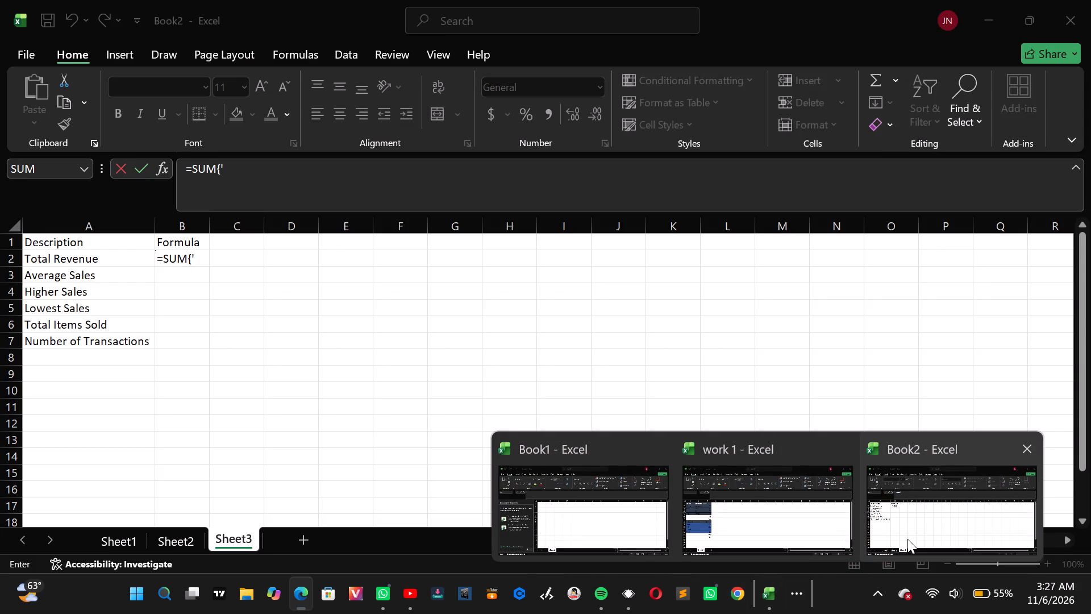
Return to the Book2 workbook and continue the Total Revenue formula in B2 with the sheet reference Sales record'!.
left_click(907, 539)
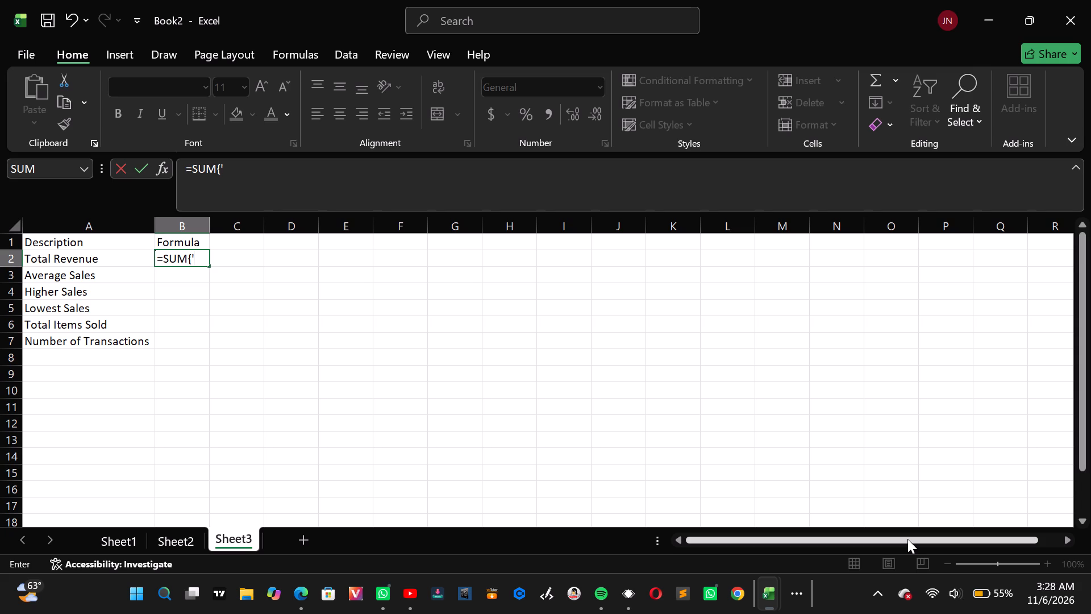
key("s")
key("a")
key("BackSpace")
key("BackSpace")
key("s")
key("a")
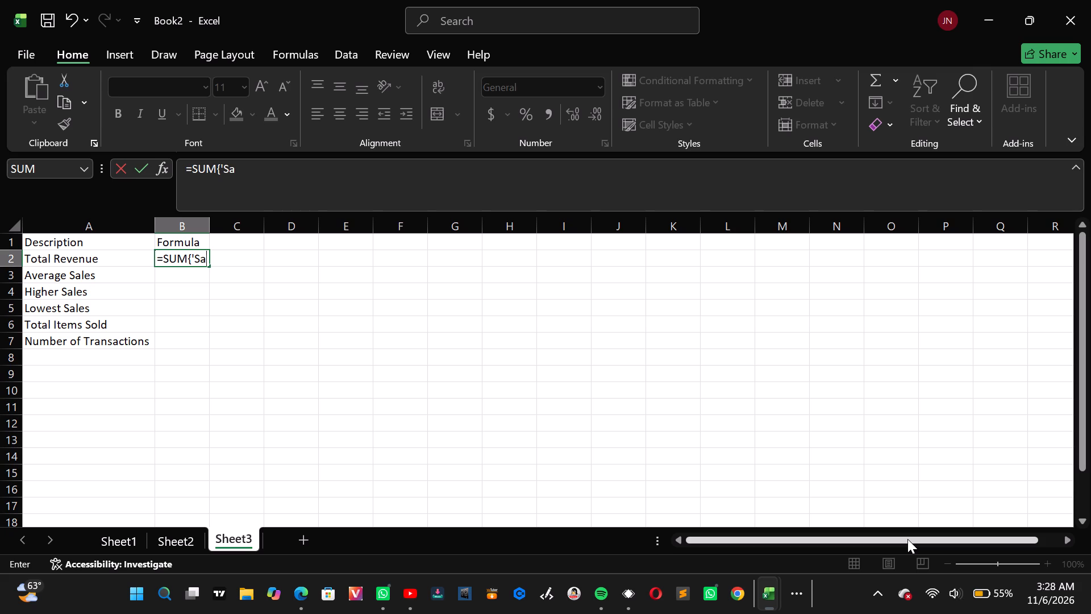
key("l")
type("es")
key("space")
type("rec")
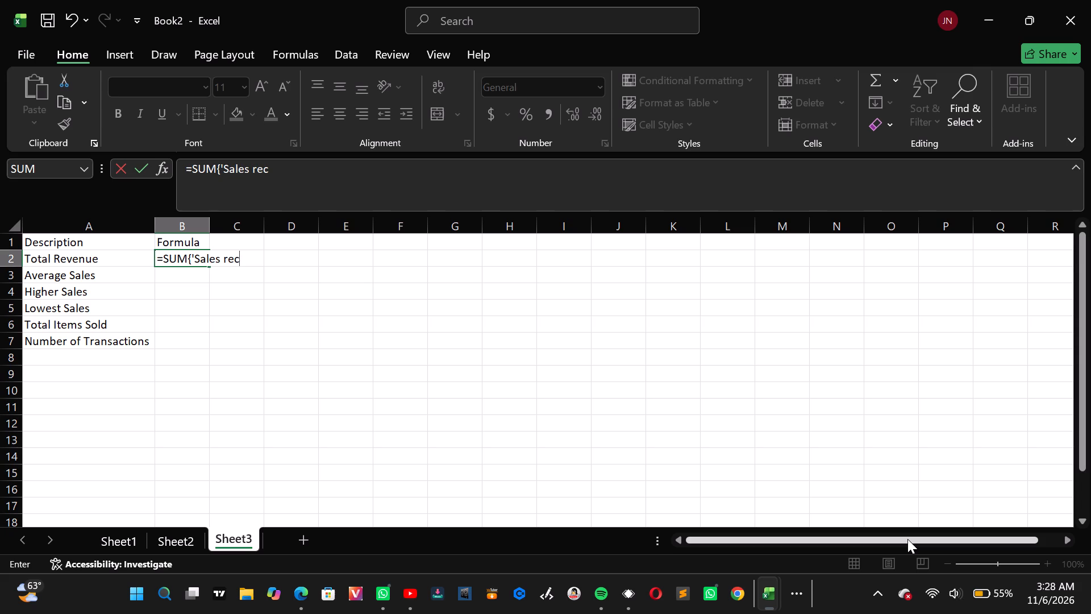
type("ord")
key("period")
key("BackSpace")
key("comma")
key("BackSpace")
key("apostrophe")
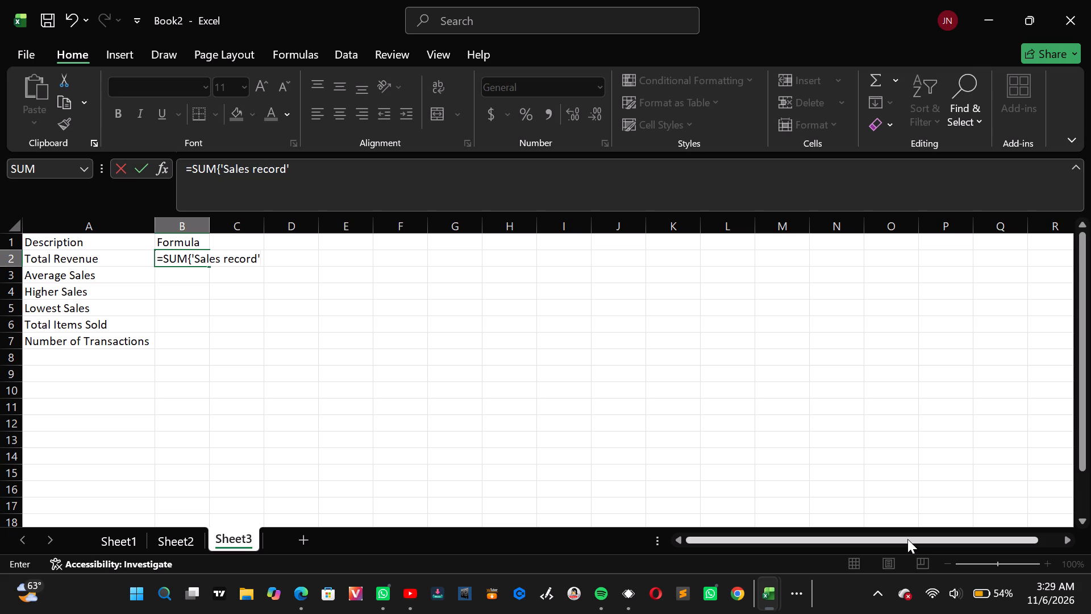
key("shift+exclam")
Complete the Total Revenue formula in B2 with the range H2:H16 and a closing brace.
key("h")
key("2")
key("shift+colon")
key("h")
key("1")
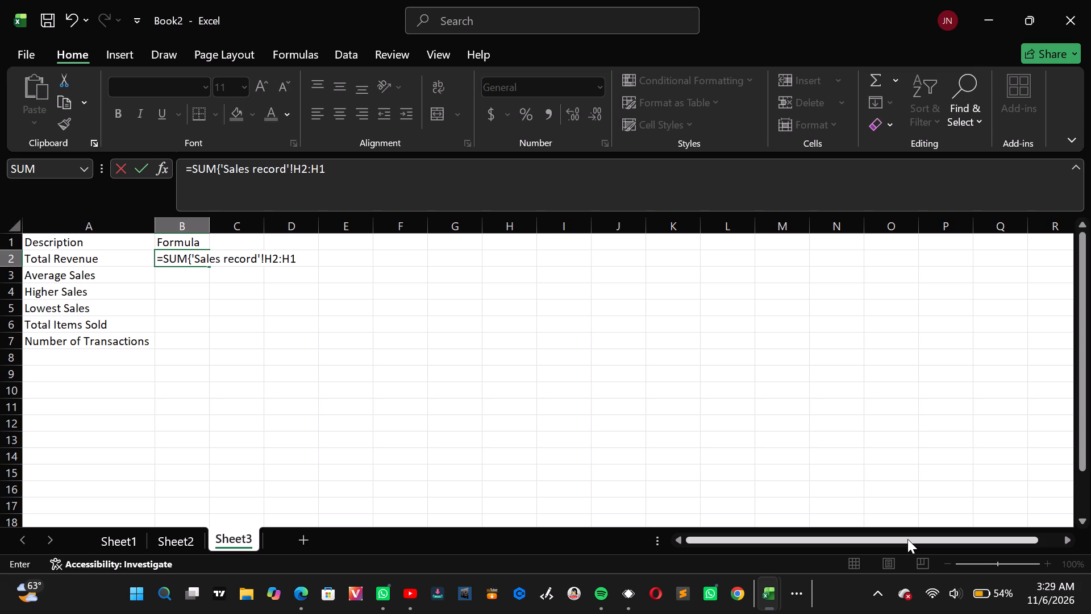
key("6")
key("shift+braceright")
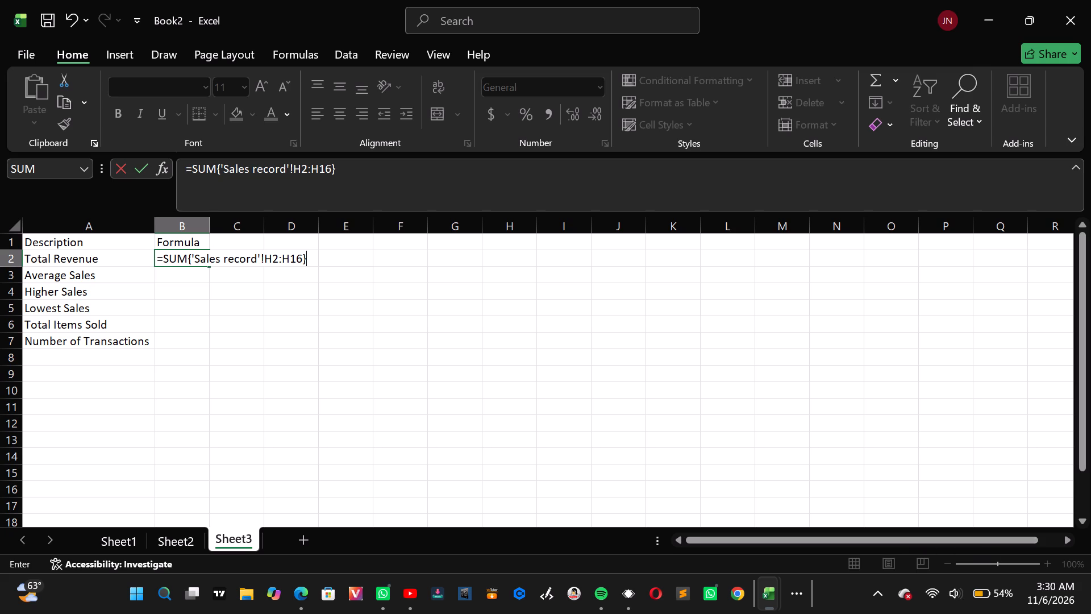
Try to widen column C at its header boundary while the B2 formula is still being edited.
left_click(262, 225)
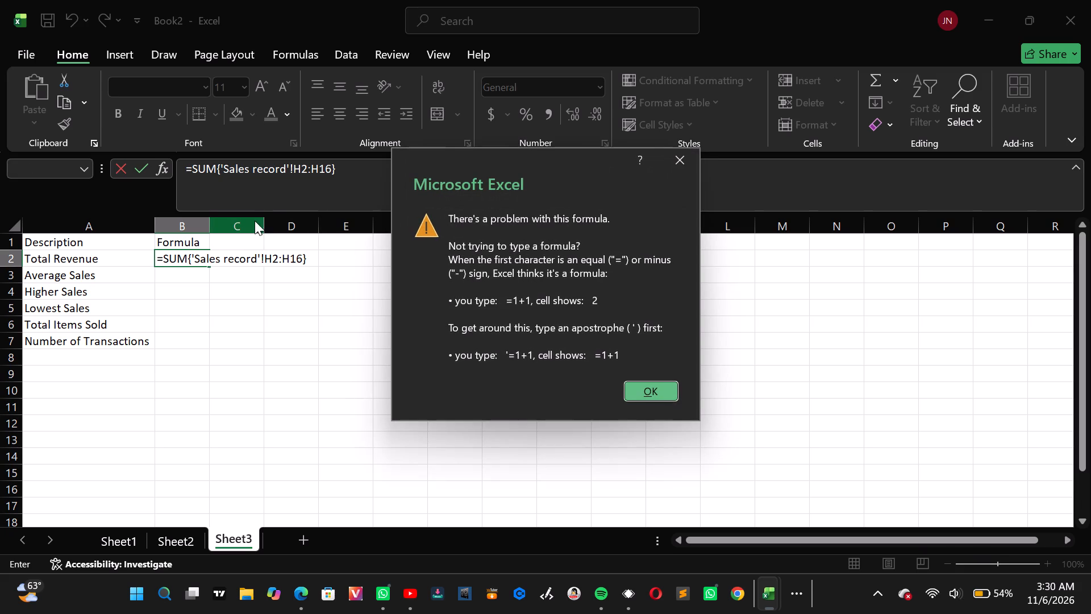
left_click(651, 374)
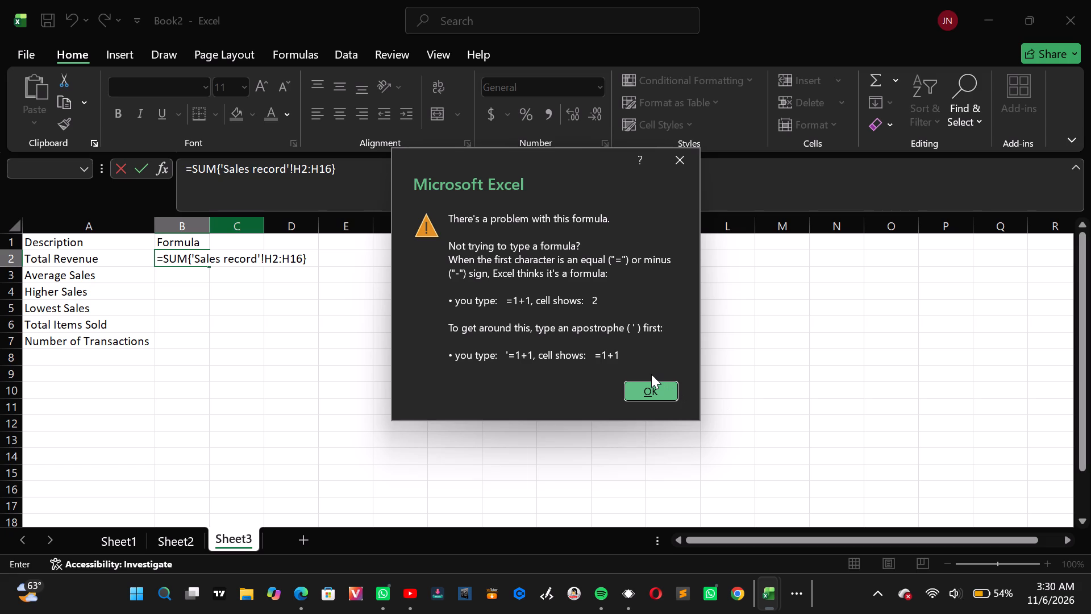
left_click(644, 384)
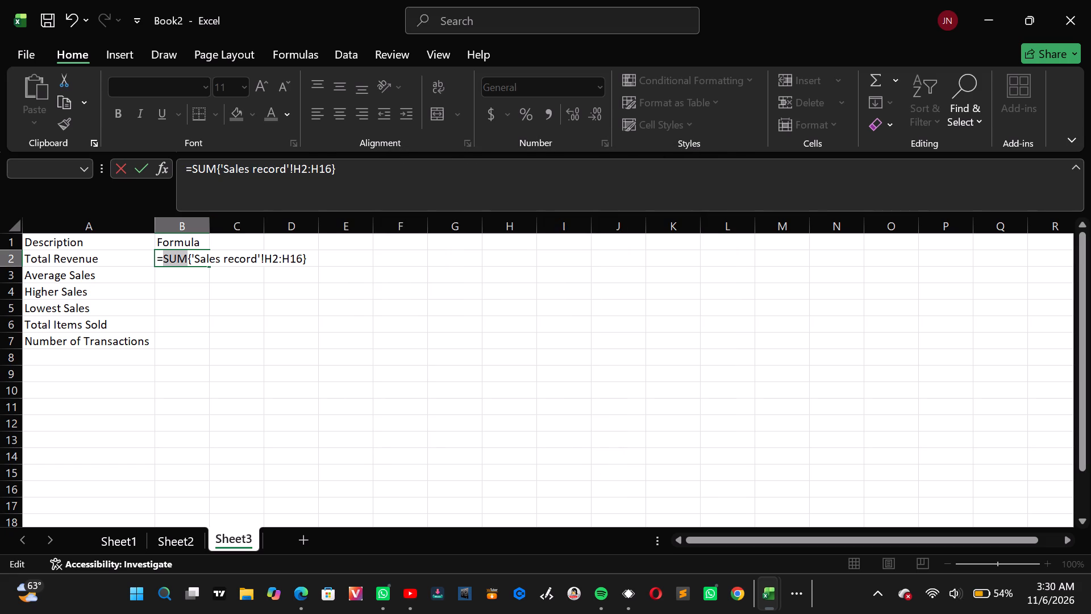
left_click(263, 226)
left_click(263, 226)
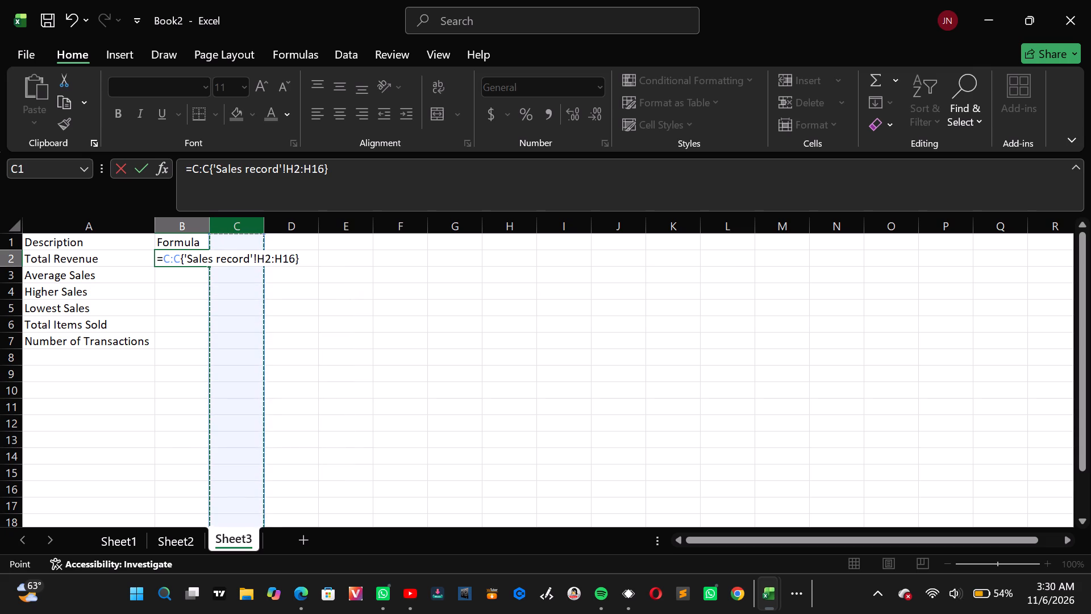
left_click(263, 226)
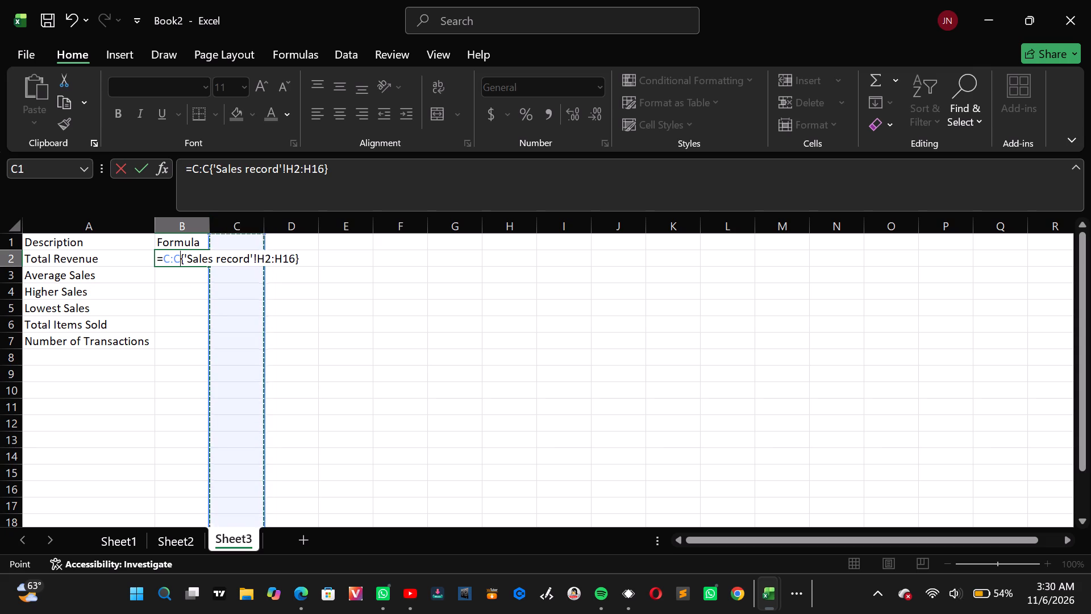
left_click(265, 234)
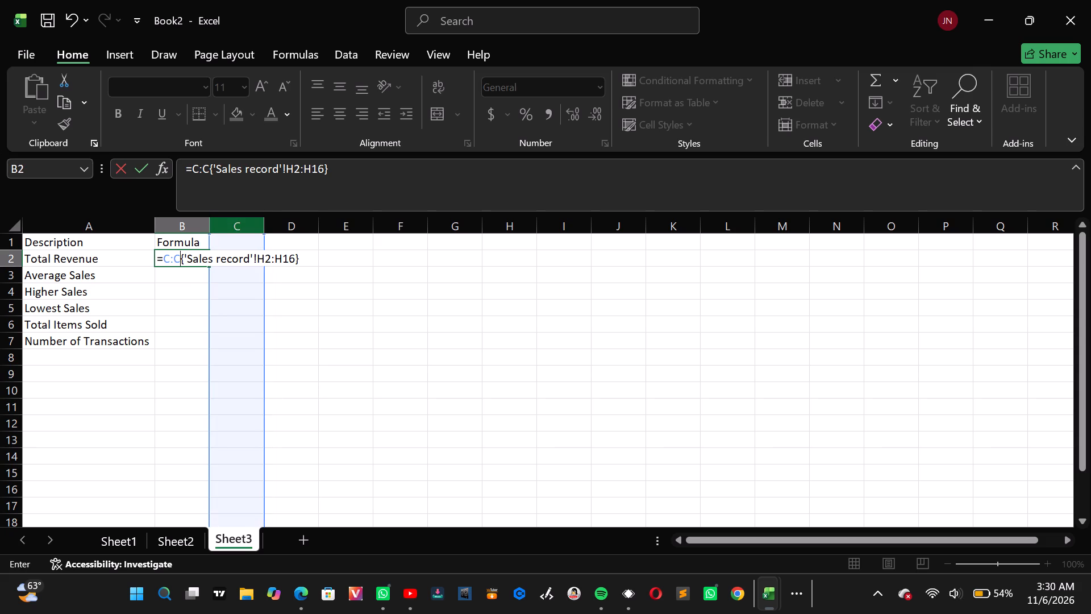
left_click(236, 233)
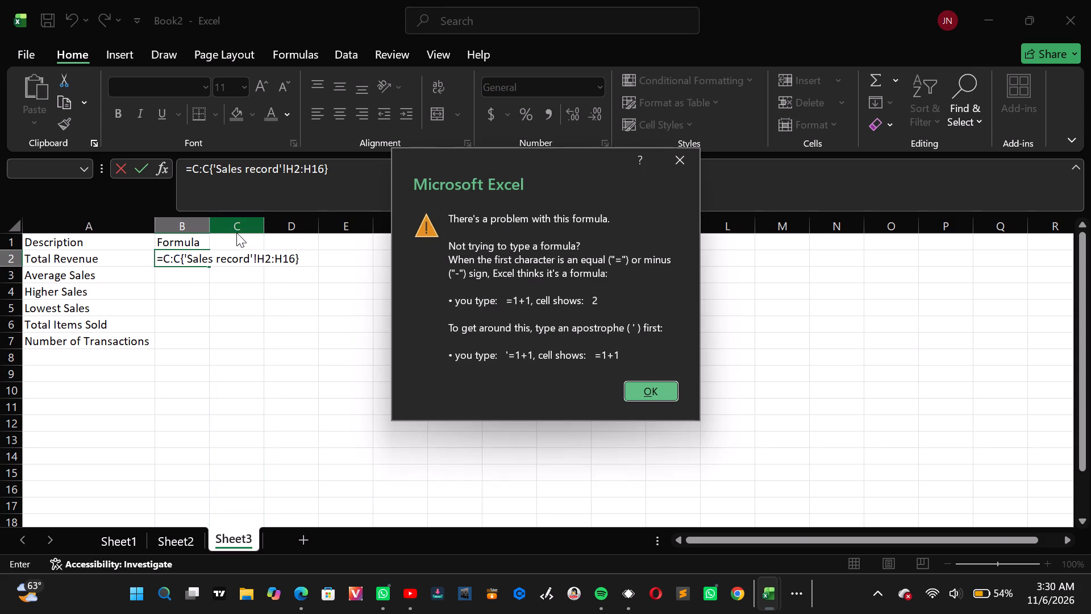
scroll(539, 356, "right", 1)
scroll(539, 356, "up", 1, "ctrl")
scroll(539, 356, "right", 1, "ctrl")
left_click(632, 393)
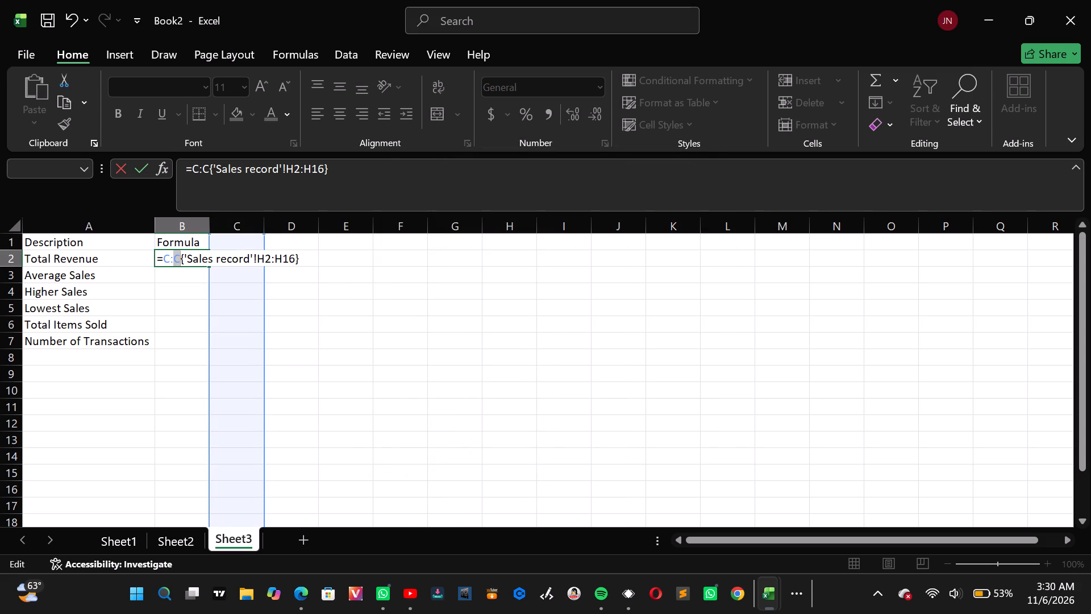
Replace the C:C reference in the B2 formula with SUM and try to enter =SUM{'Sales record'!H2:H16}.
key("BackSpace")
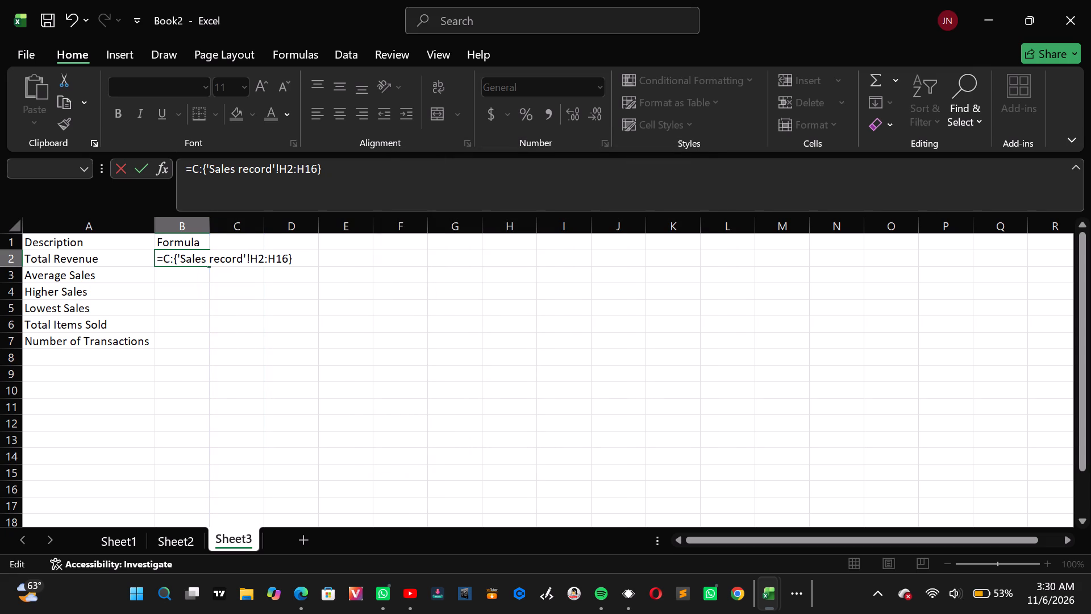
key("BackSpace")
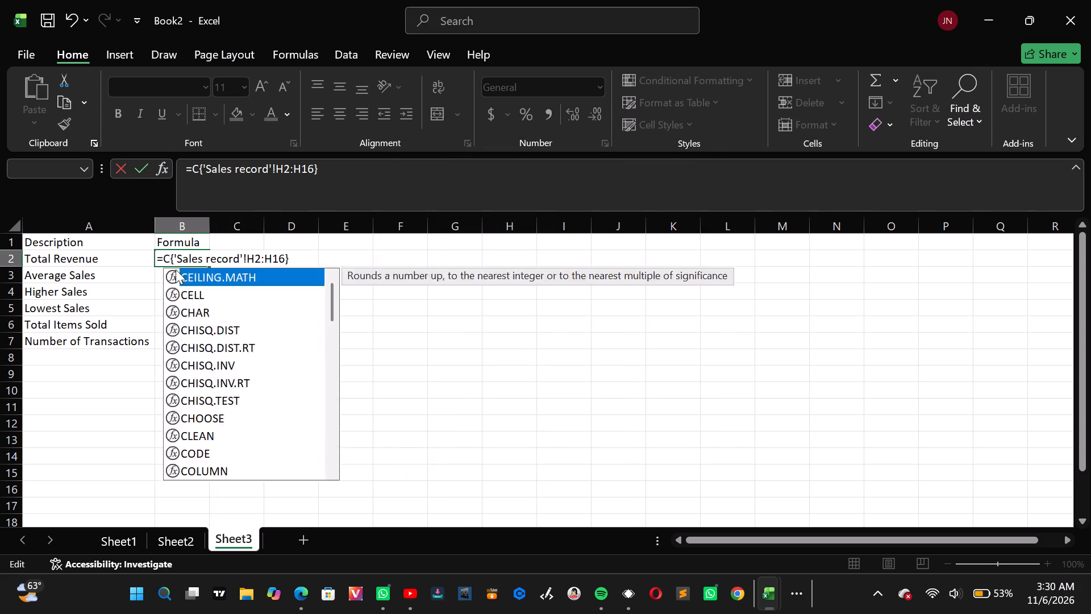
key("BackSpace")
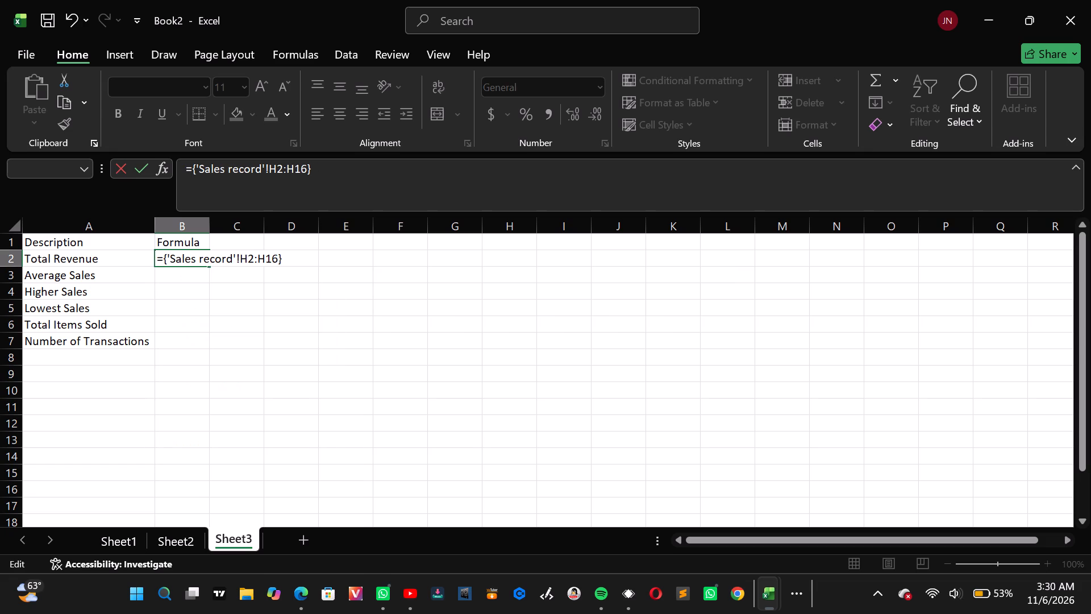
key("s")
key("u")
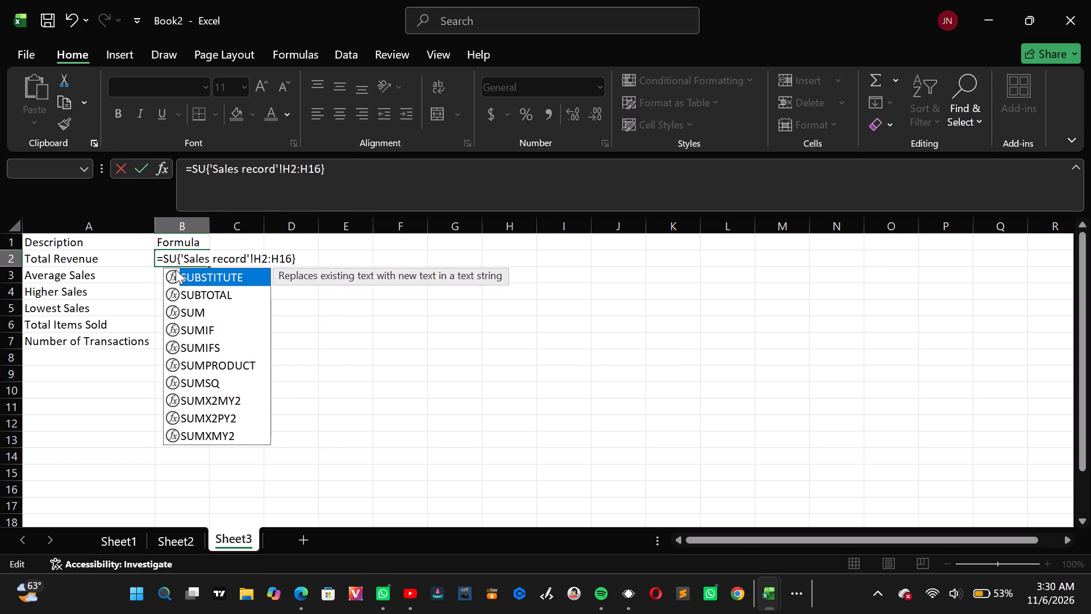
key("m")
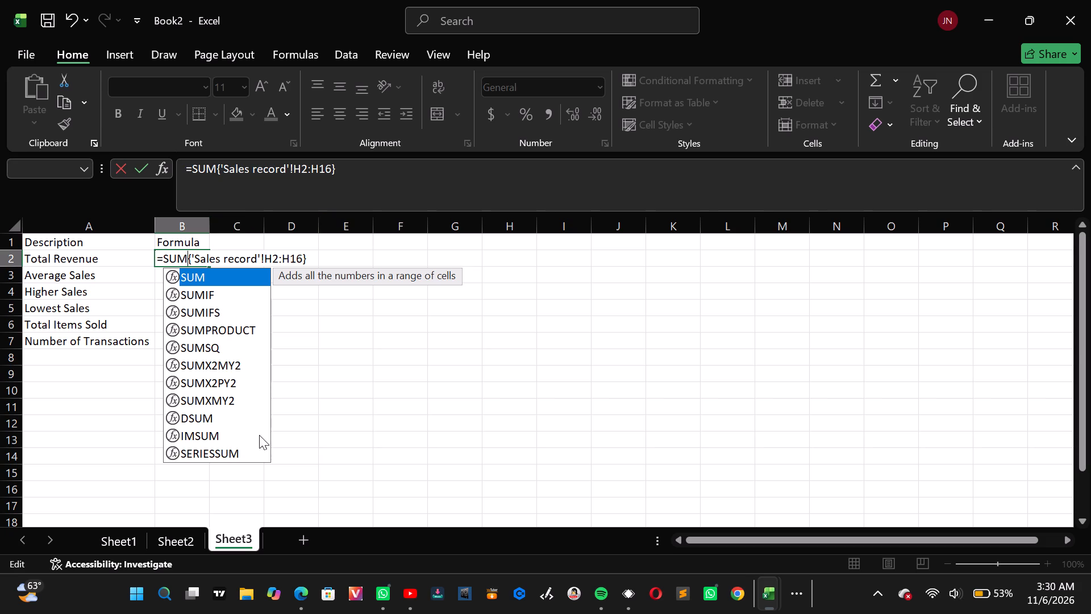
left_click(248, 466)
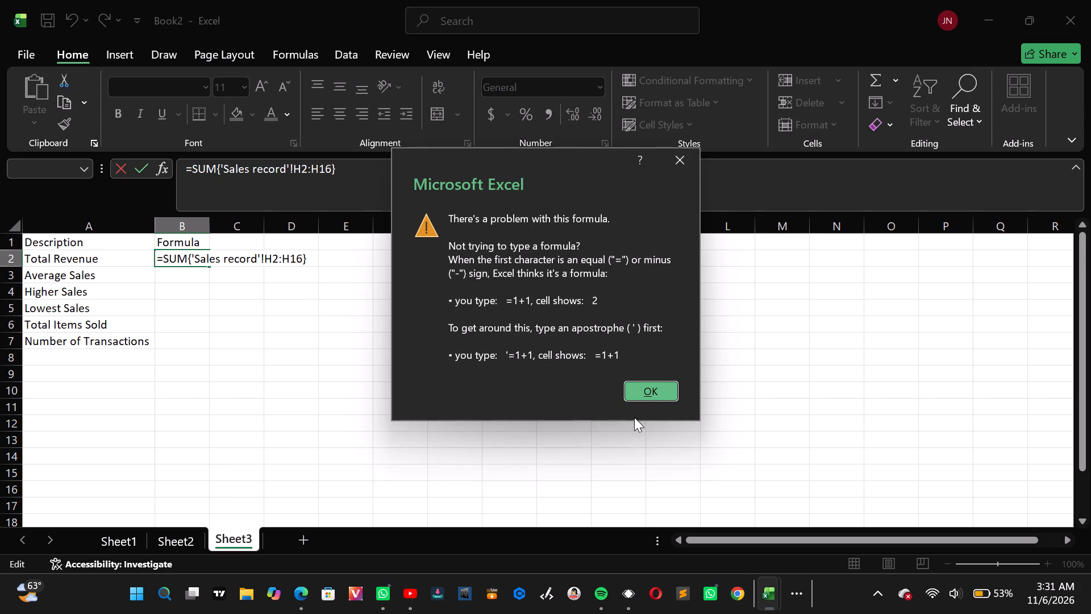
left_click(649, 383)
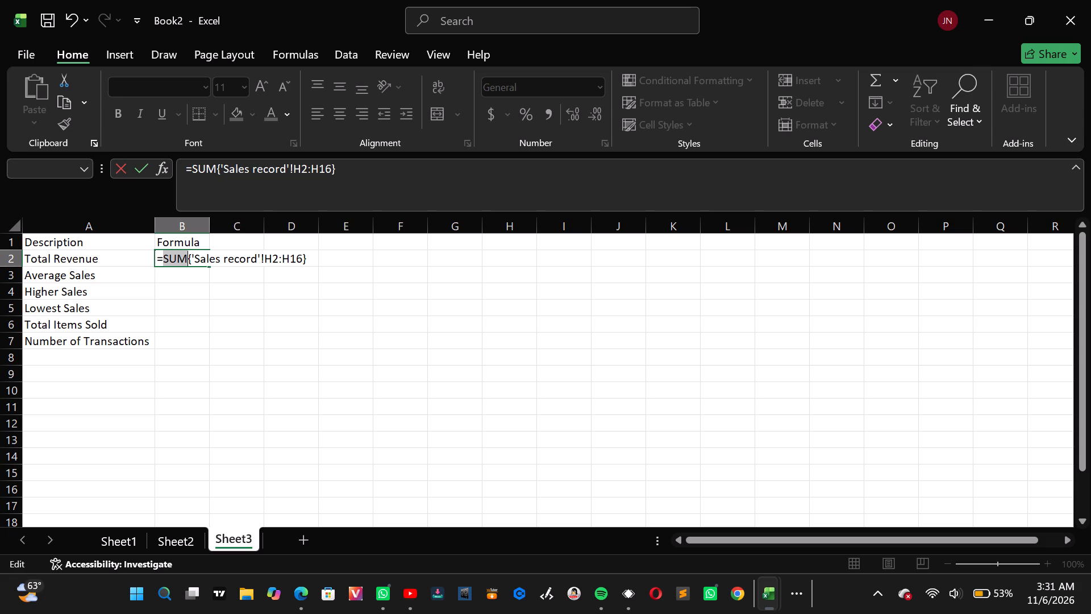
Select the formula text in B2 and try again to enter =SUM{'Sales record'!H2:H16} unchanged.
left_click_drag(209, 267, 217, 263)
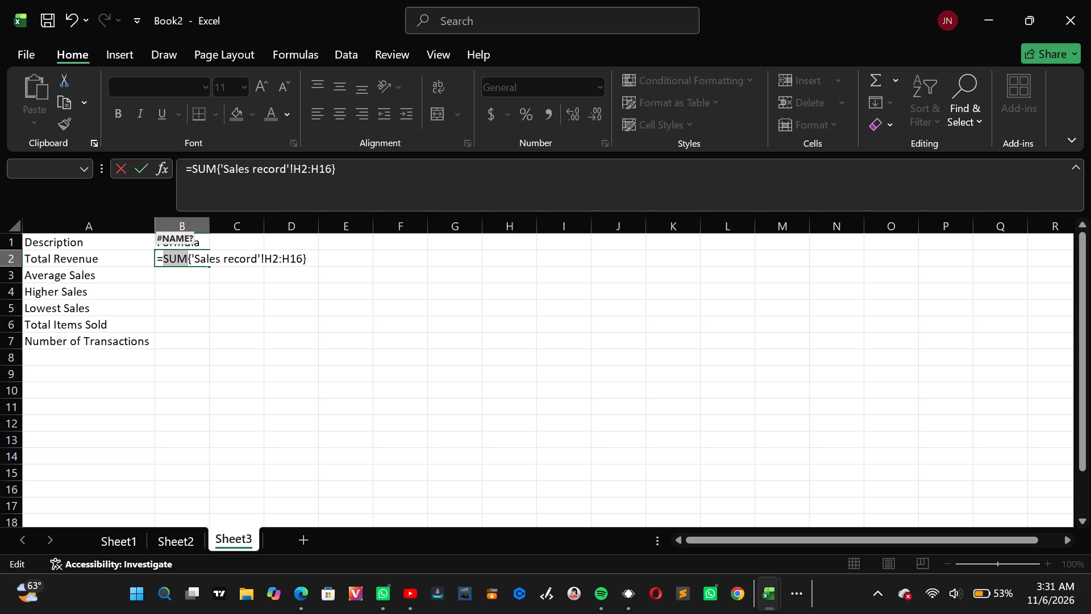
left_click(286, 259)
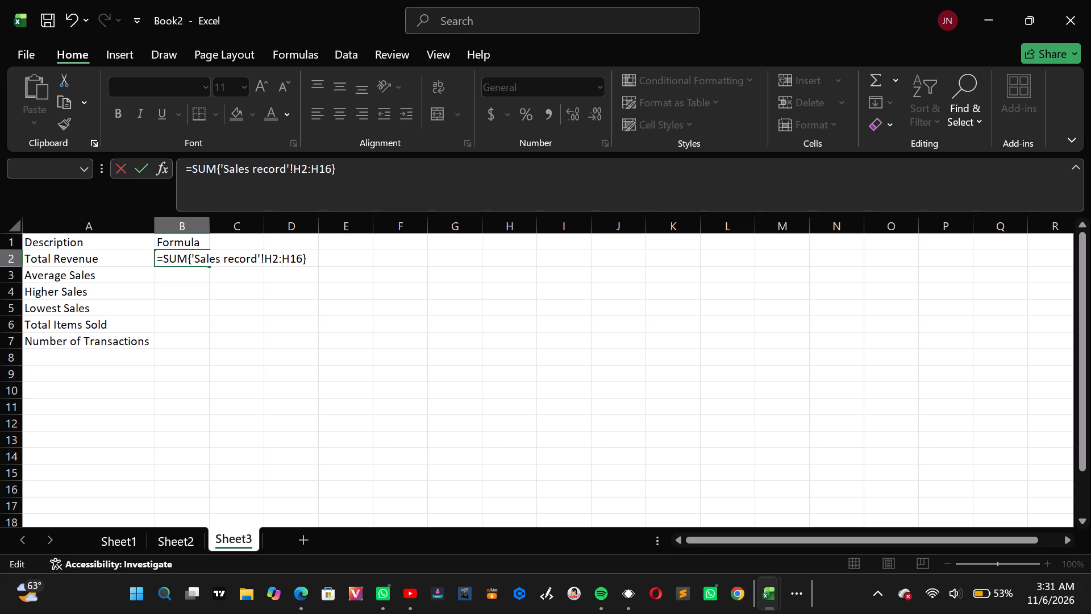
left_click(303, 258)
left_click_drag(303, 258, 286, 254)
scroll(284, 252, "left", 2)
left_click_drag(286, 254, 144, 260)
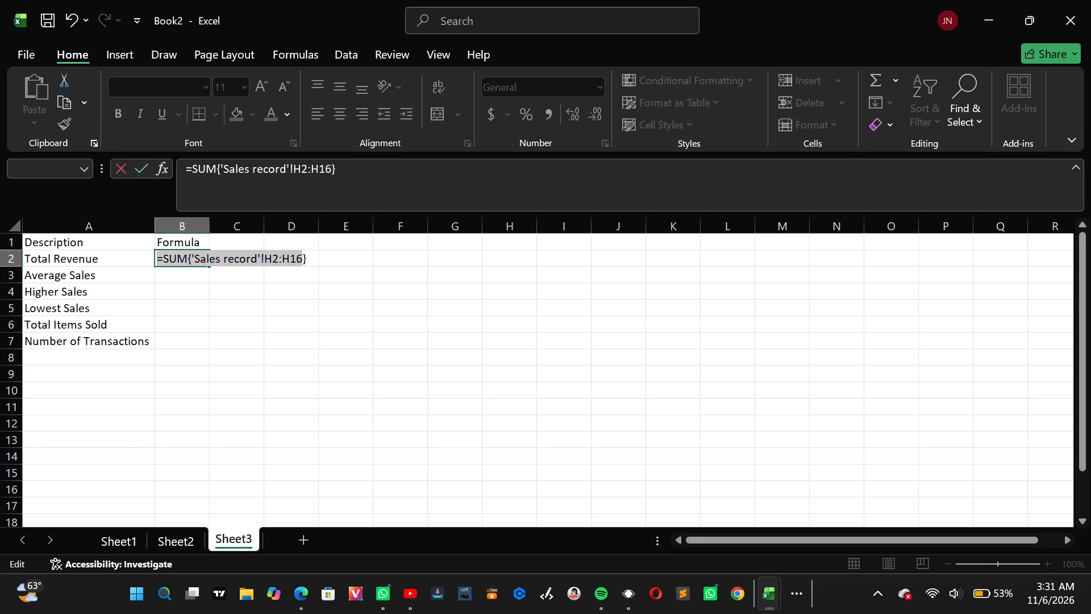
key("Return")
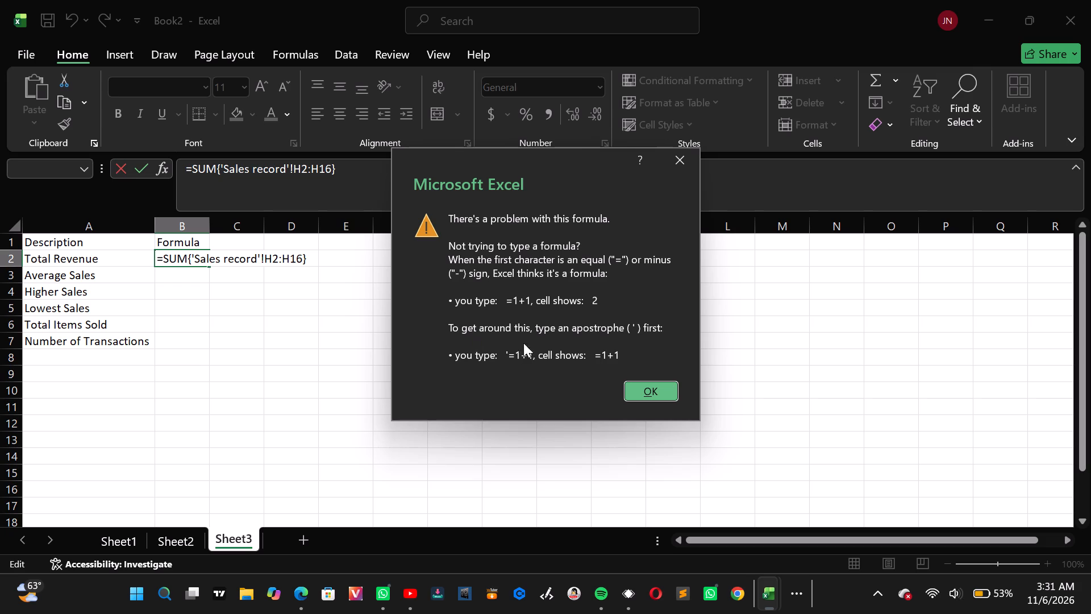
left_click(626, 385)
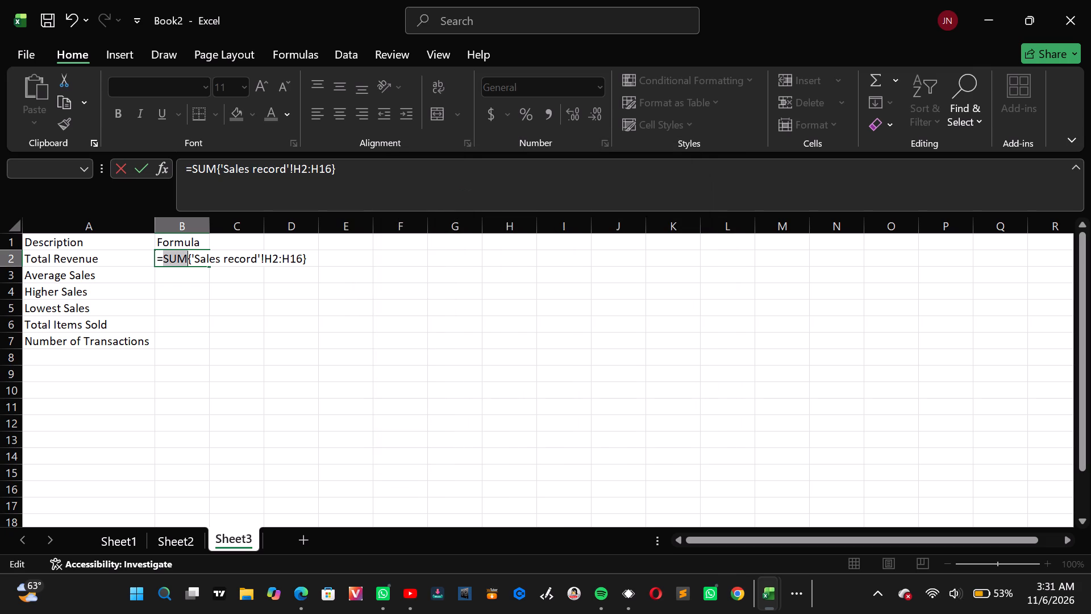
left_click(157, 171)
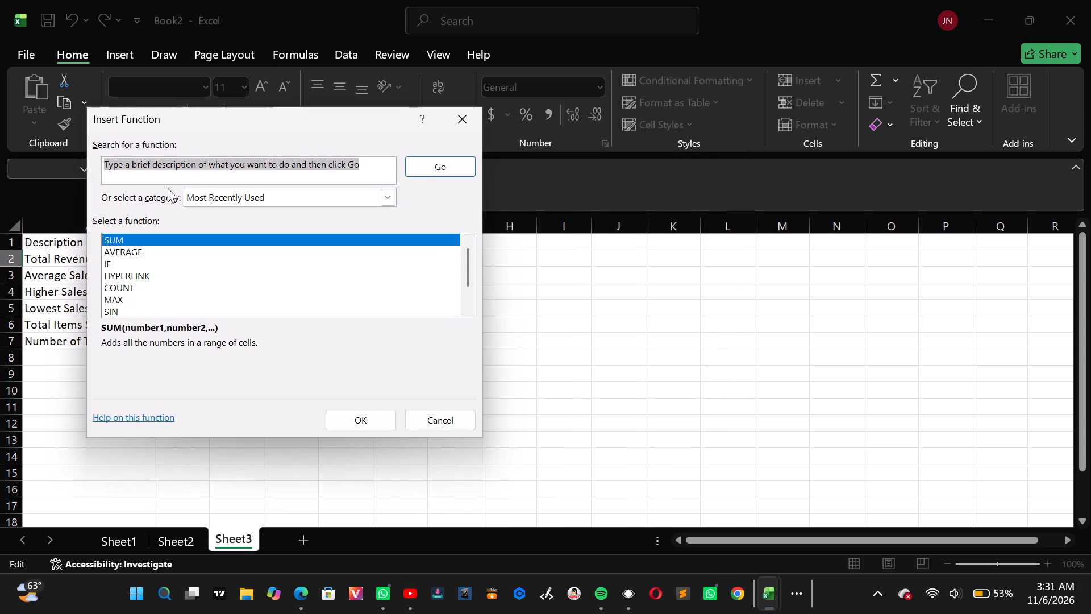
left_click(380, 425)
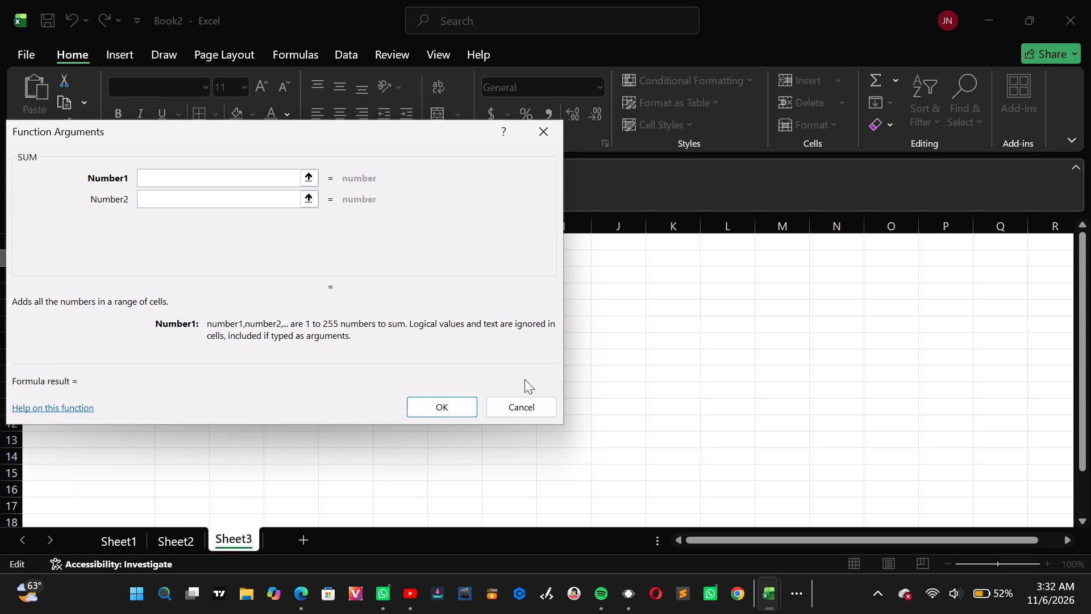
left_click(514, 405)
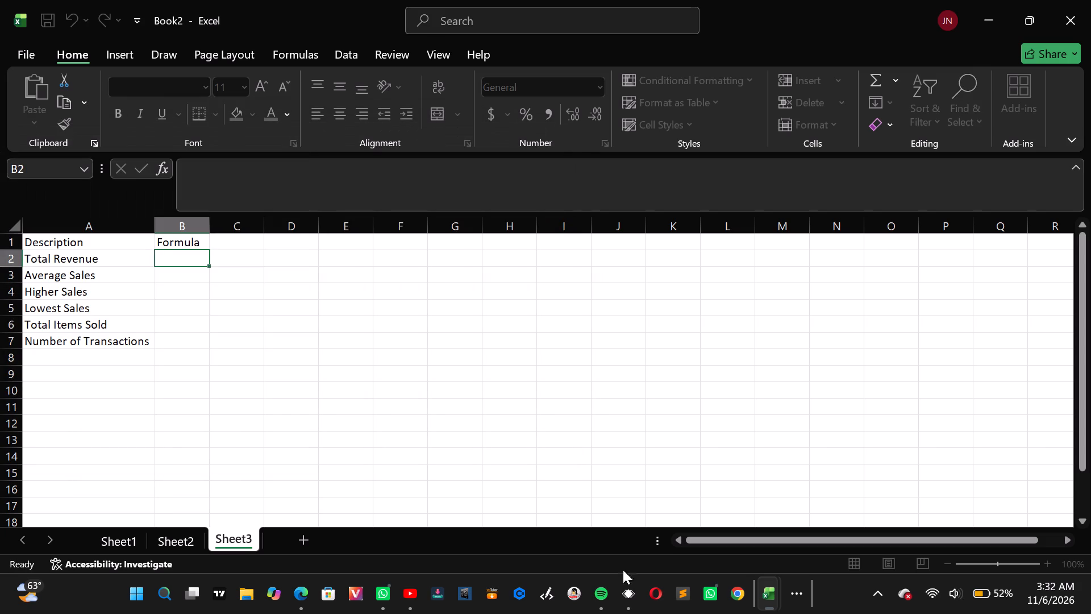
Switch to YouTube, search for all that matters by guc and open the first video in the results.
left_click(402, 613)
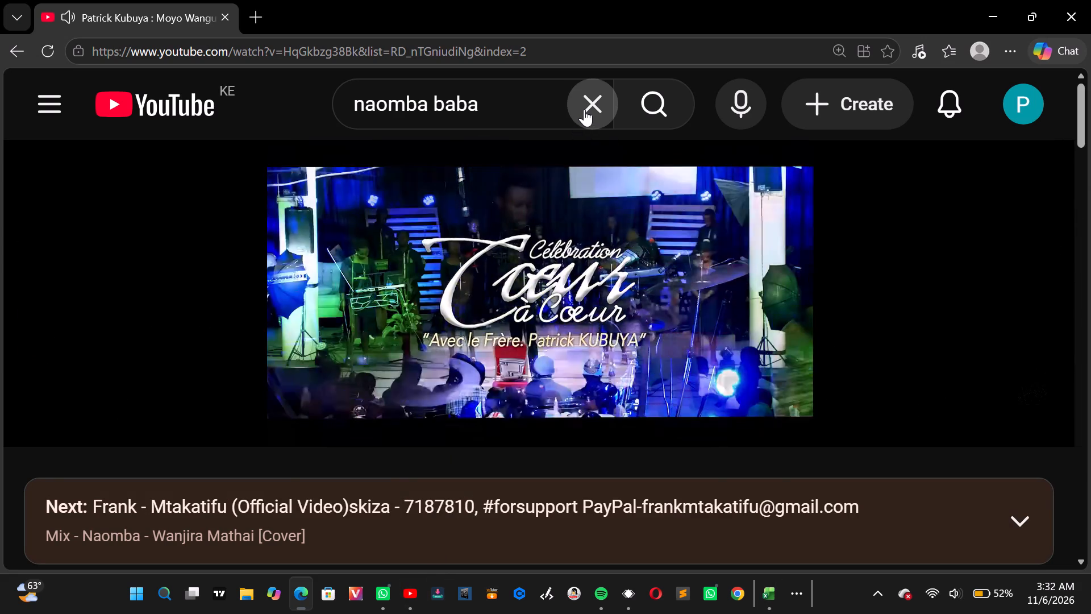
left_click(584, 109)
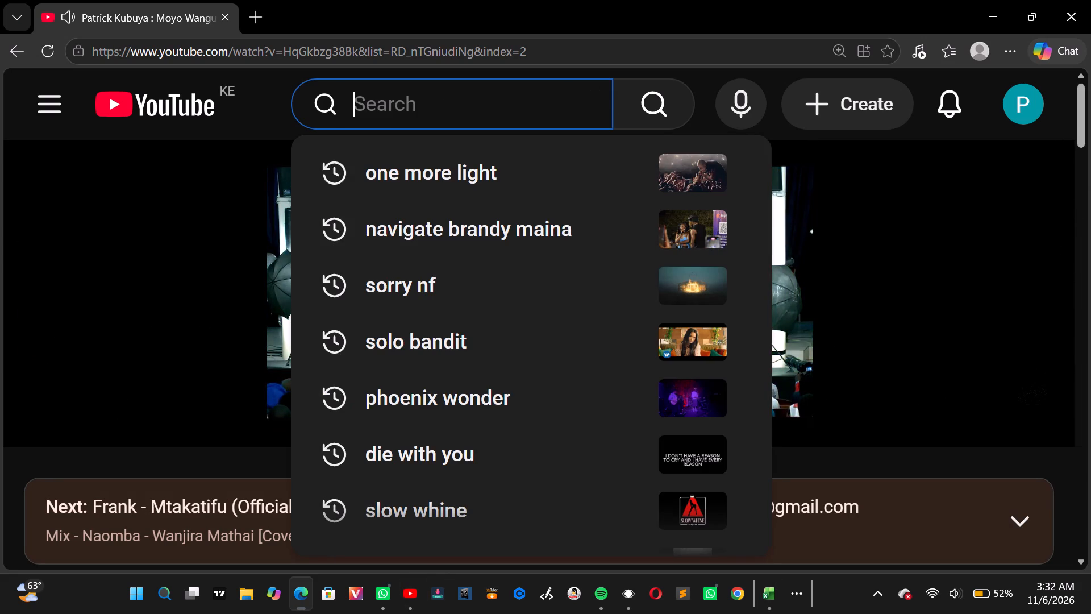
key("a")
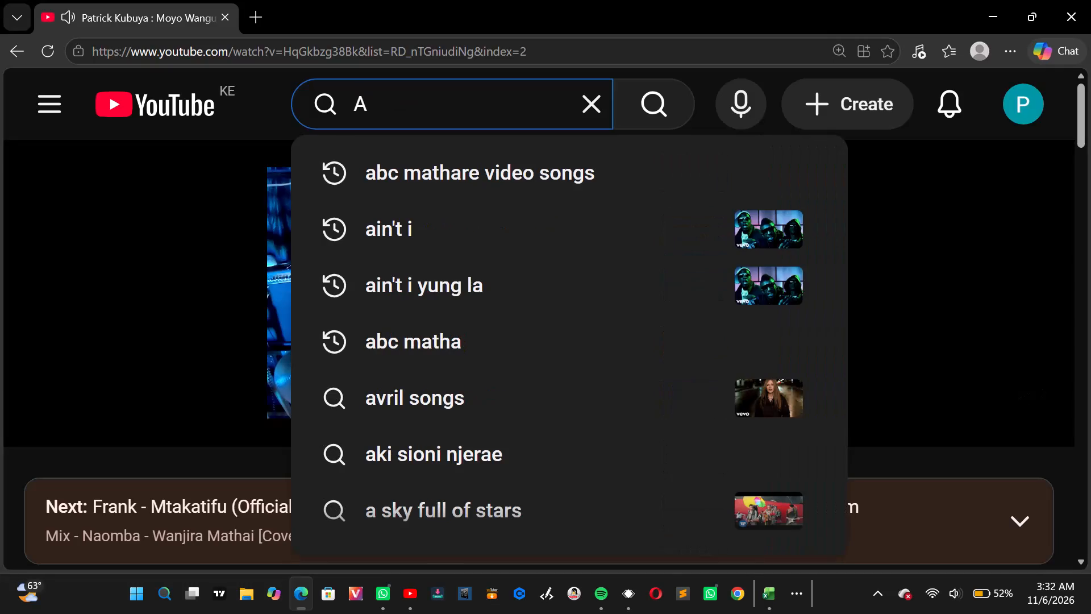
type("LL")
key("space")
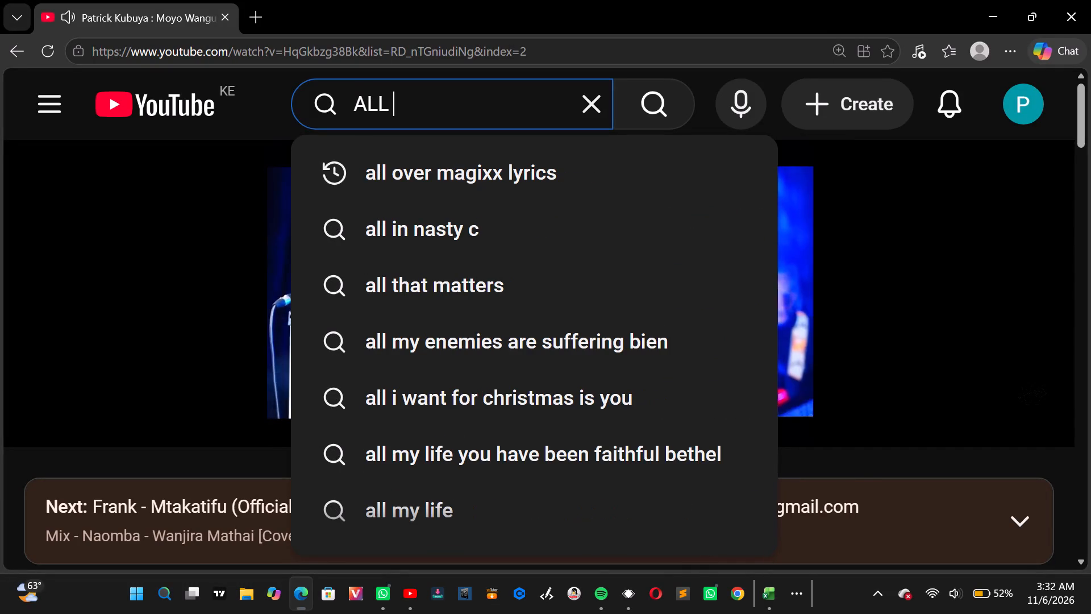
type("TH")
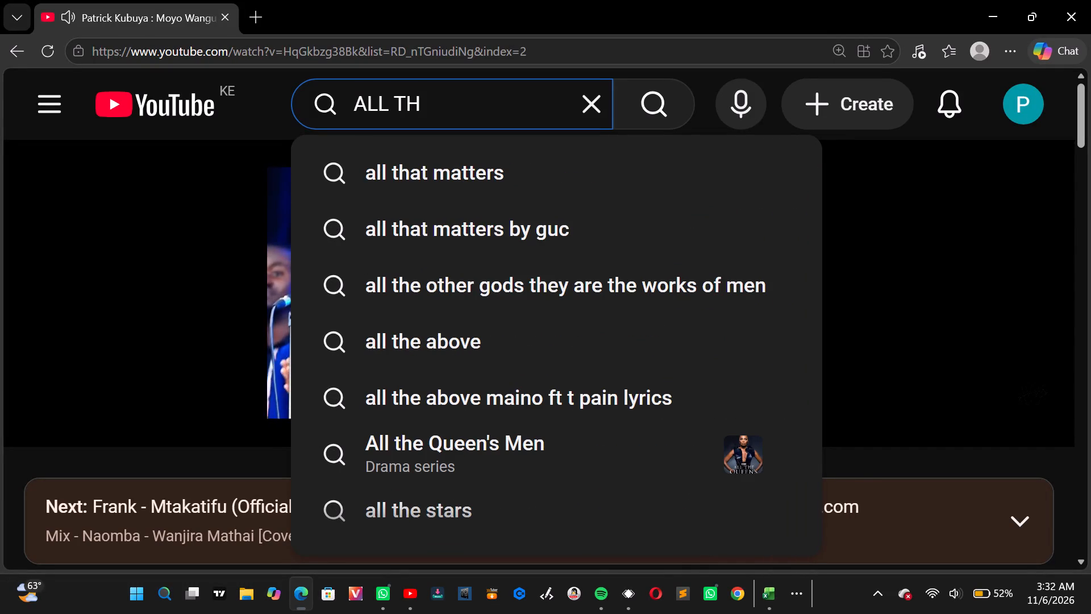
left_click(554, 229)
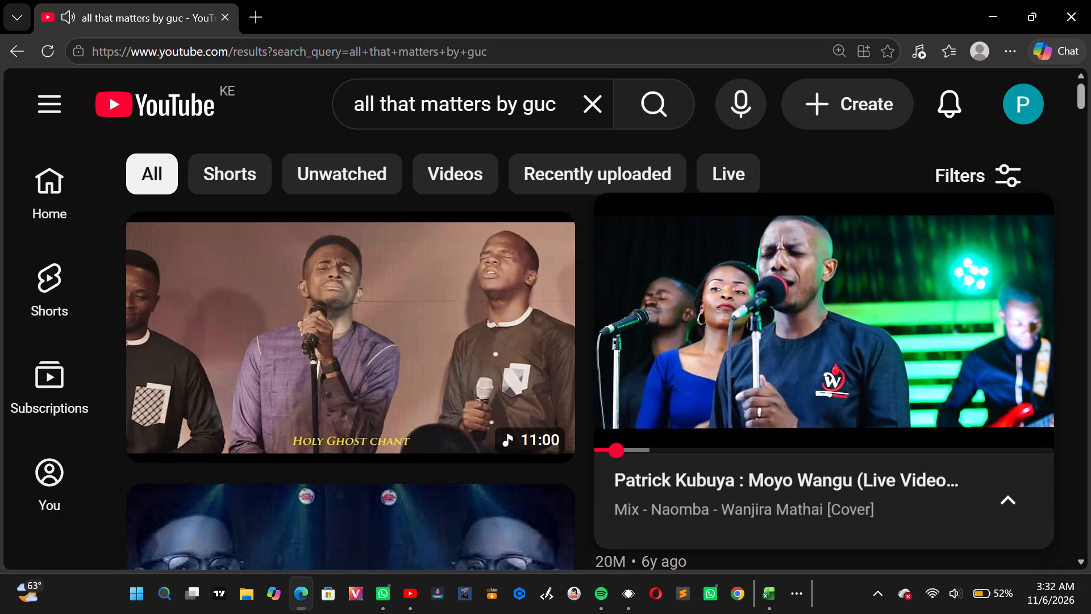
double_click(453, 340)
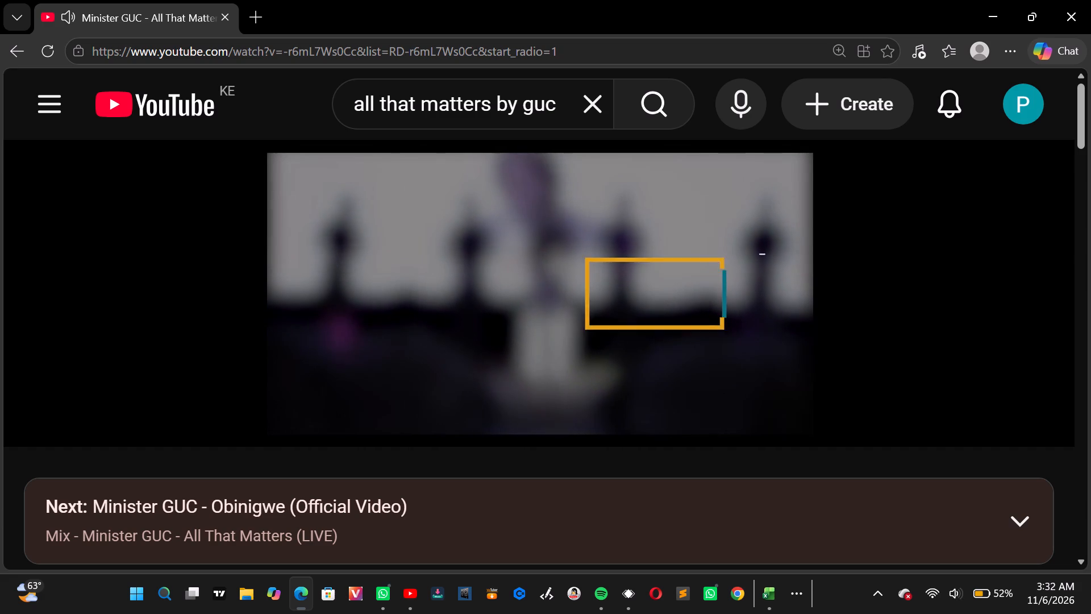
Switch back to the Book2 workbook in Excel and open Sheet2.
left_click(768, 594)
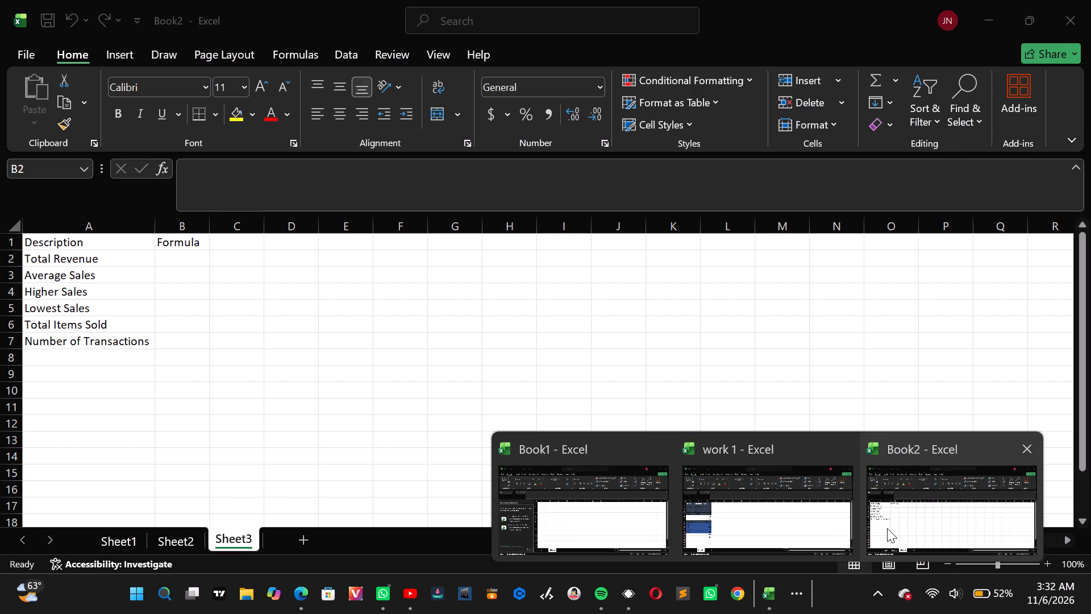
left_click(887, 528)
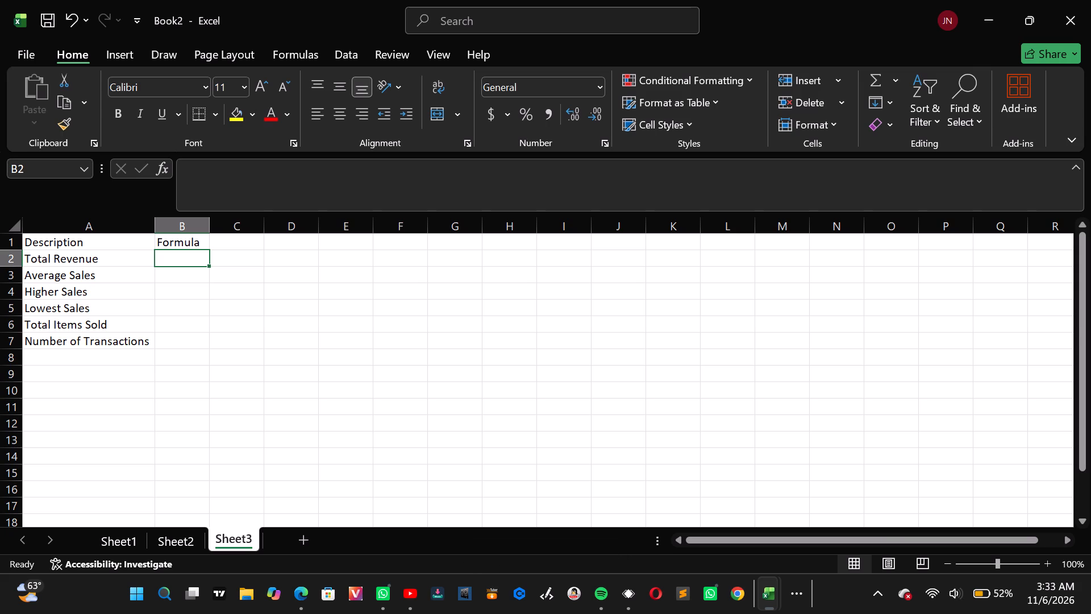
left_click(177, 536)
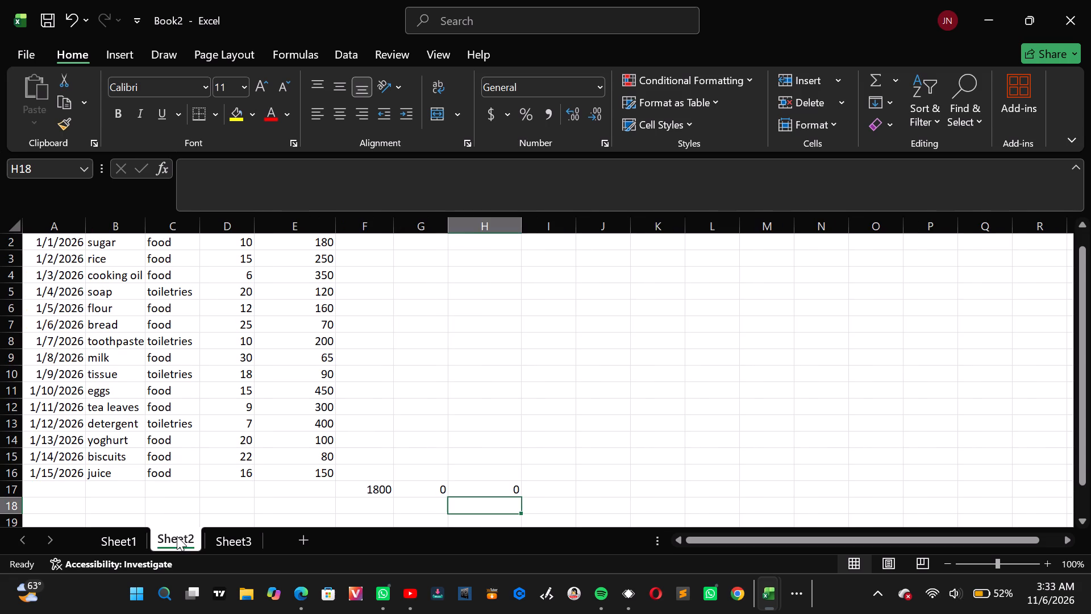
left_click(177, 536)
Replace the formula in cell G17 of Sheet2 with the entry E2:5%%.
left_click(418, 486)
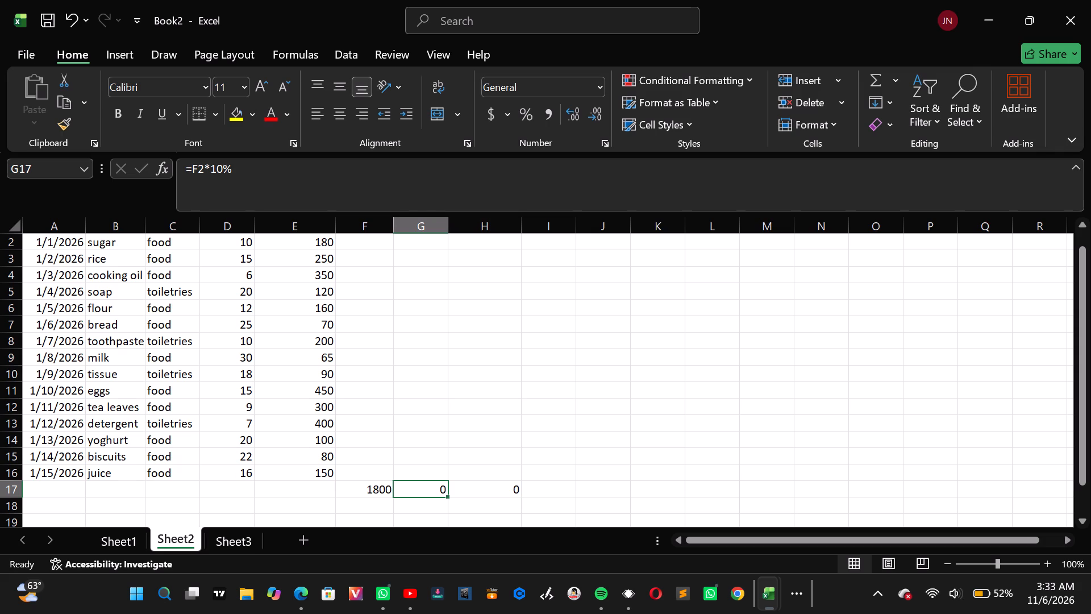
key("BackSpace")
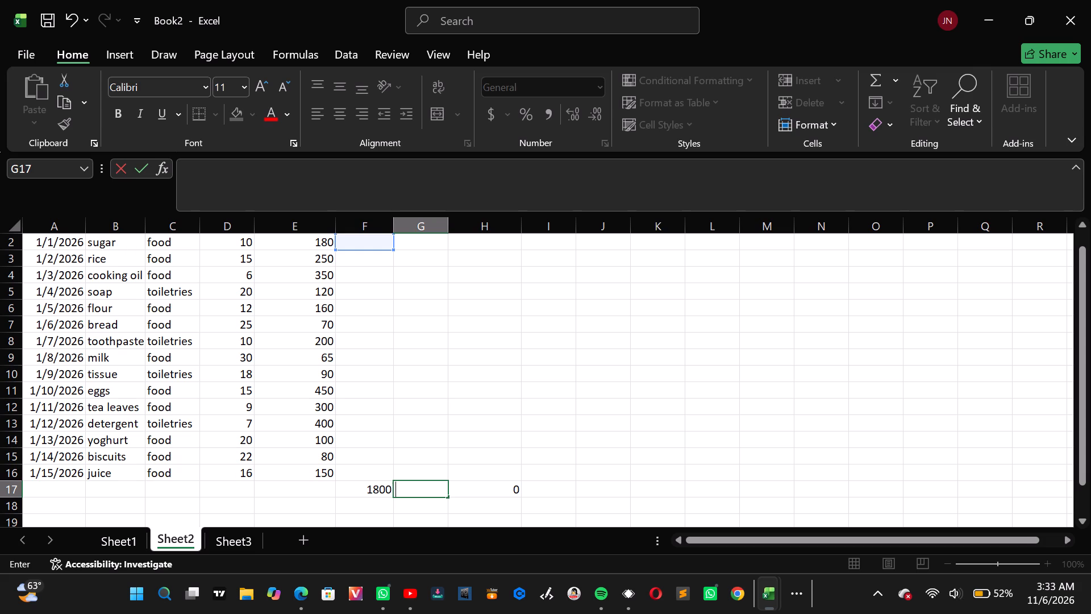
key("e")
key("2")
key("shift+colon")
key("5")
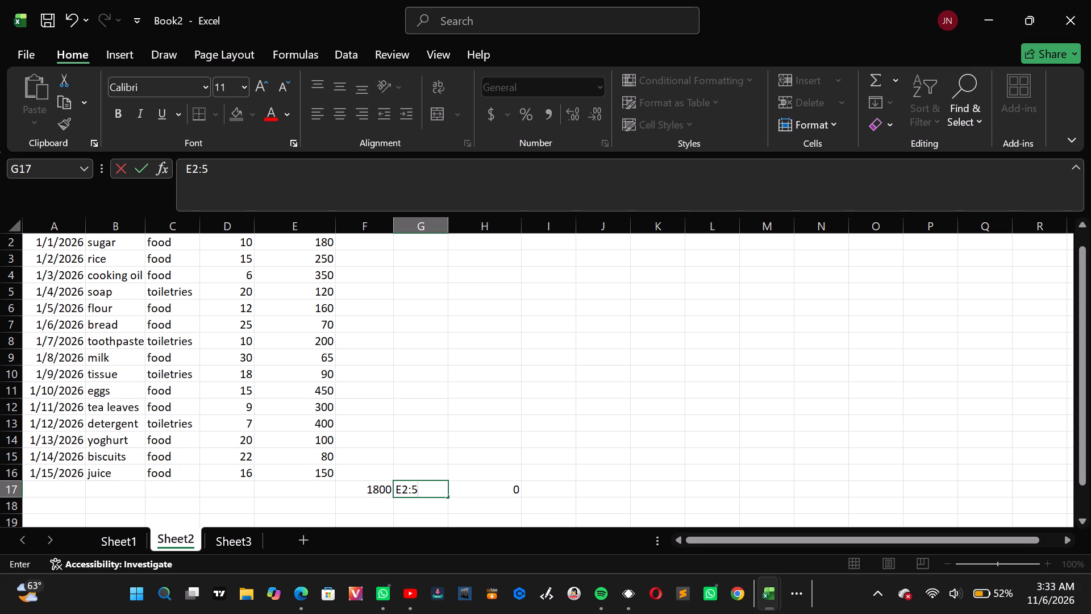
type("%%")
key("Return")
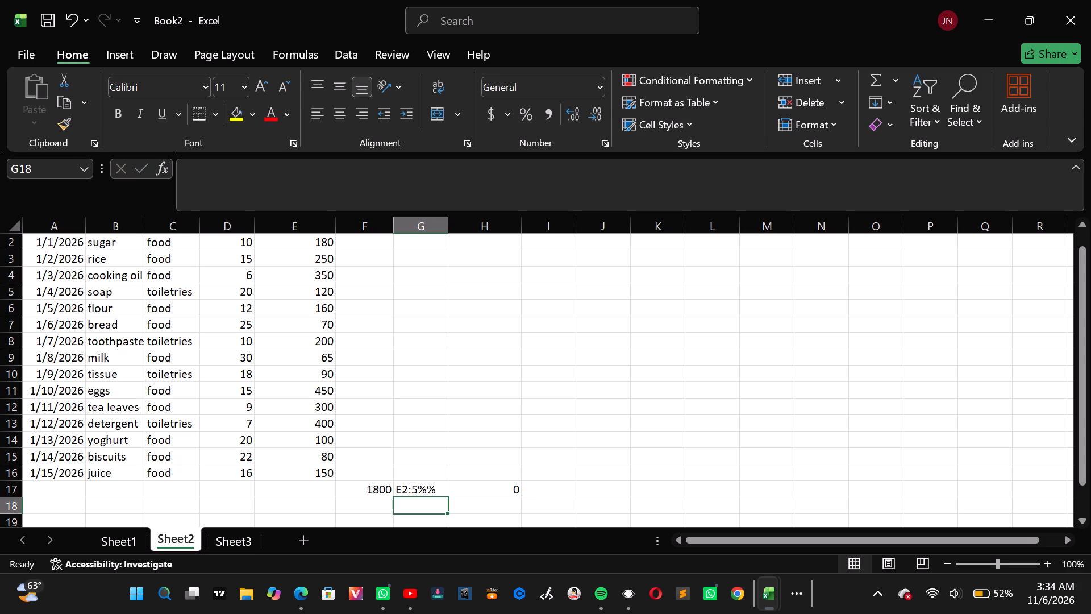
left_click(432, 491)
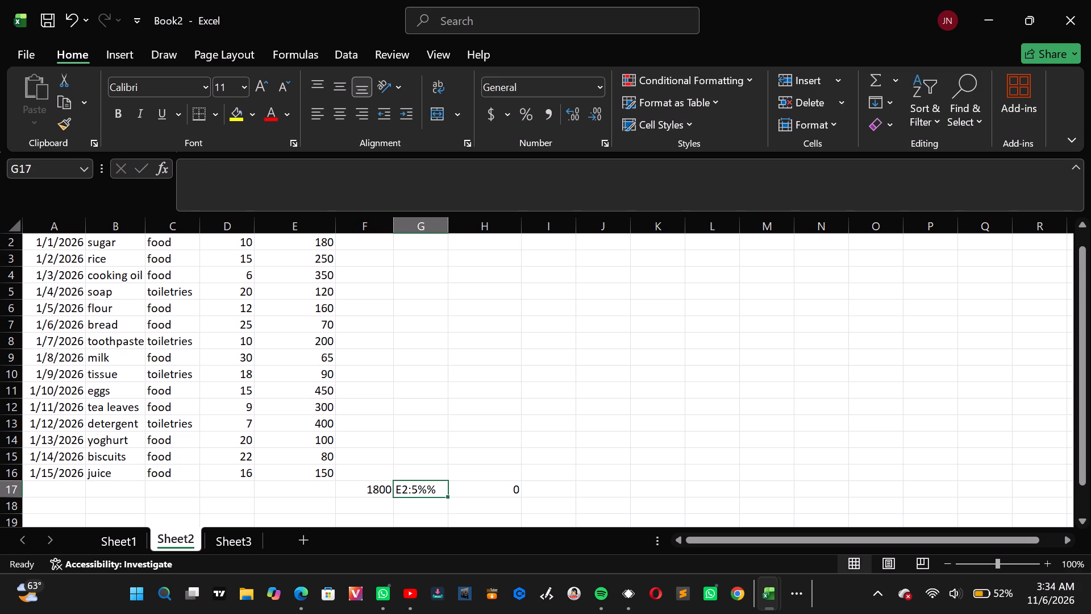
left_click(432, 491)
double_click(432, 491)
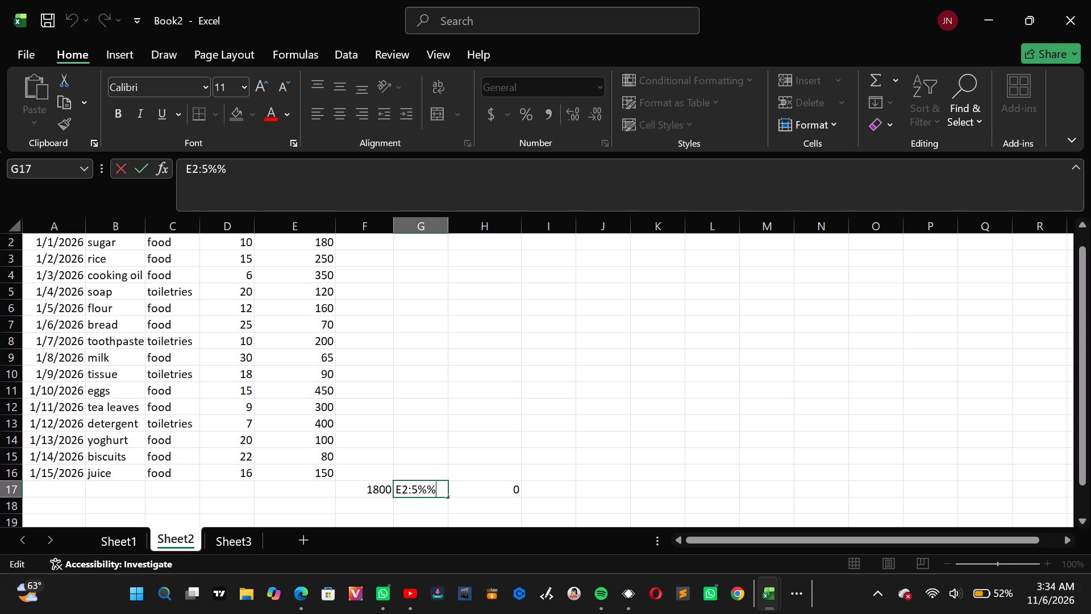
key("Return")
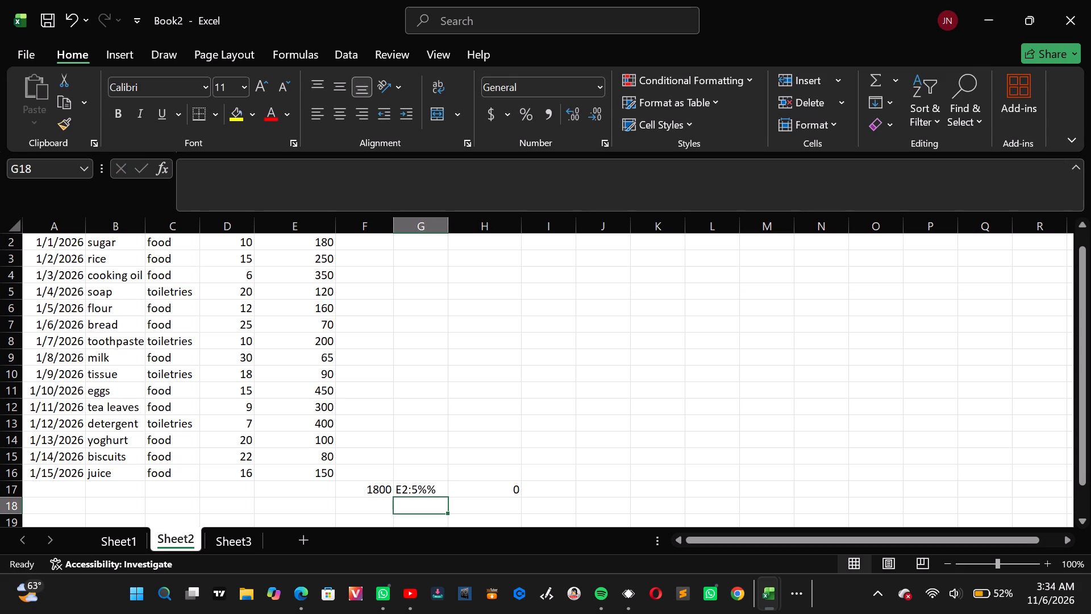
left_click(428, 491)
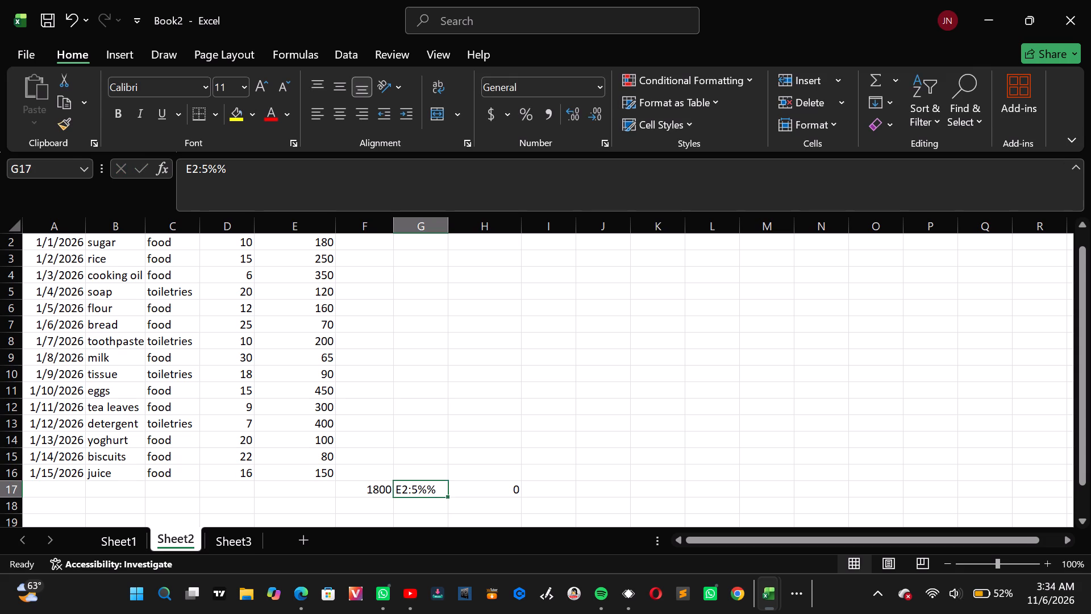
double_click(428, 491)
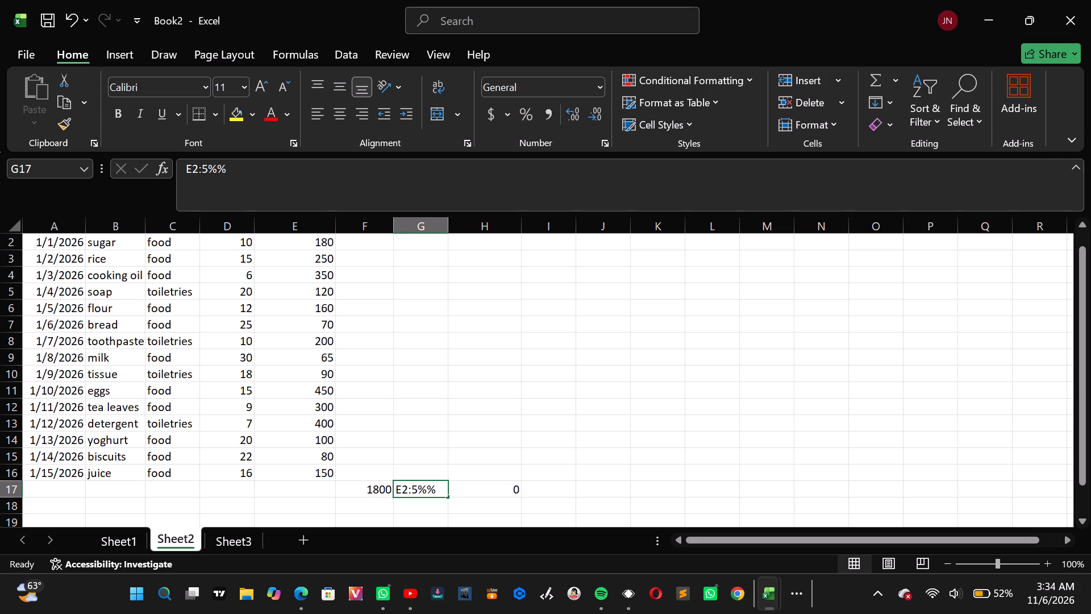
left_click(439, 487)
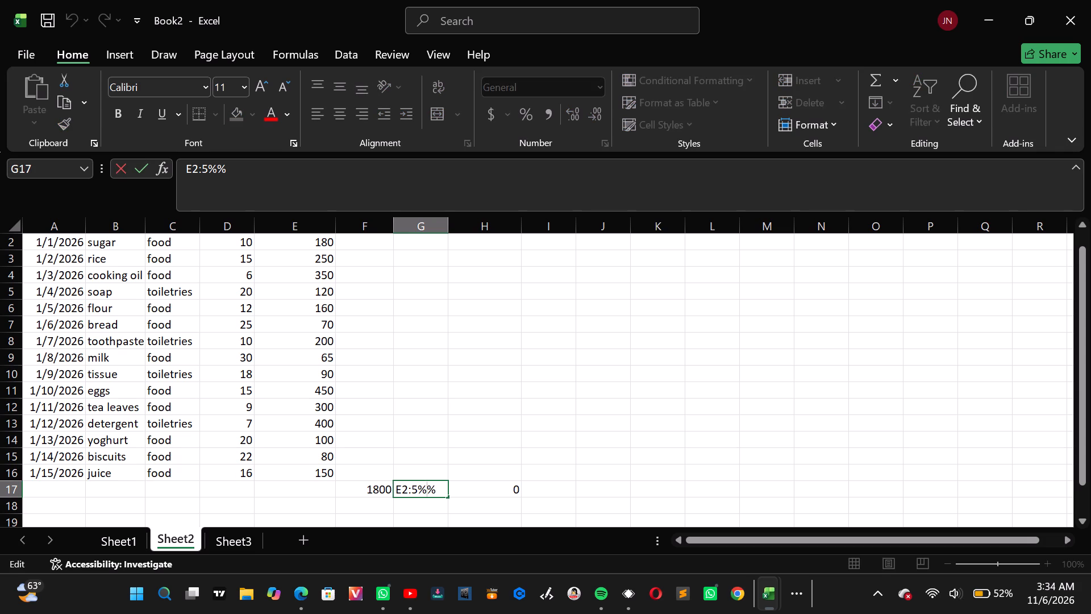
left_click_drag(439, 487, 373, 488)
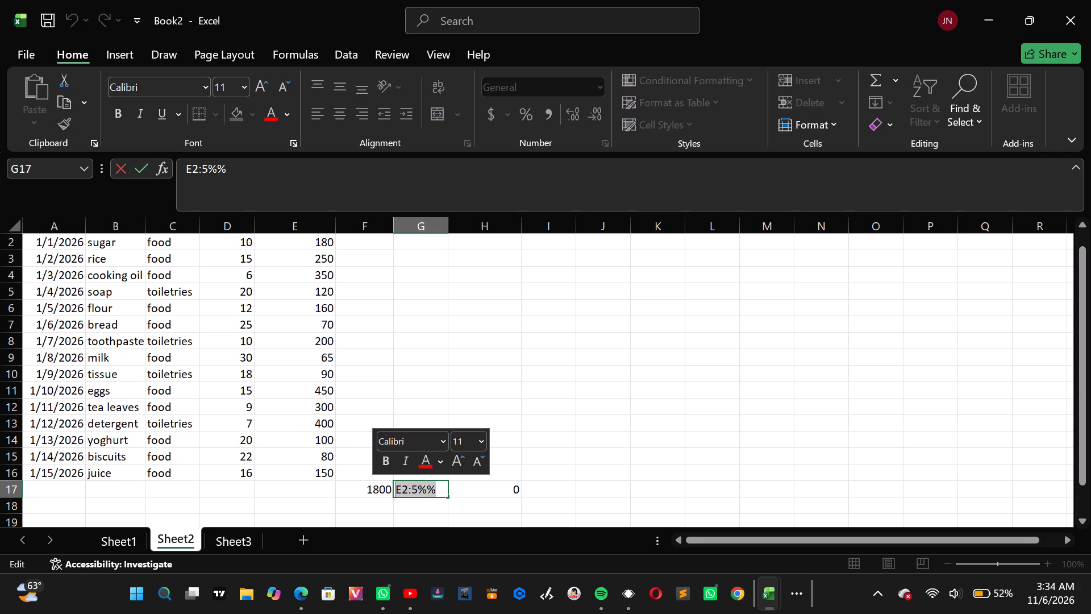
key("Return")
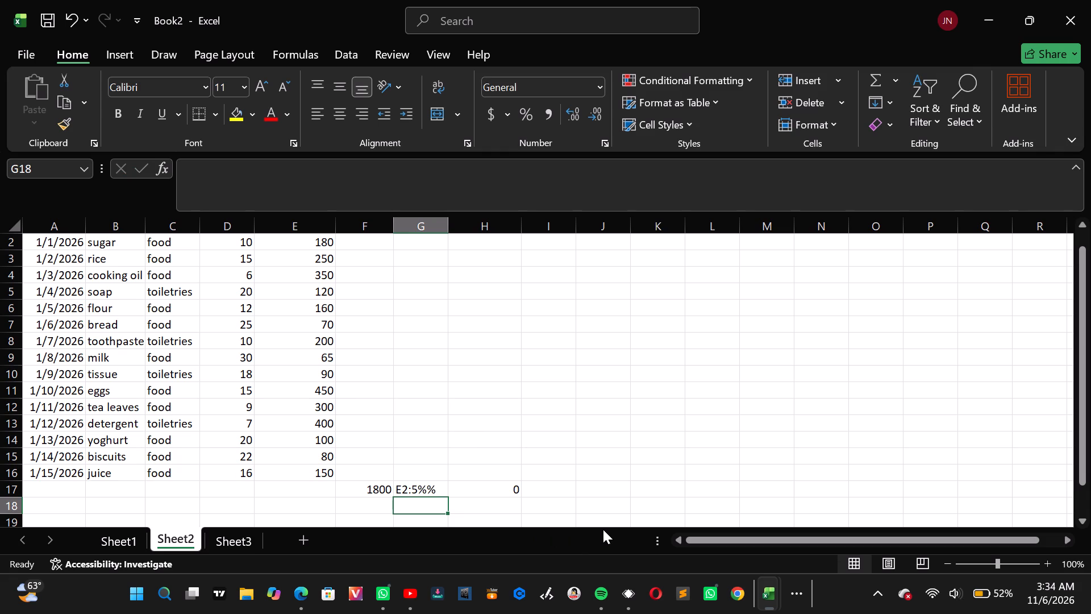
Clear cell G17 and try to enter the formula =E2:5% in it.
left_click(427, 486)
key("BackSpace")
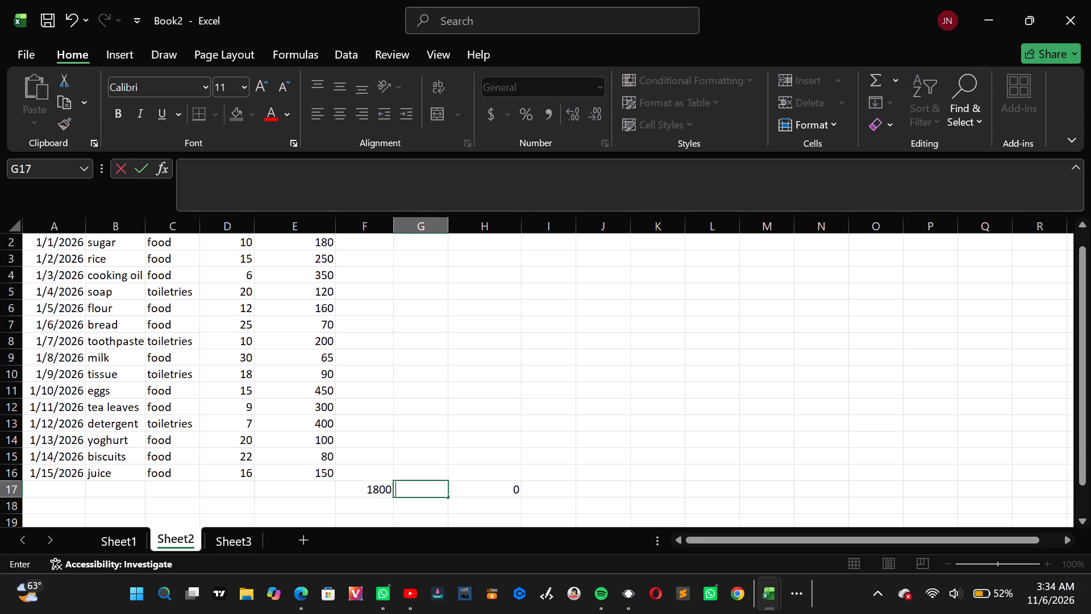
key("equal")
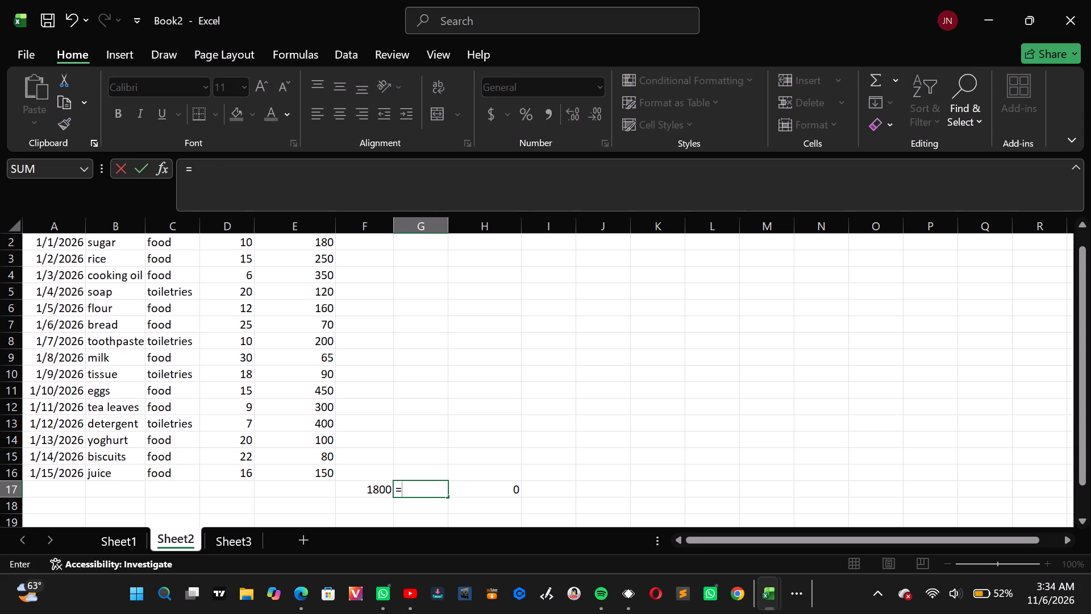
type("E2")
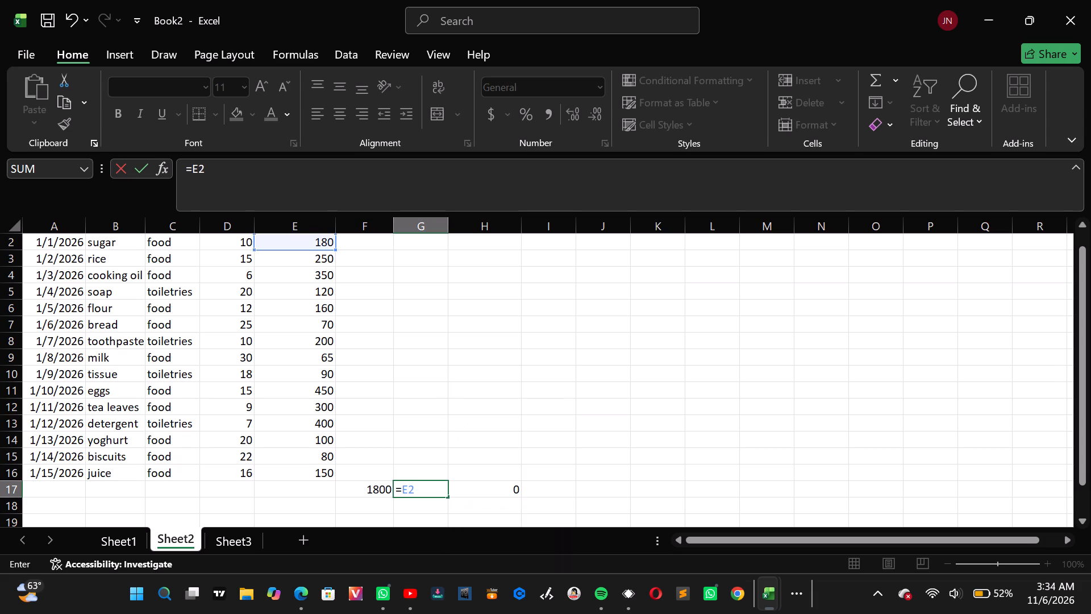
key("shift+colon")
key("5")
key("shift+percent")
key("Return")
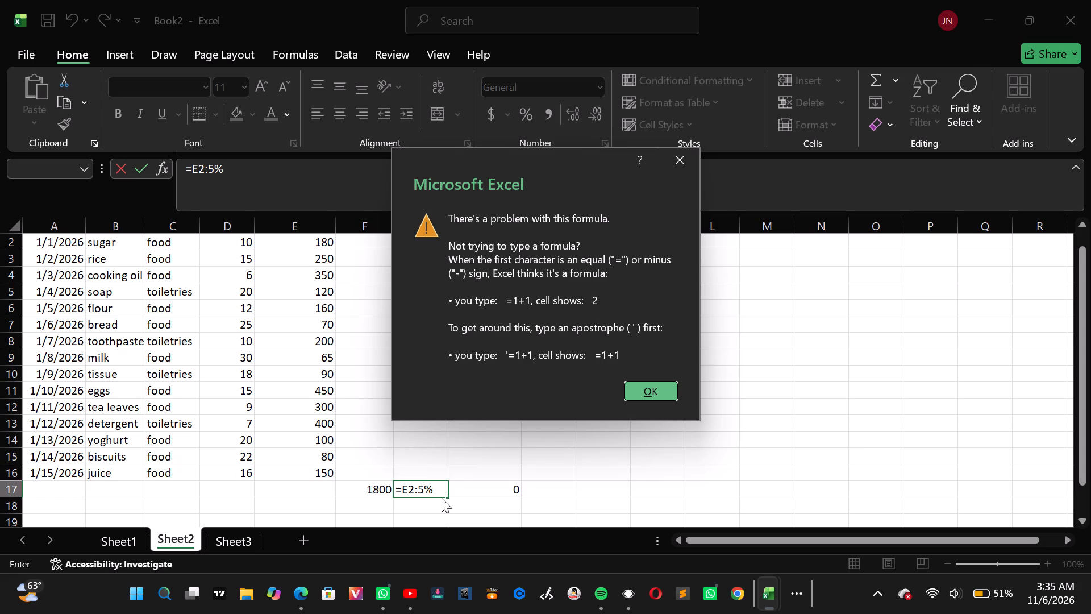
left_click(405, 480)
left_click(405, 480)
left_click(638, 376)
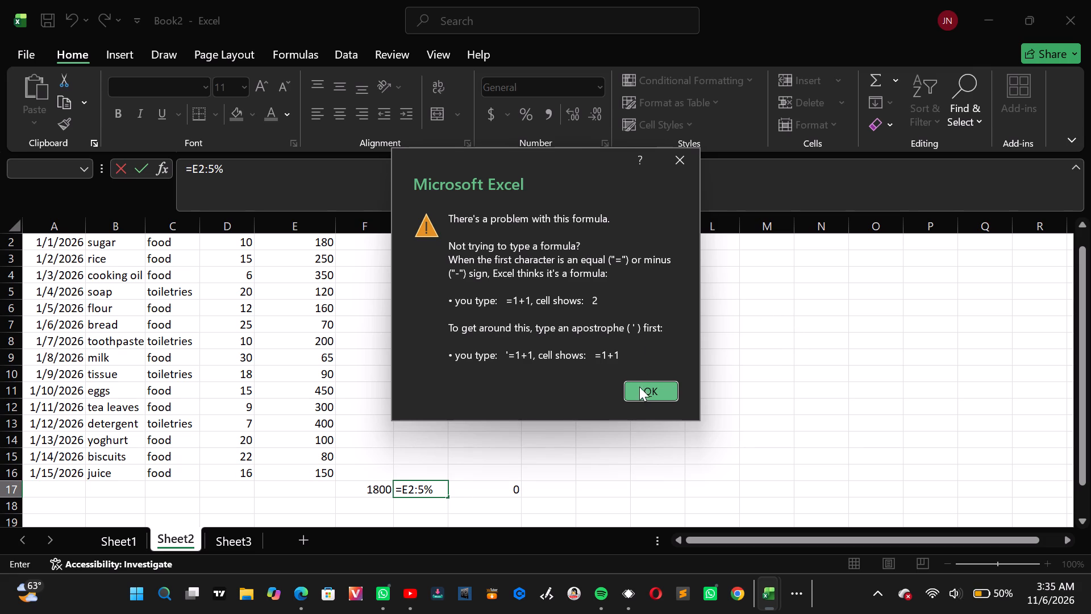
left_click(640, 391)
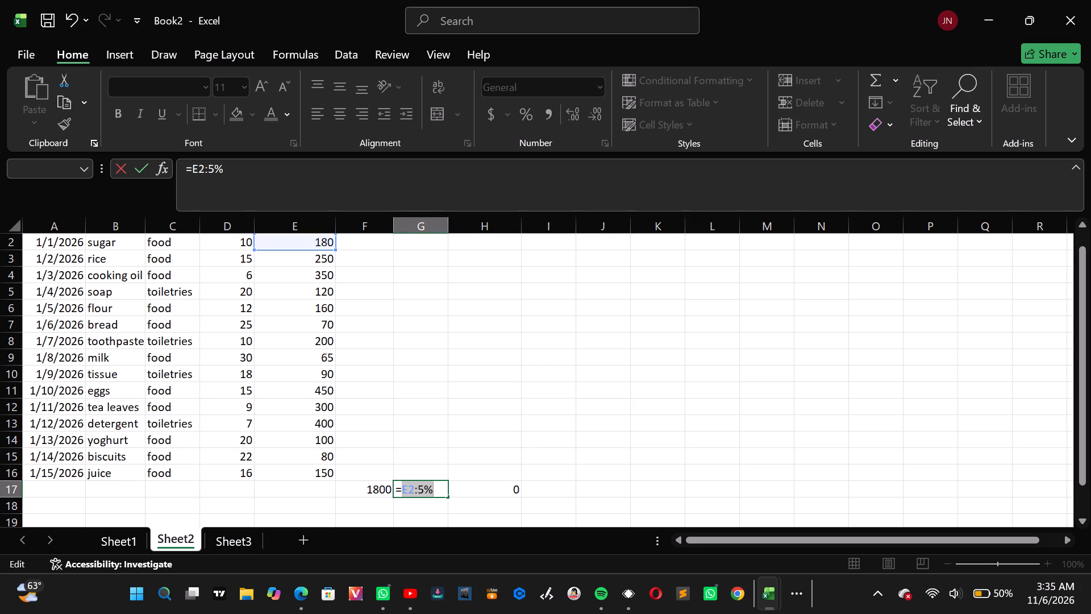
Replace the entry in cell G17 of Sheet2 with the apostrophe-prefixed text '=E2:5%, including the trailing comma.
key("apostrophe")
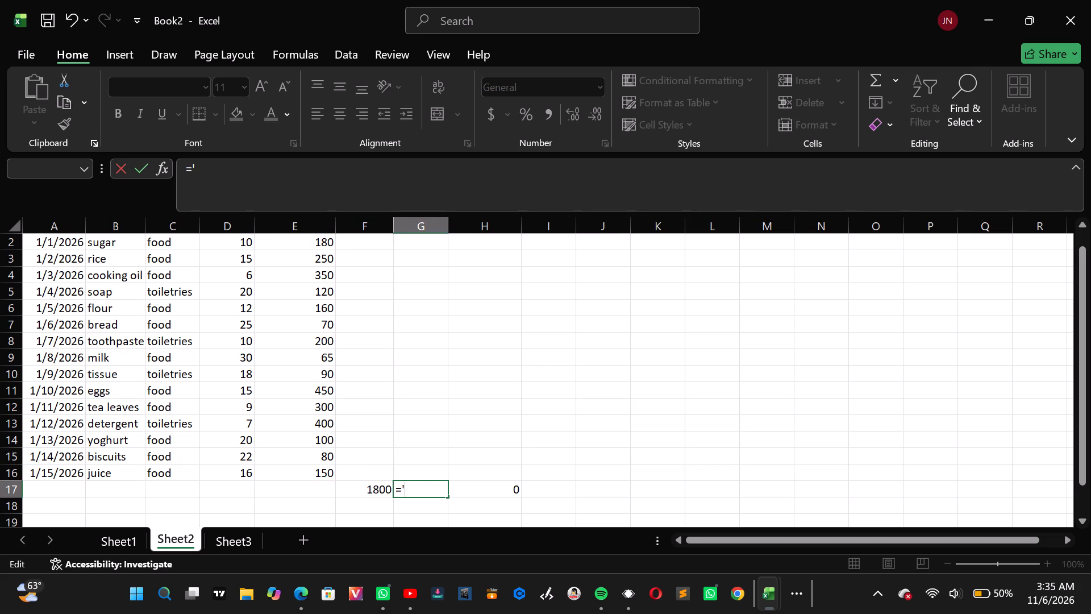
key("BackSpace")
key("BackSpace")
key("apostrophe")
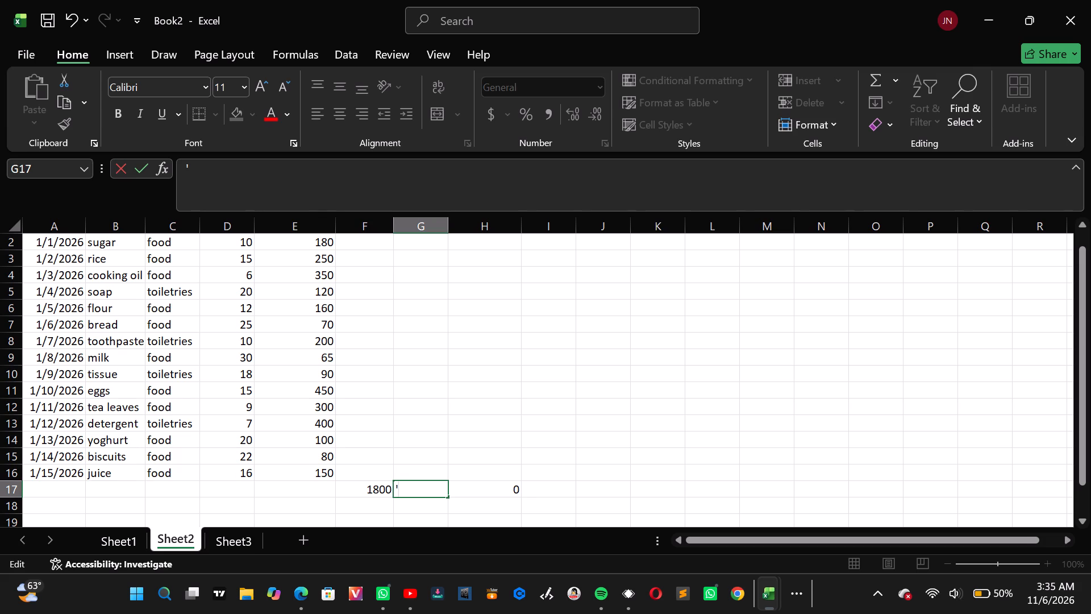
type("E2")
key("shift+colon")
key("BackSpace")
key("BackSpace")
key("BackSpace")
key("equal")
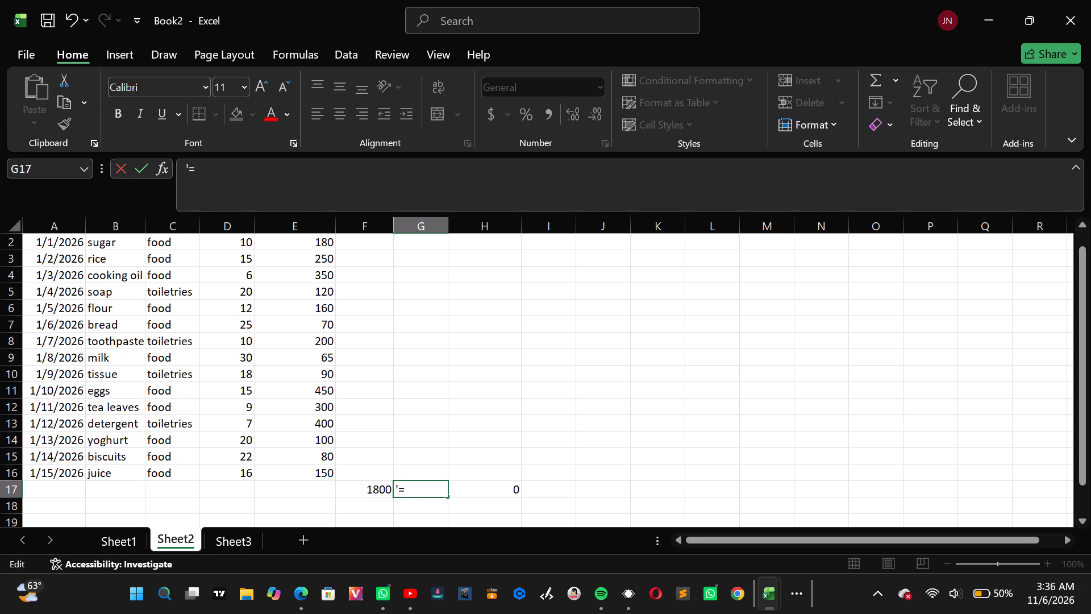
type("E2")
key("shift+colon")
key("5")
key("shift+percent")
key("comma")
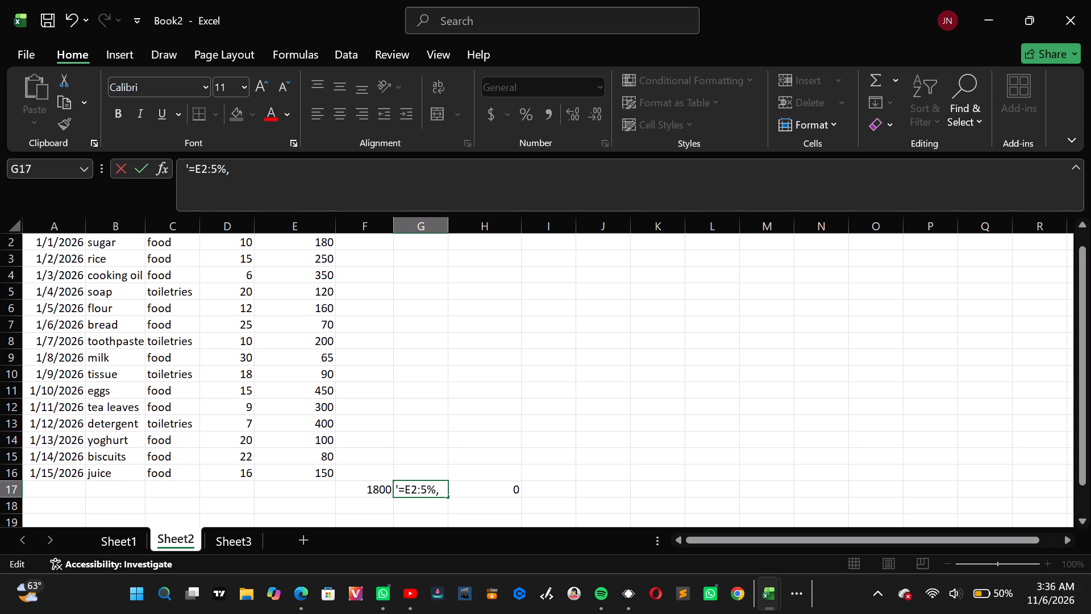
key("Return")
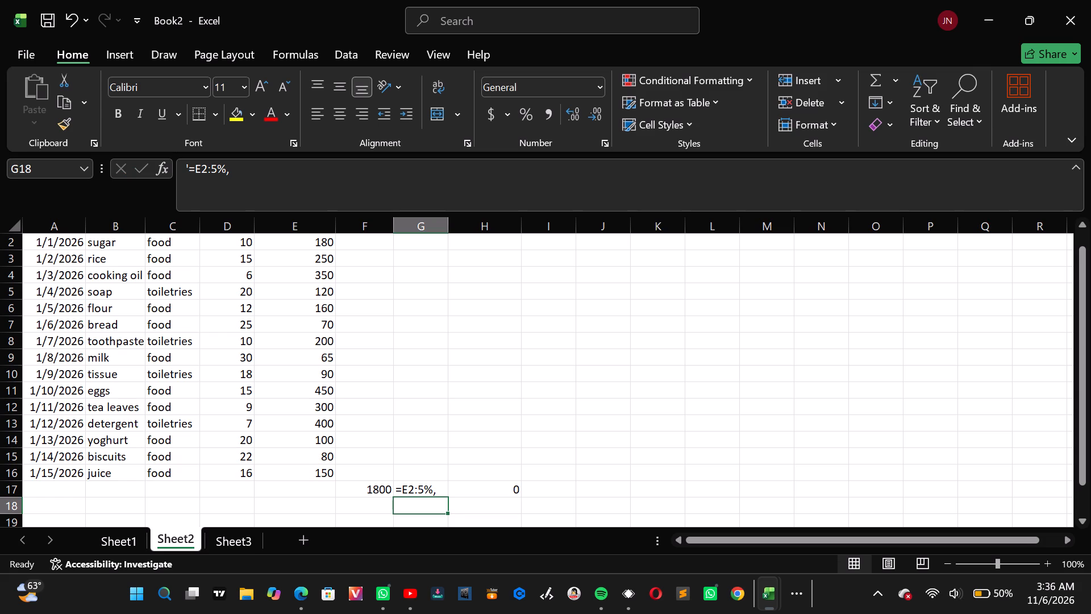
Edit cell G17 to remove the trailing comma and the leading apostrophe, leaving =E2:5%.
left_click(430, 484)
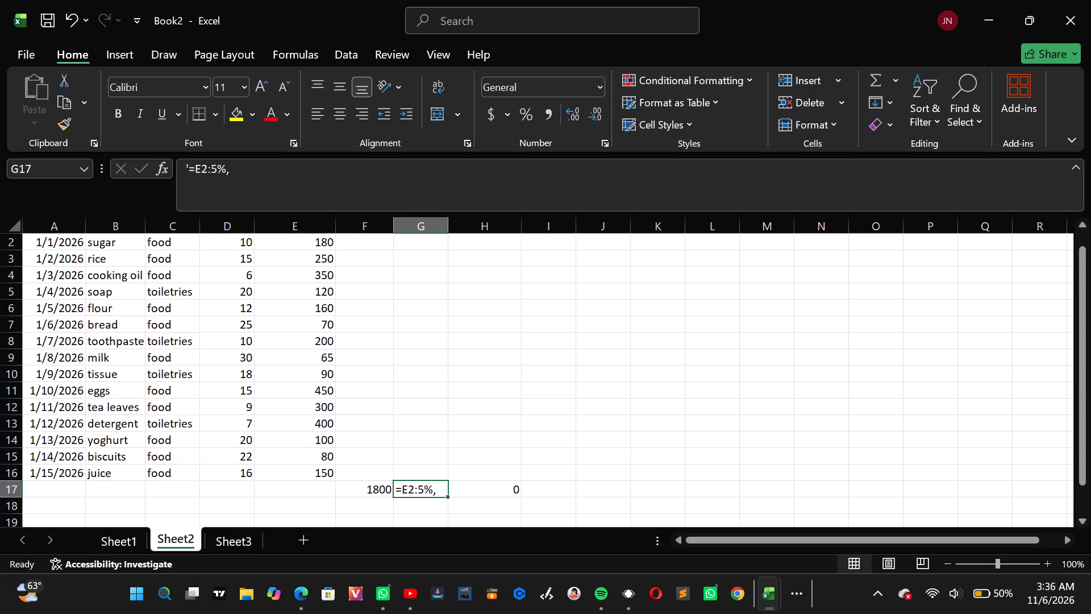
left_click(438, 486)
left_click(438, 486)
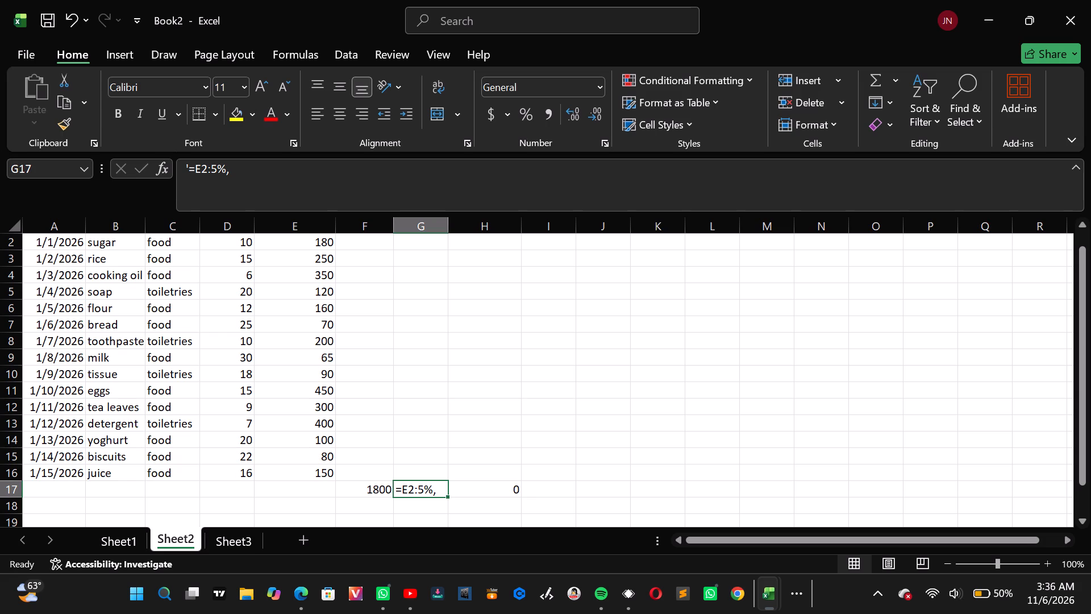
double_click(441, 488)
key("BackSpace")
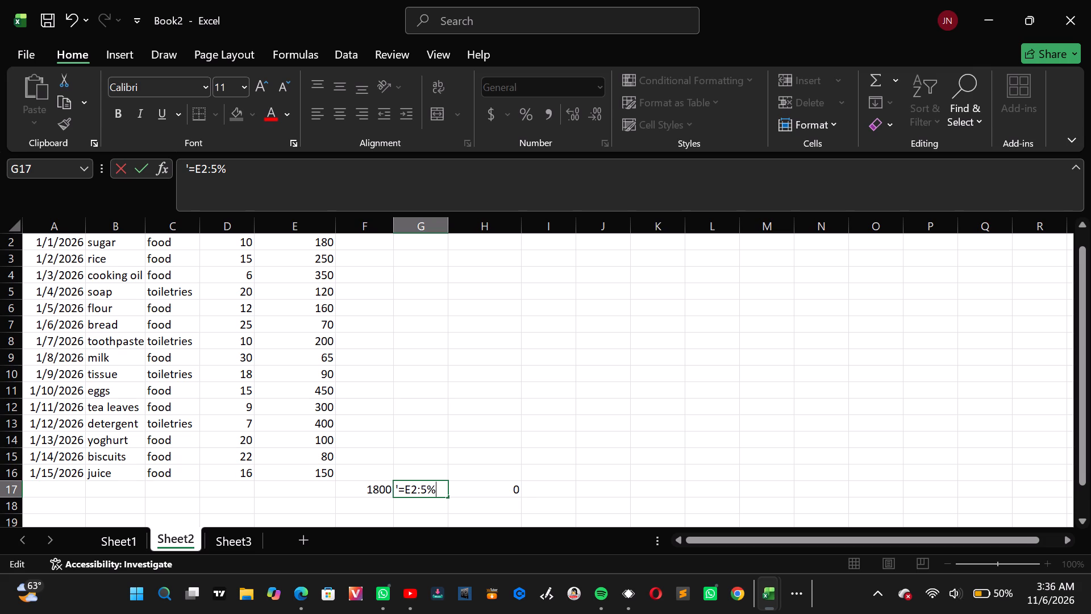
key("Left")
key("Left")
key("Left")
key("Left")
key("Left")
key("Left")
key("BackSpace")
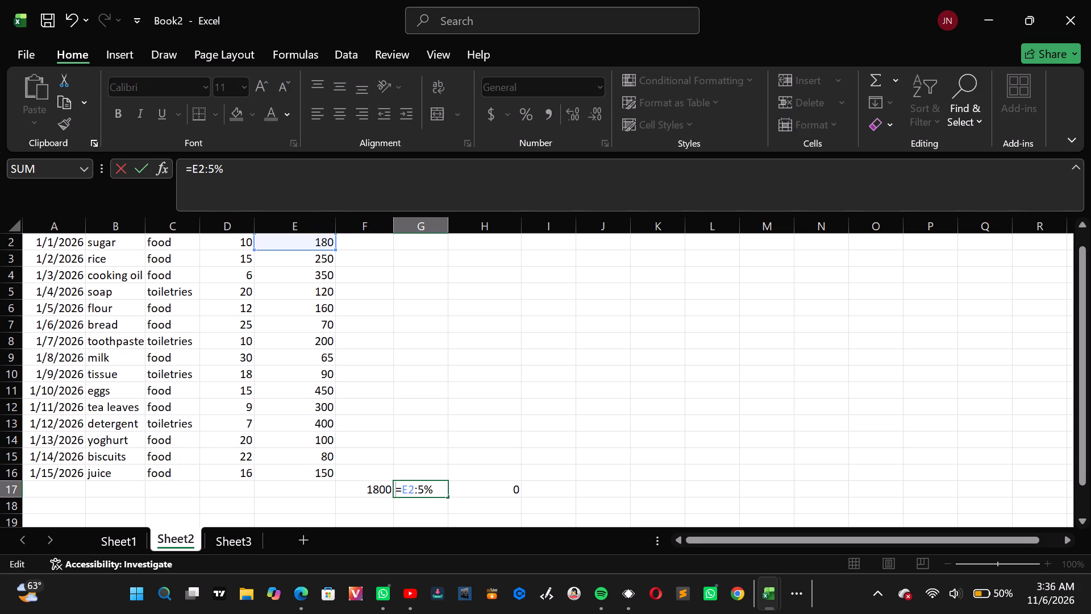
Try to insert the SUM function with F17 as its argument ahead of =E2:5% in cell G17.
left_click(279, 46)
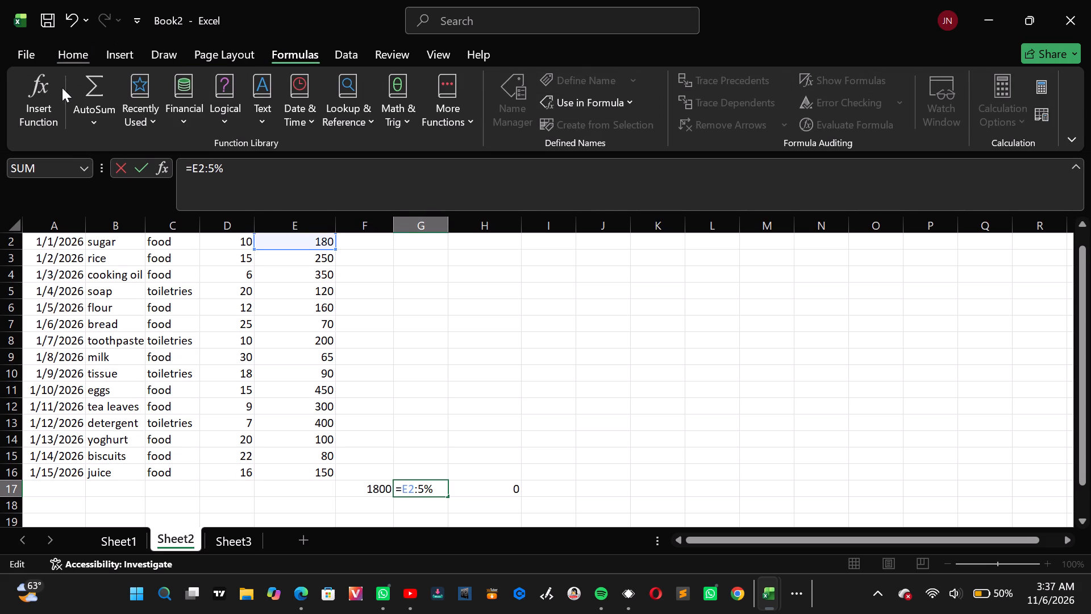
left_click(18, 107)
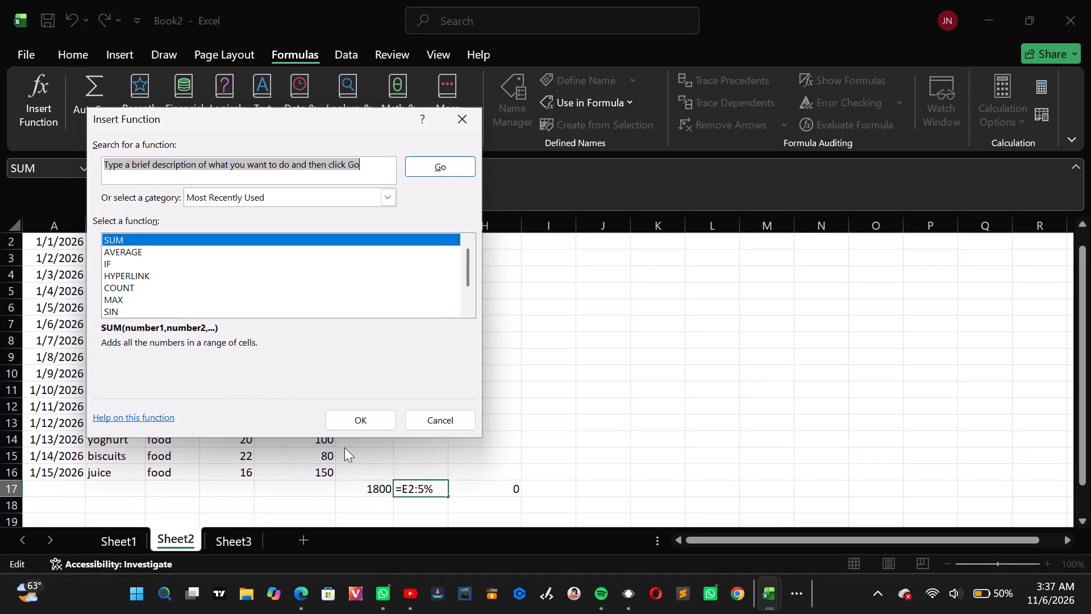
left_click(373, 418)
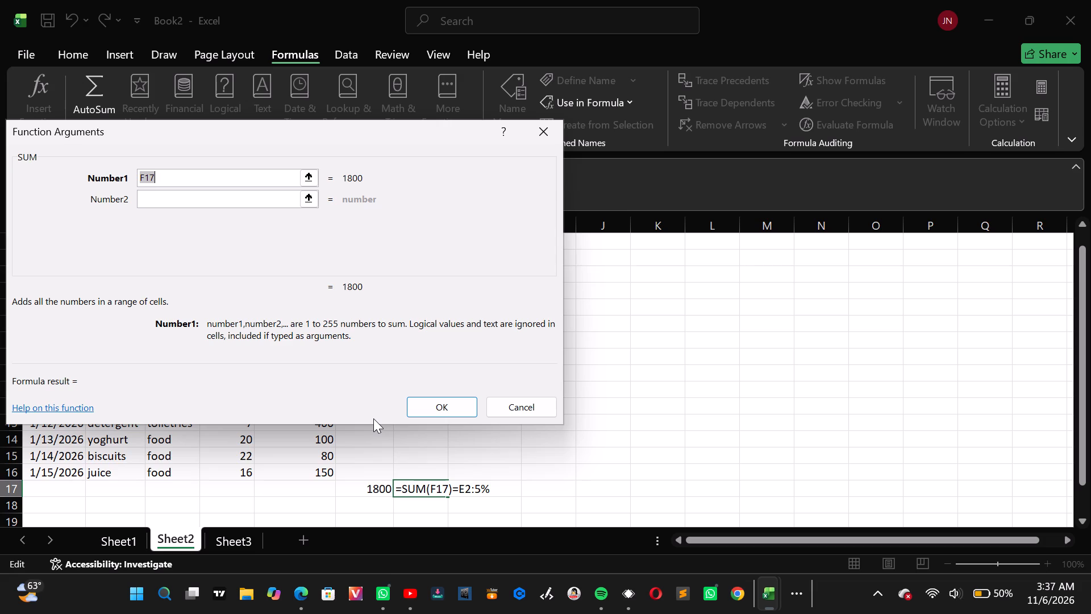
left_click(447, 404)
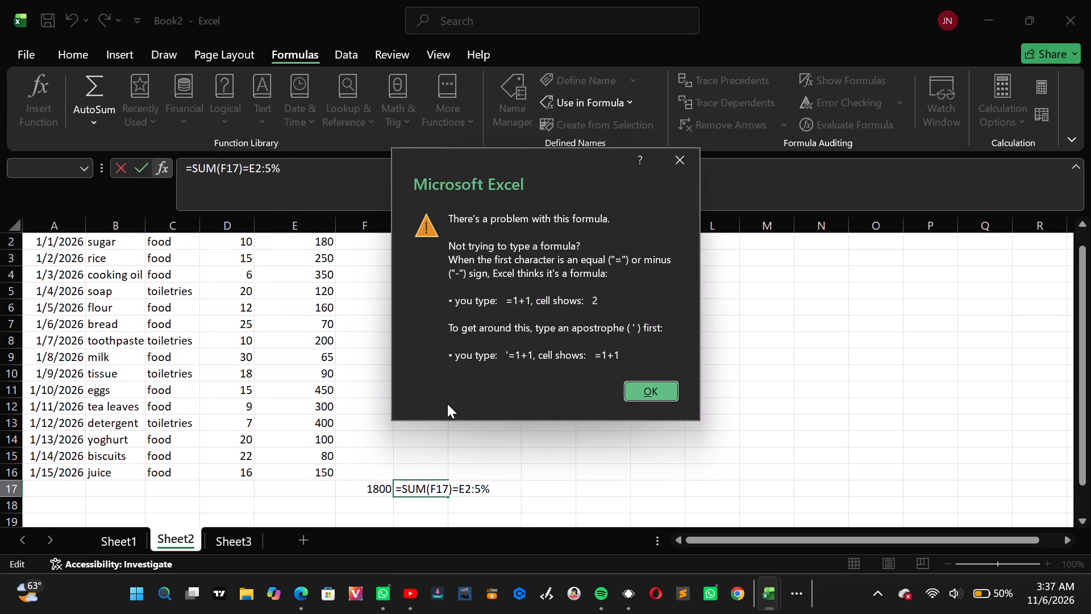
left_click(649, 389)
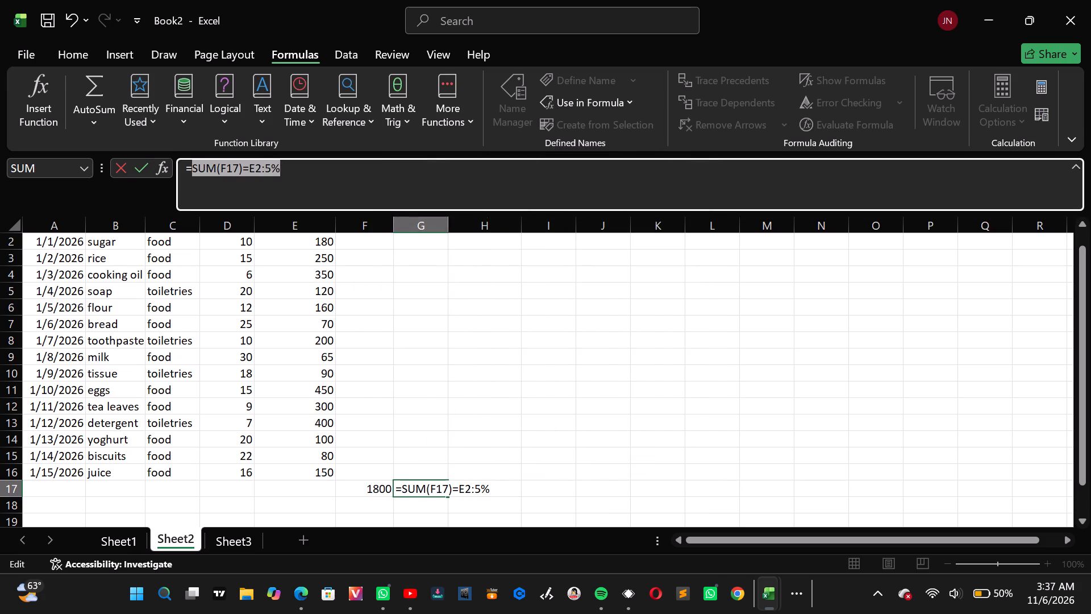
Erase the entire formula from cell G17.
left_click(489, 483)
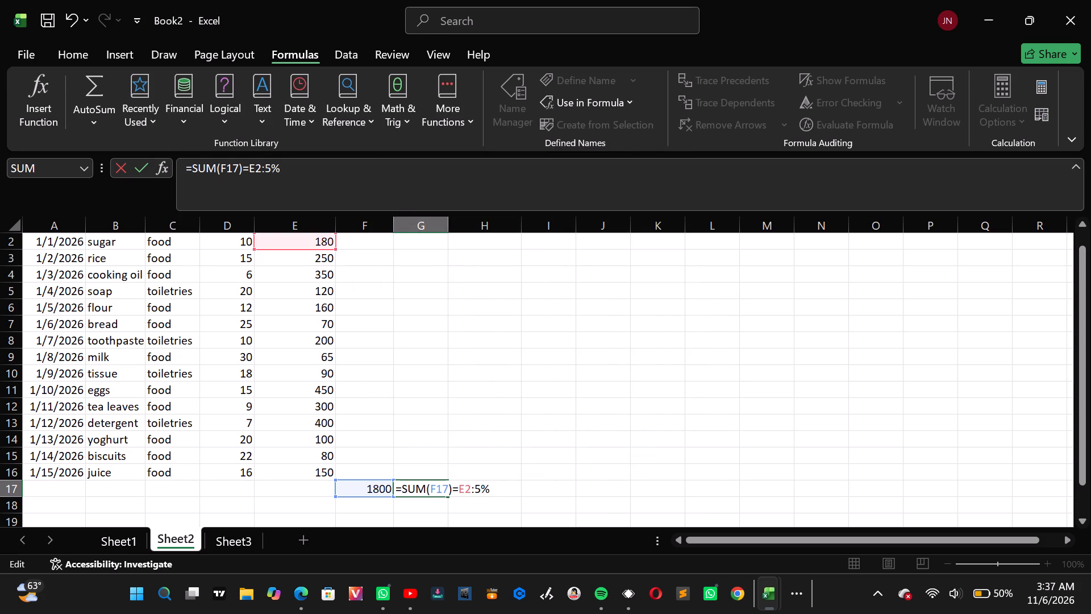
key("BackSpace")
key("BackSpace")
key("BackSpace")
key("BackSpace")
key("BackSpace")
key("BackSpace")
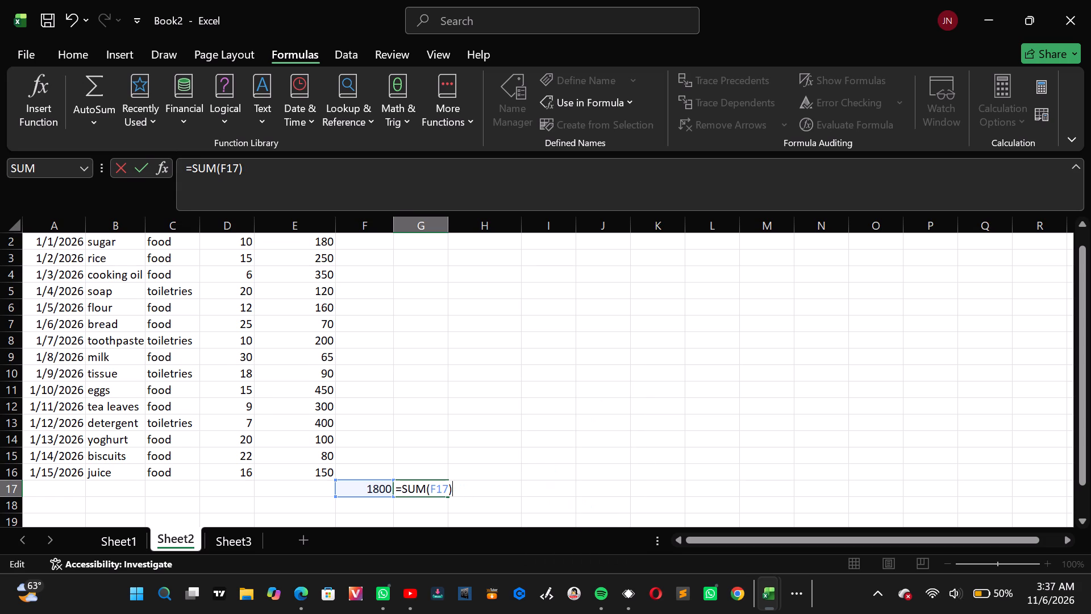
key("BackSpace")
key("BackSpace")
key("BackSpace")
key("BackSpace")
key("BackSpace")
key("BackSpace")
key("BackSpace")
key("BackSpace")
key("BackSpace")
key("BackSpace")
key("BackSpace")
key("BackSpace")
key("BackSpace")
key("BackSpace")
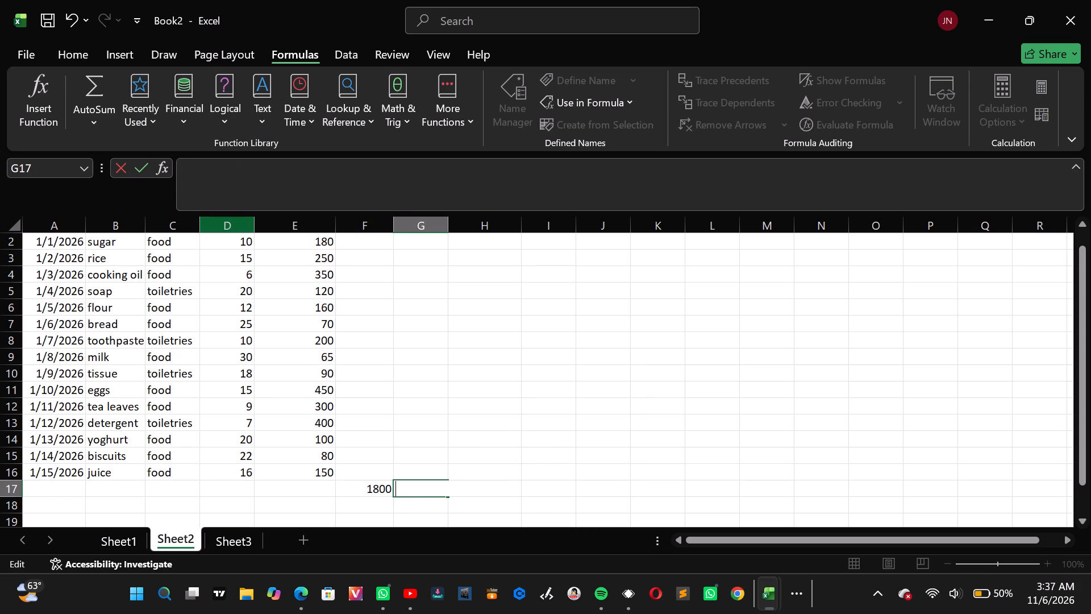
Insert the AVERAGE function in cell G17 with F17 as its Number1 argument.
left_click(162, 159)
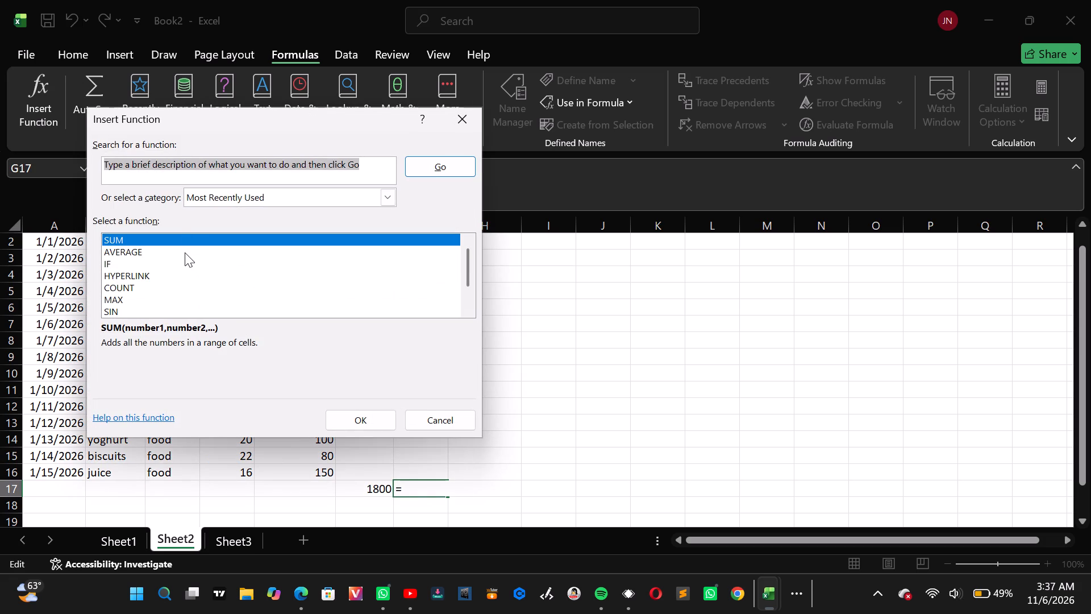
left_click(184, 249)
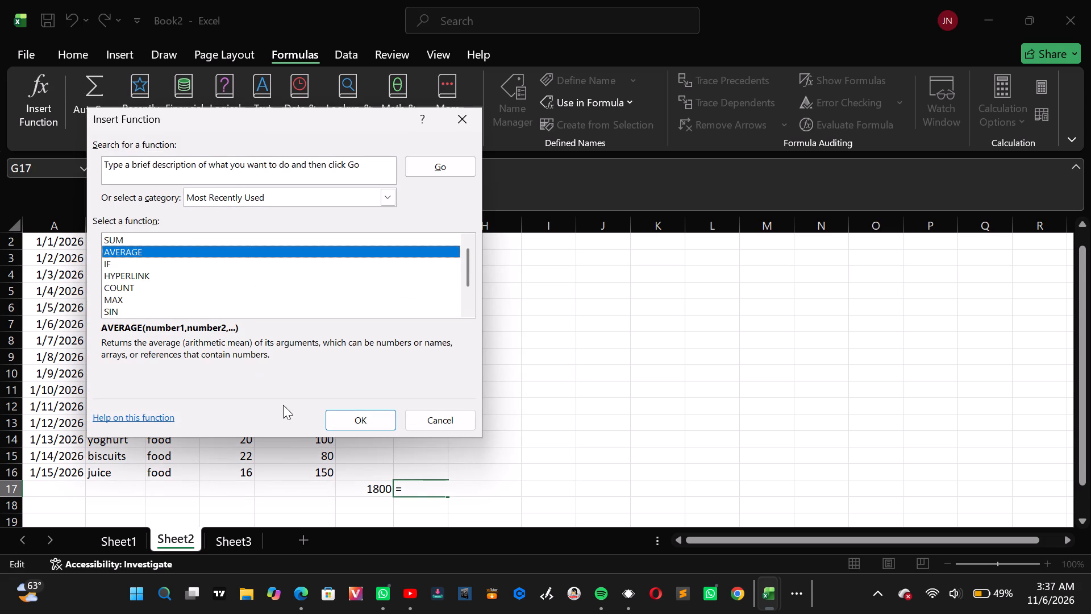
left_click(367, 411)
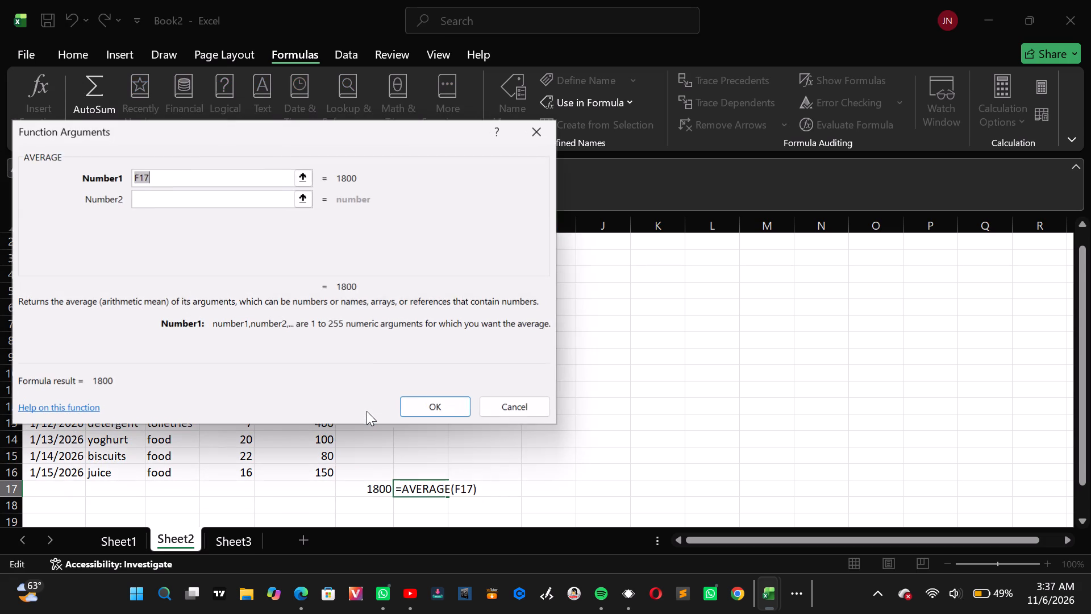
left_click(431, 410)
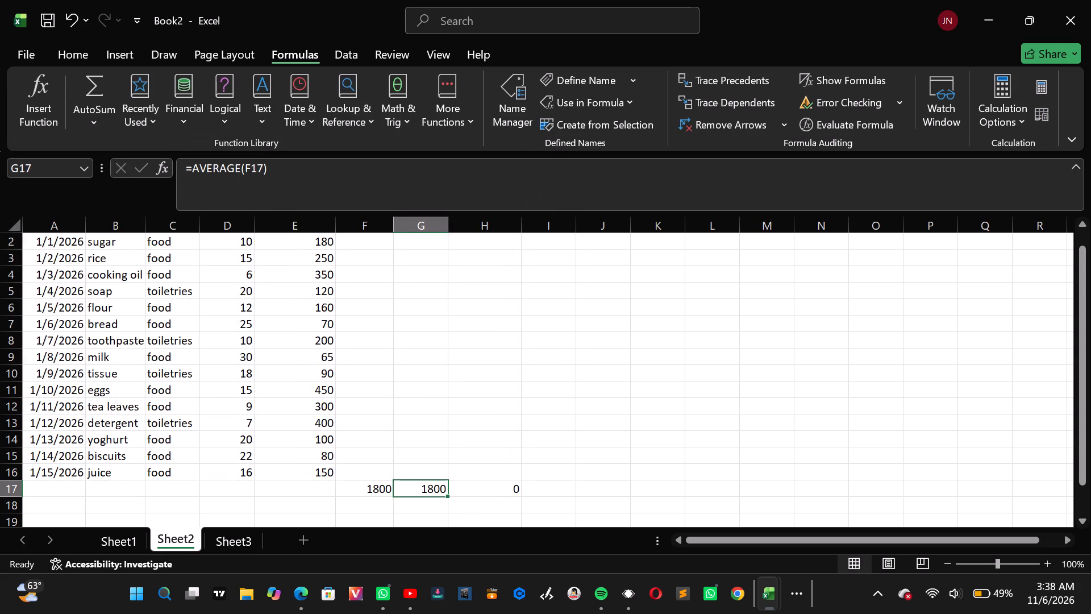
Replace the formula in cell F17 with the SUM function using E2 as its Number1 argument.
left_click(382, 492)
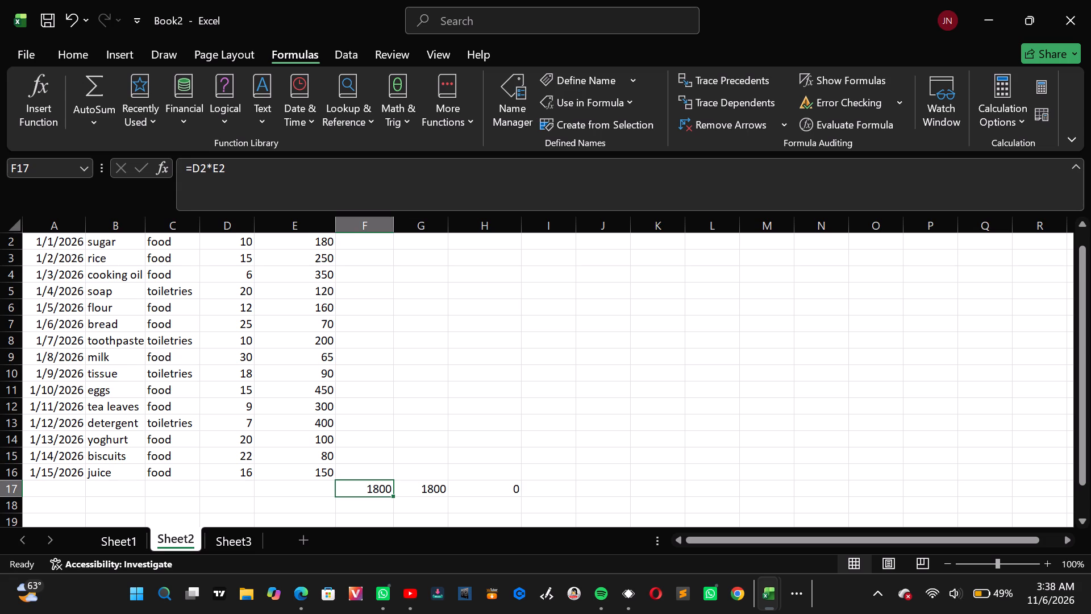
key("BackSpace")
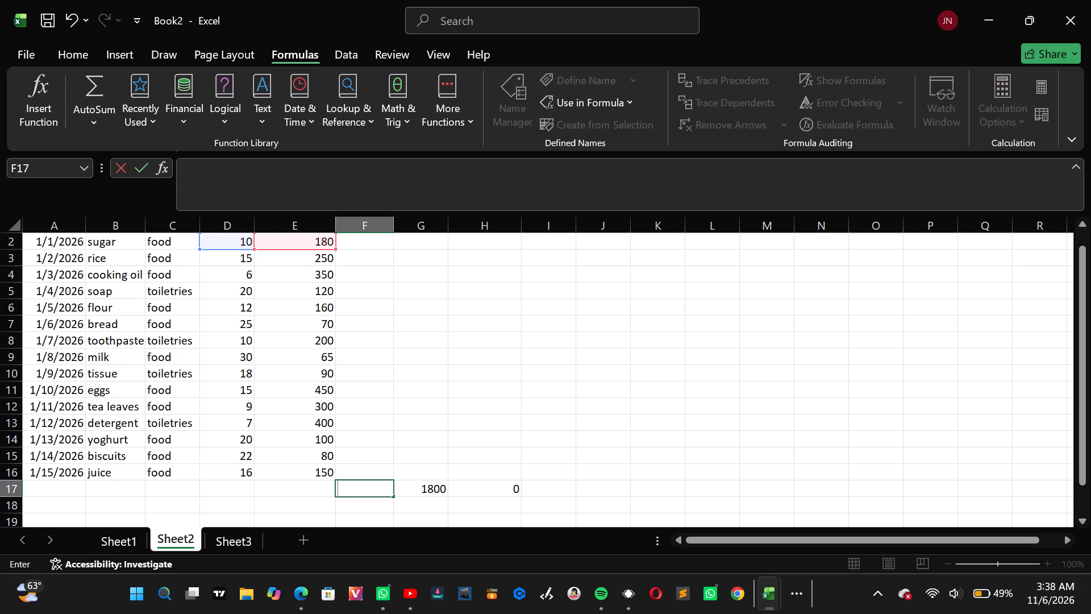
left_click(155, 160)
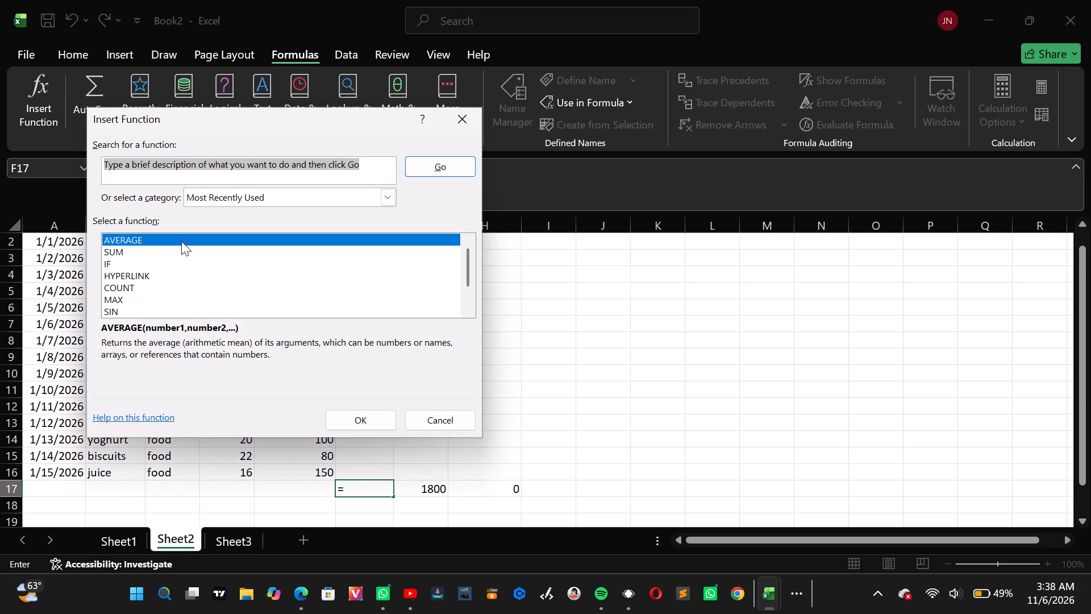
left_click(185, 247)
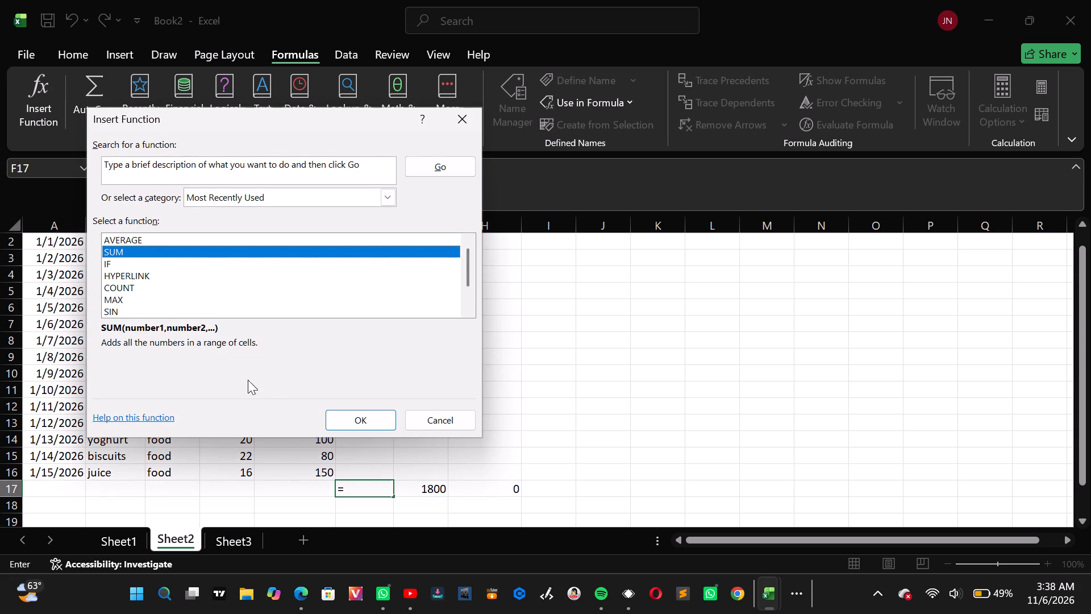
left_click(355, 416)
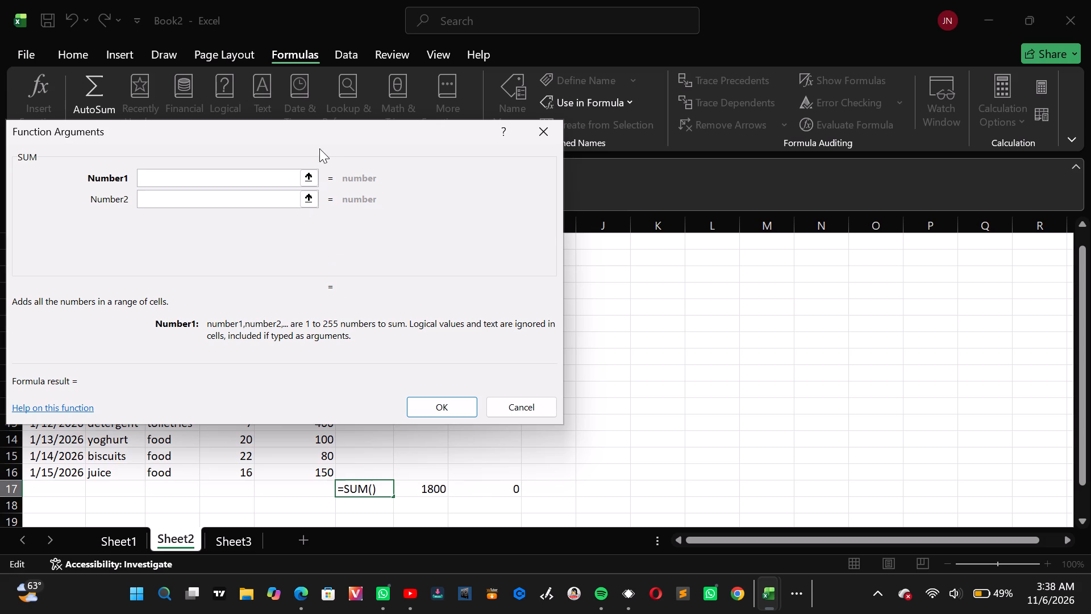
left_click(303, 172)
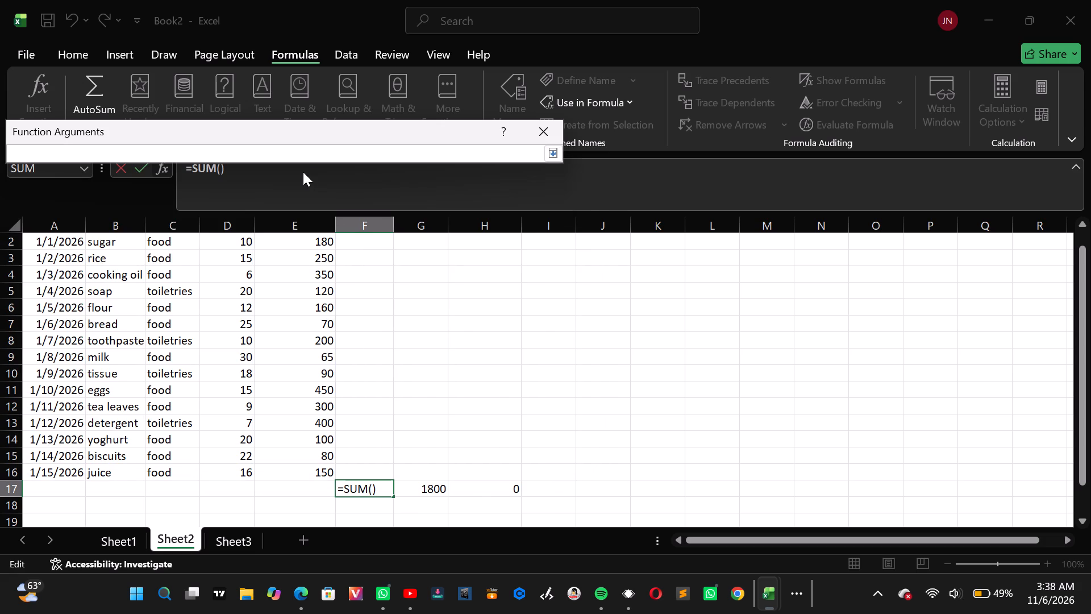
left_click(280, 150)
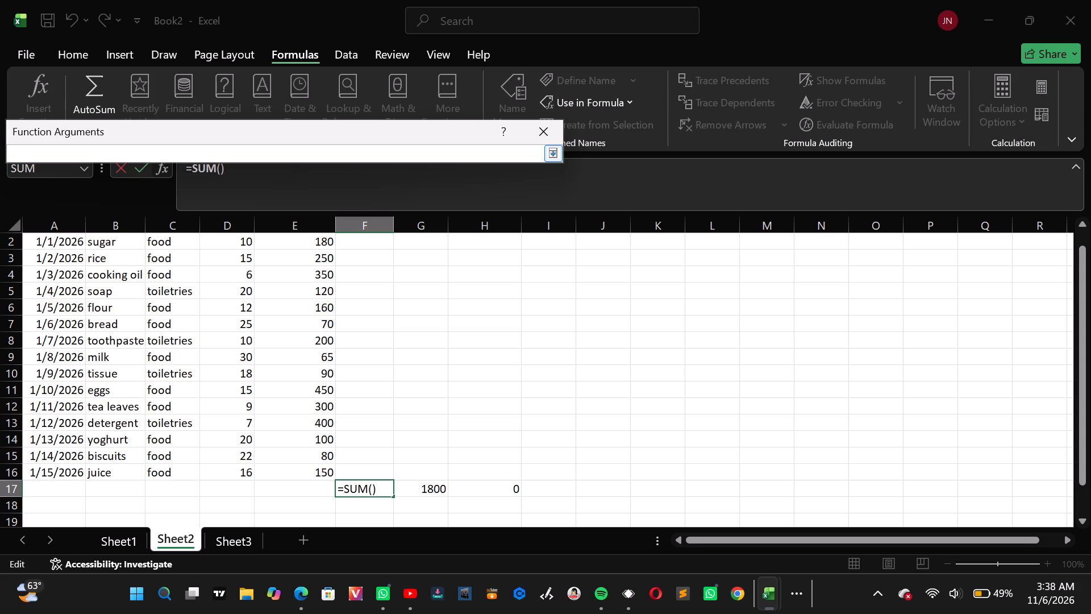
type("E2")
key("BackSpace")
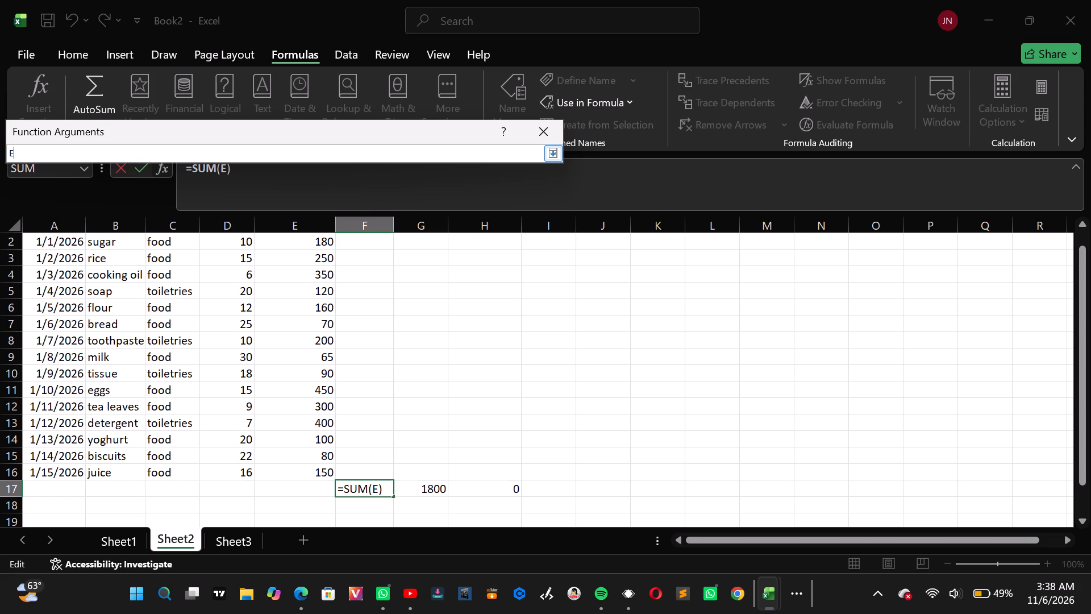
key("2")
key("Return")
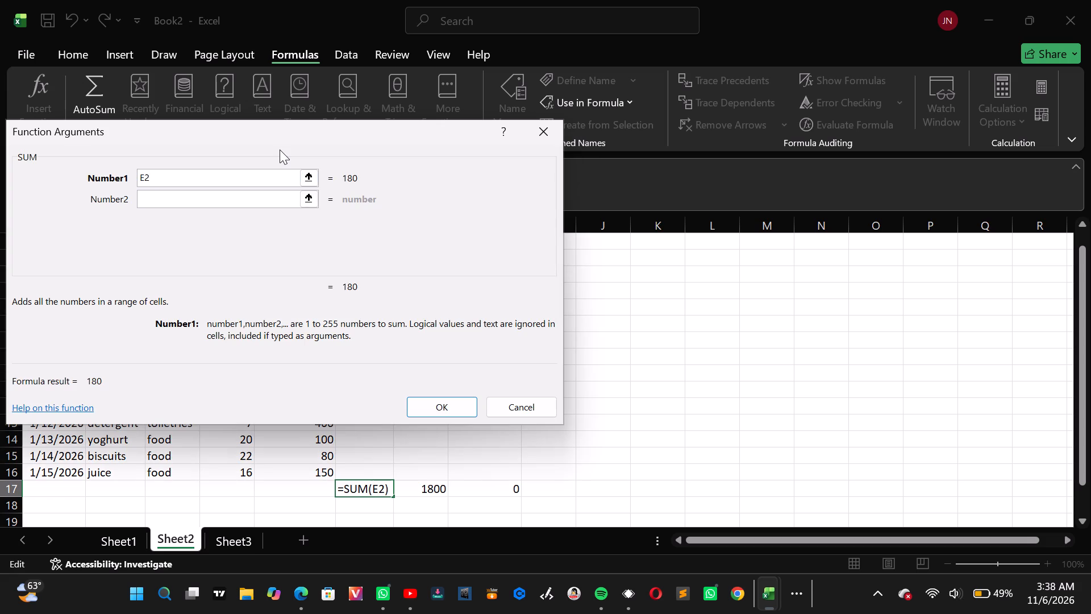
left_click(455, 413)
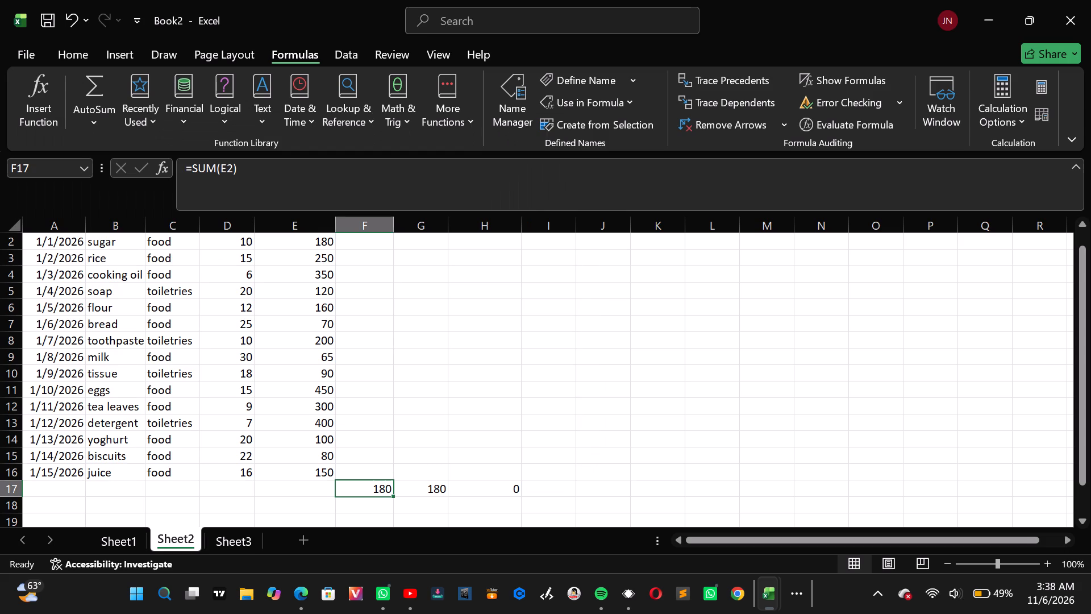
Clear the AVERAGE formula from cell G17 and try to insert an AutoSum Sum there.
left_click(445, 492)
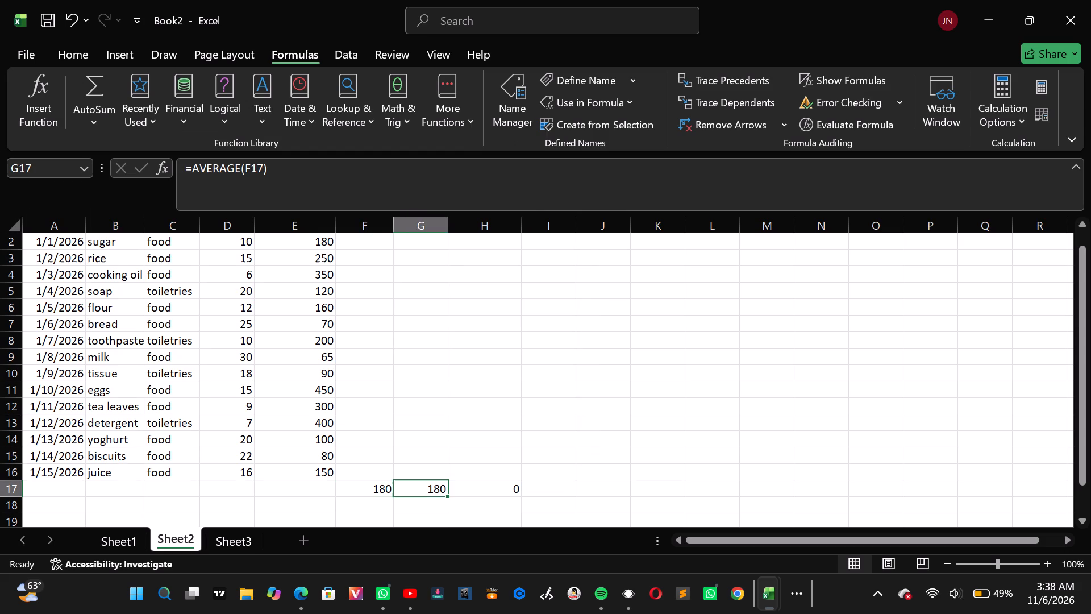
key("BackSpace")
key("BackSpace")
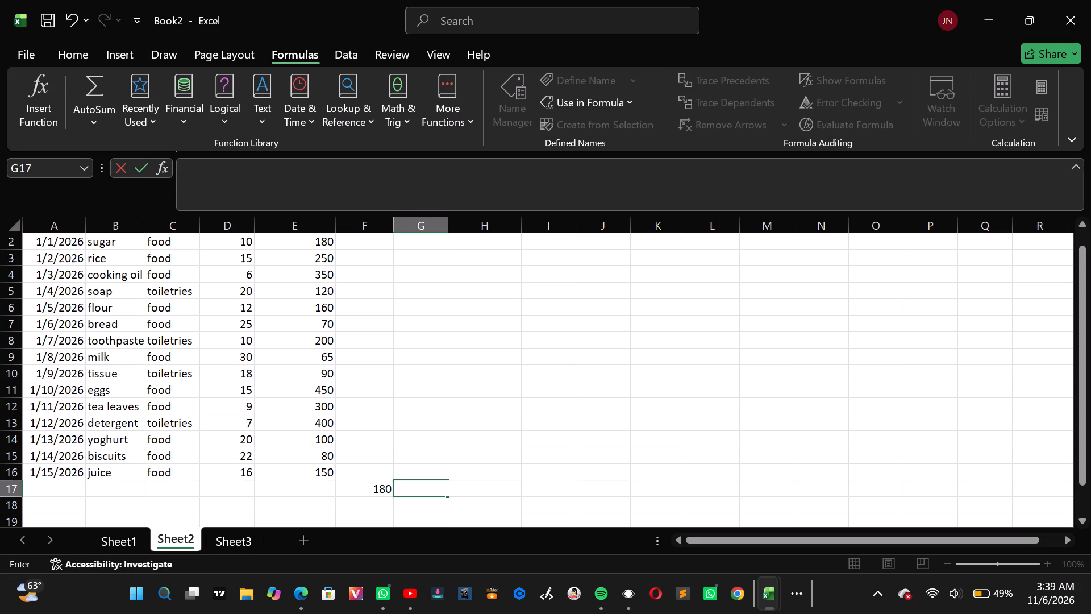
left_click(98, 114)
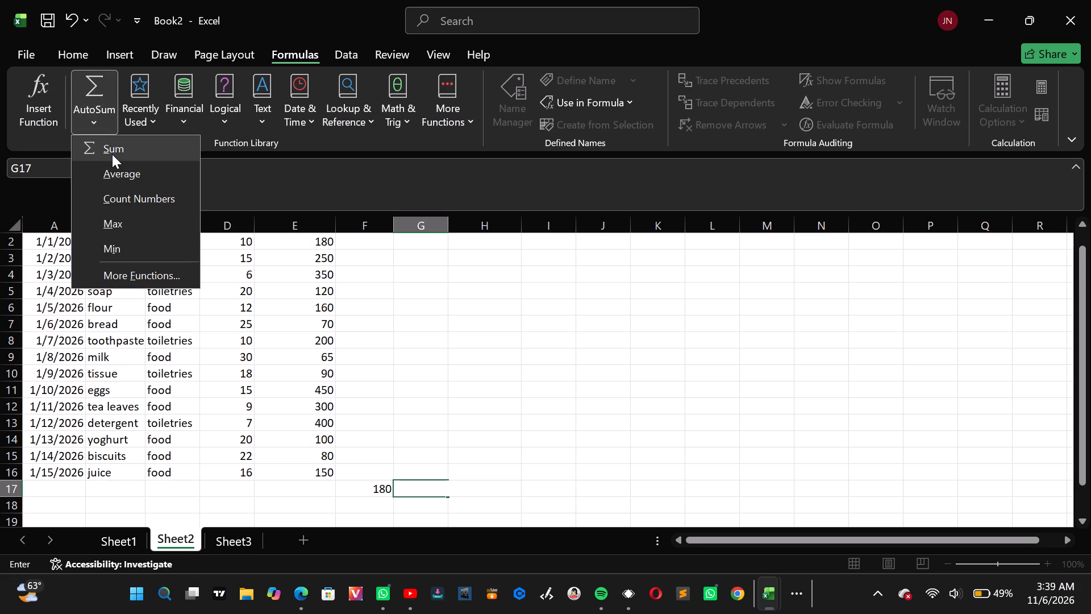
left_click(112, 154)
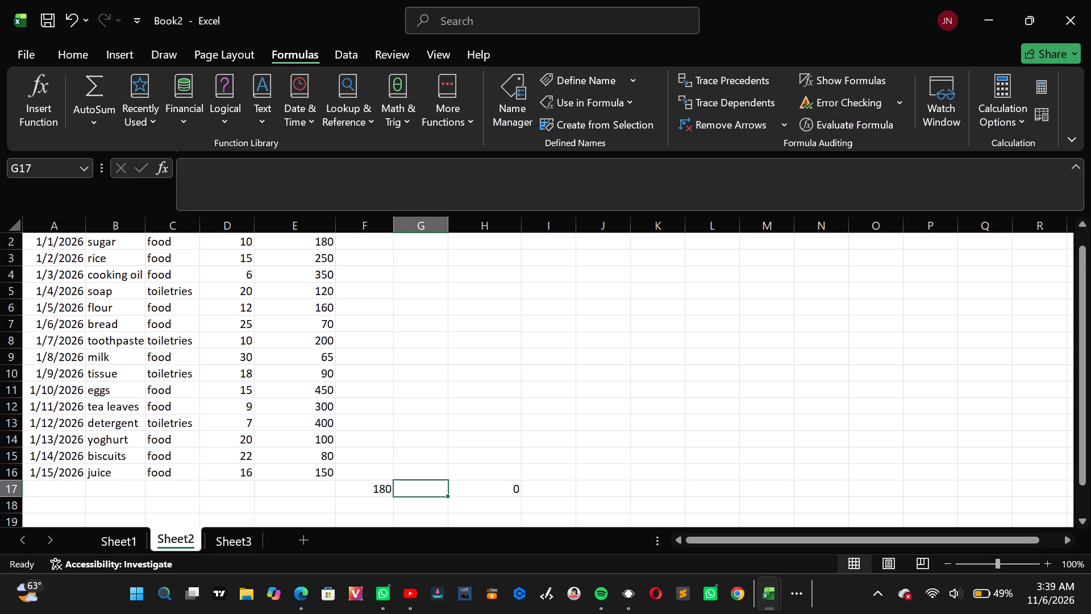
Insert an AutoSum total of E2:E16 in cell E17.
left_click_drag(298, 239, 307, 263)
scroll(298, 239, "up", 1)
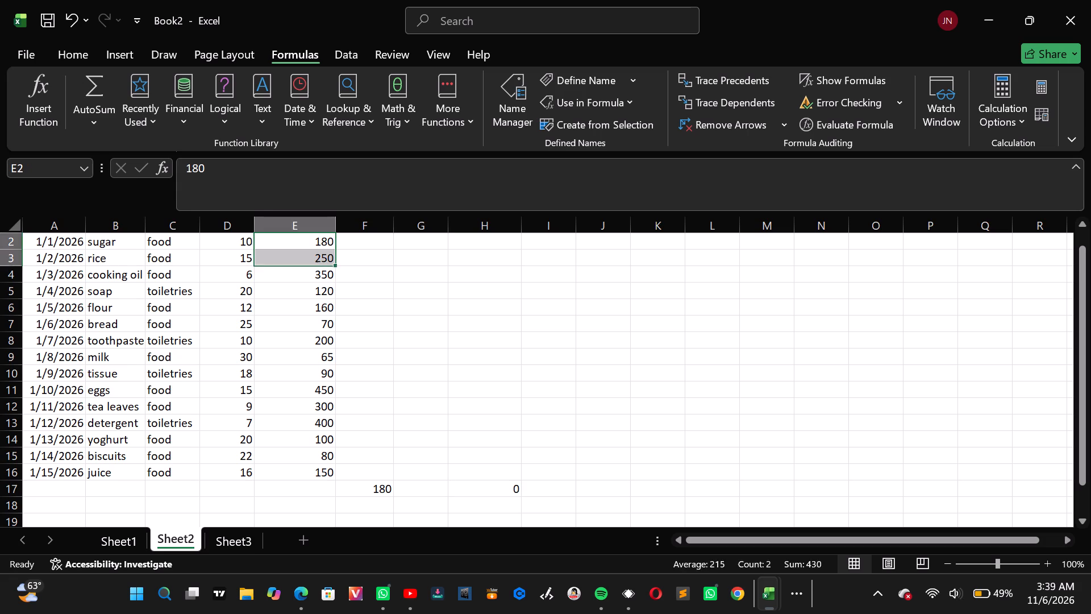
scroll(307, 263, "up", 1)
left_click_drag(307, 263, 305, 468)
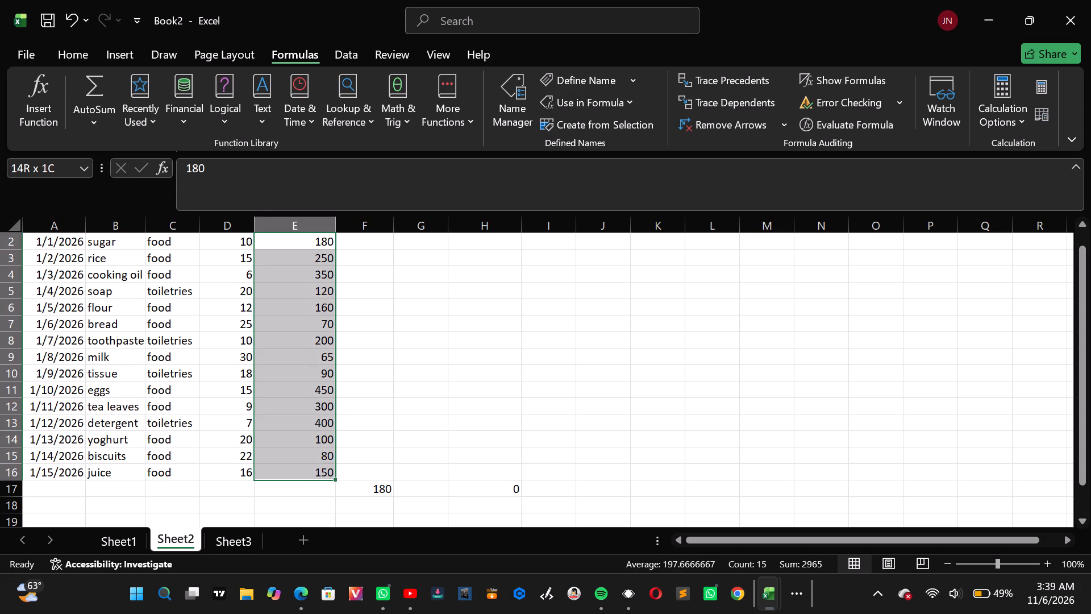
left_click_drag(305, 468, 305, 469)
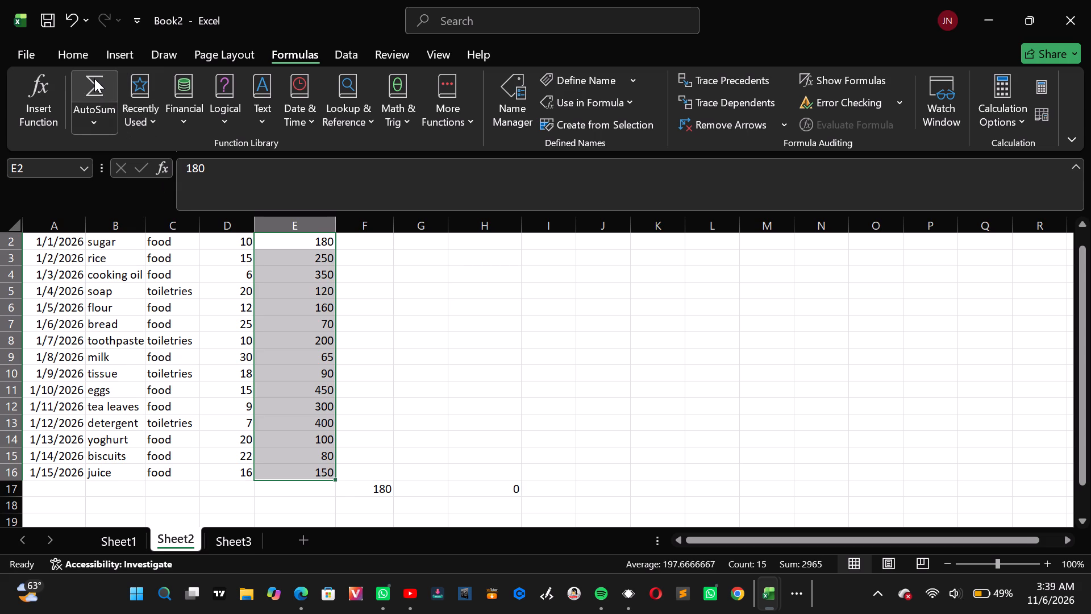
left_click(91, 112)
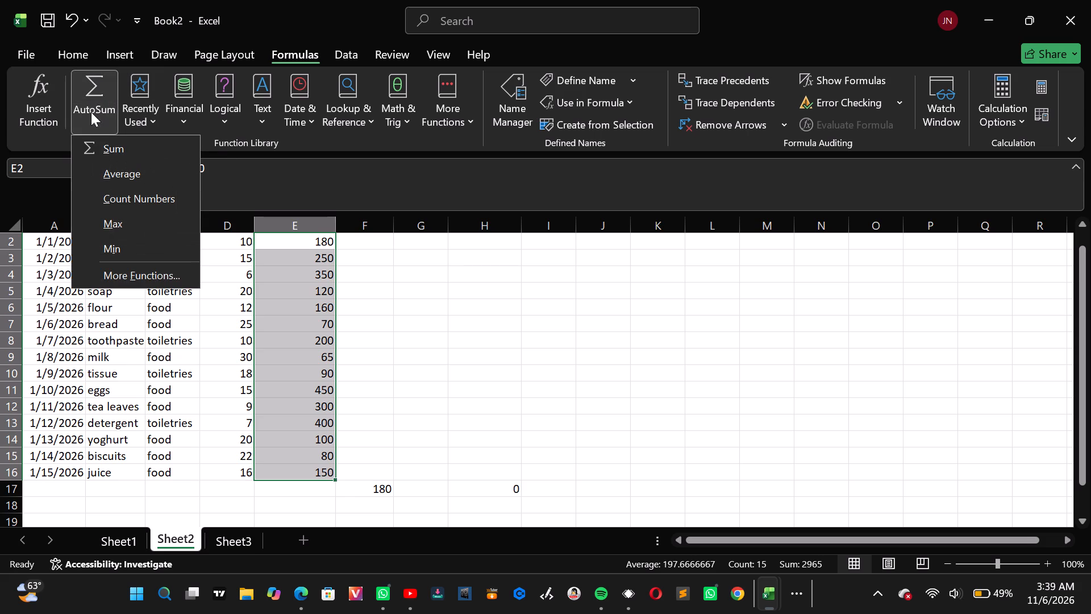
left_click(103, 153)
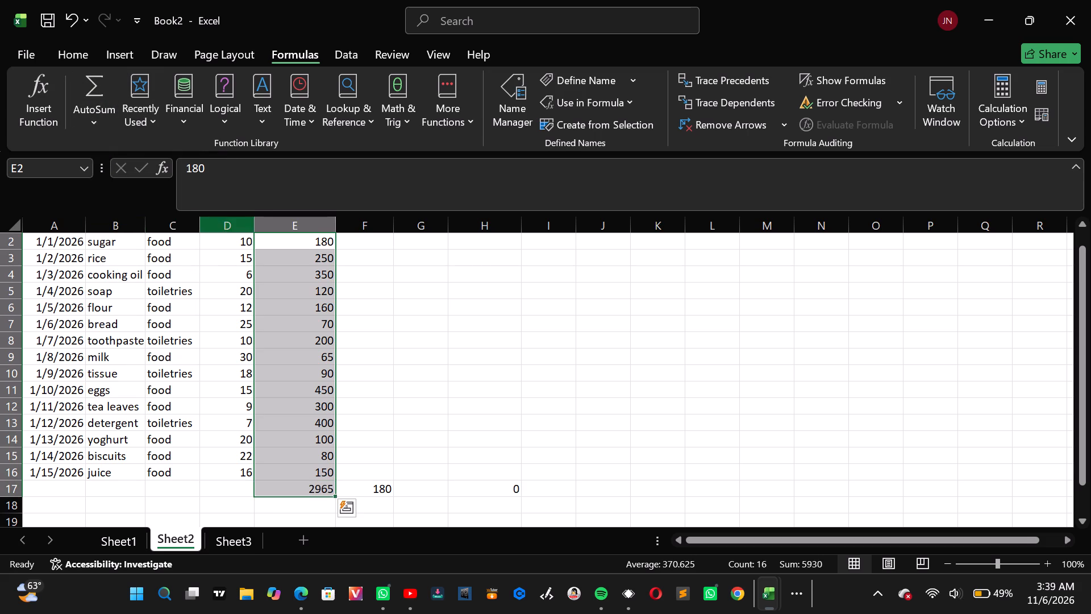
Insert an AutoSum total of D2:D16 in cell D17.
left_click_drag(223, 245, 220, 370)
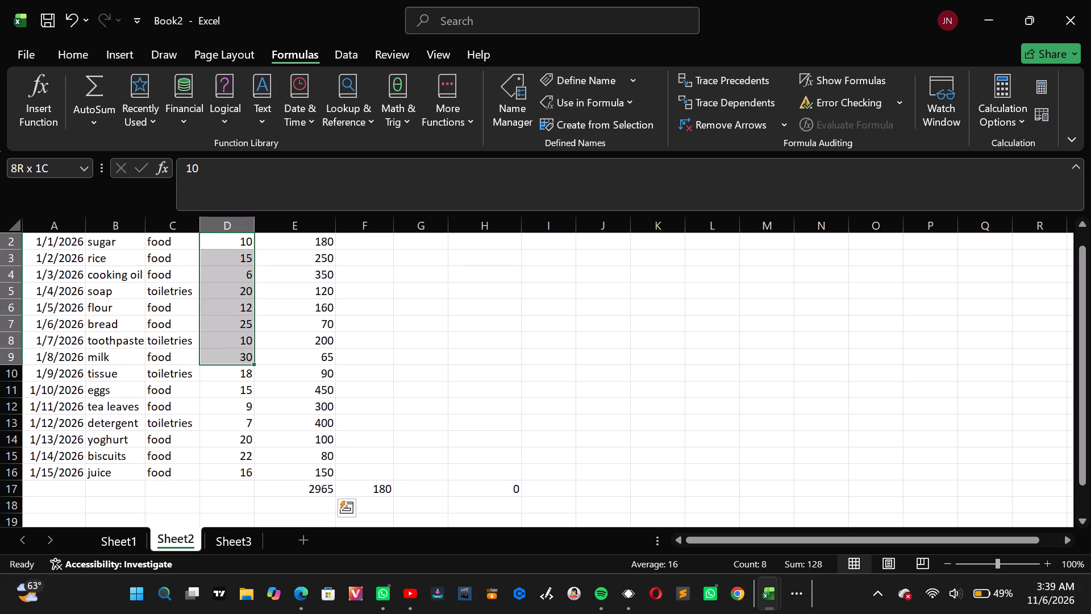
left_click_drag(220, 370, 252, 472)
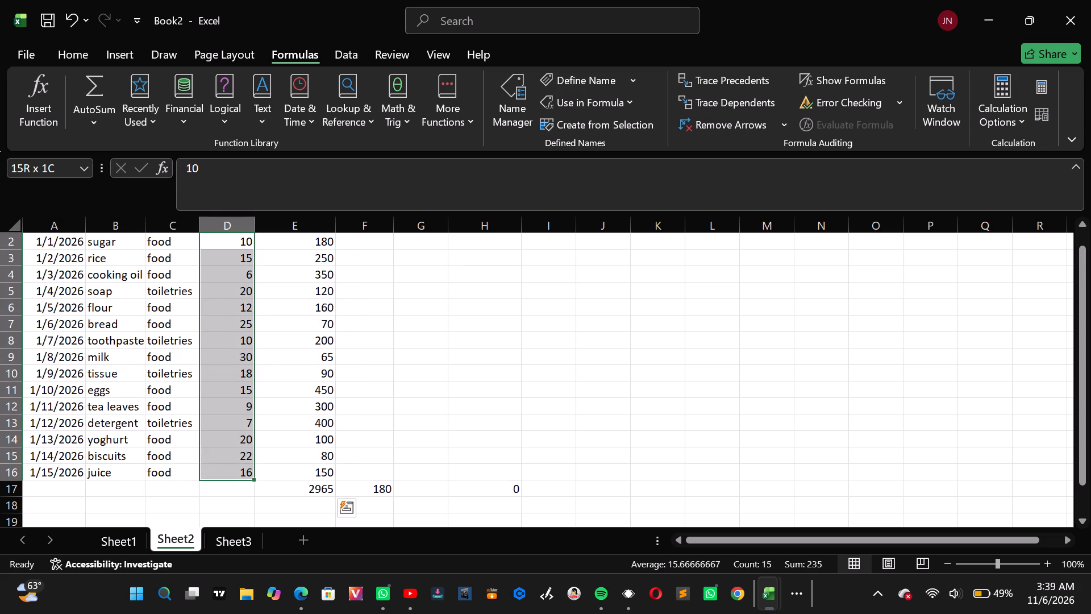
left_click_drag(252, 472, 252, 474)
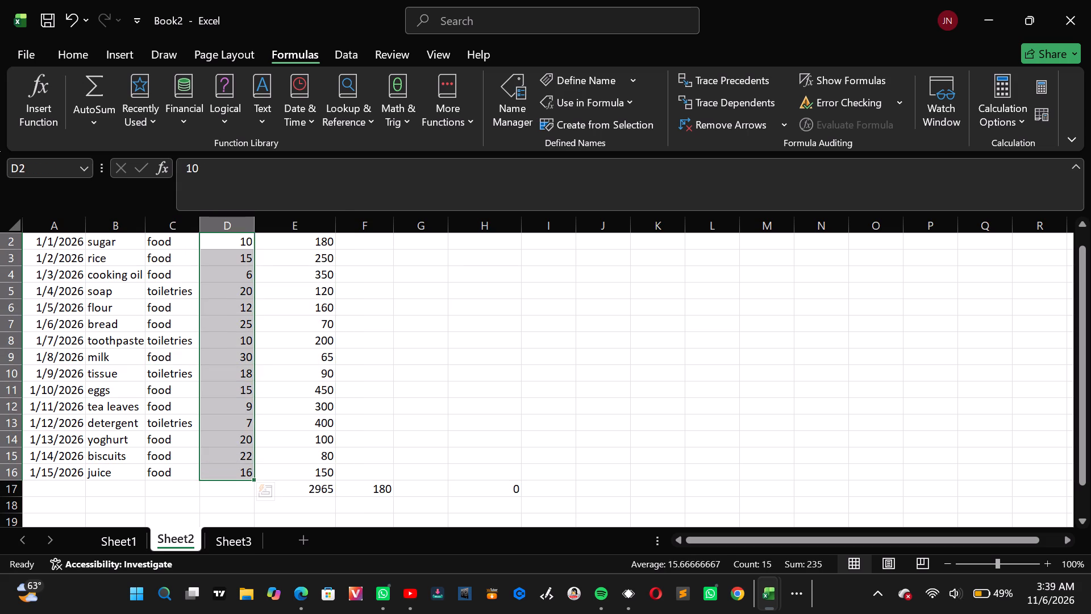
left_click(92, 116)
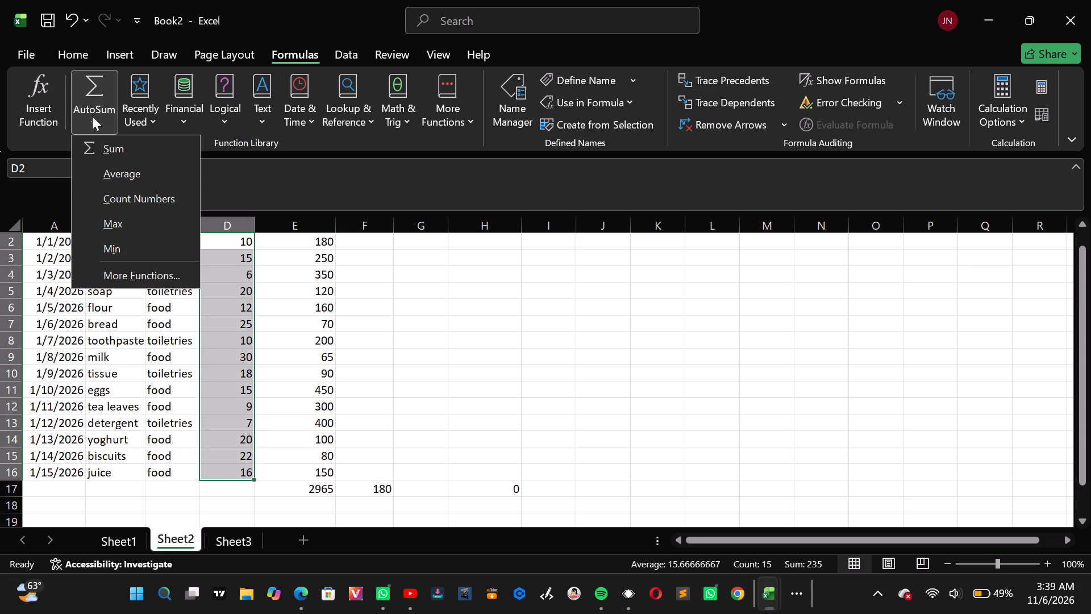
left_click(118, 157)
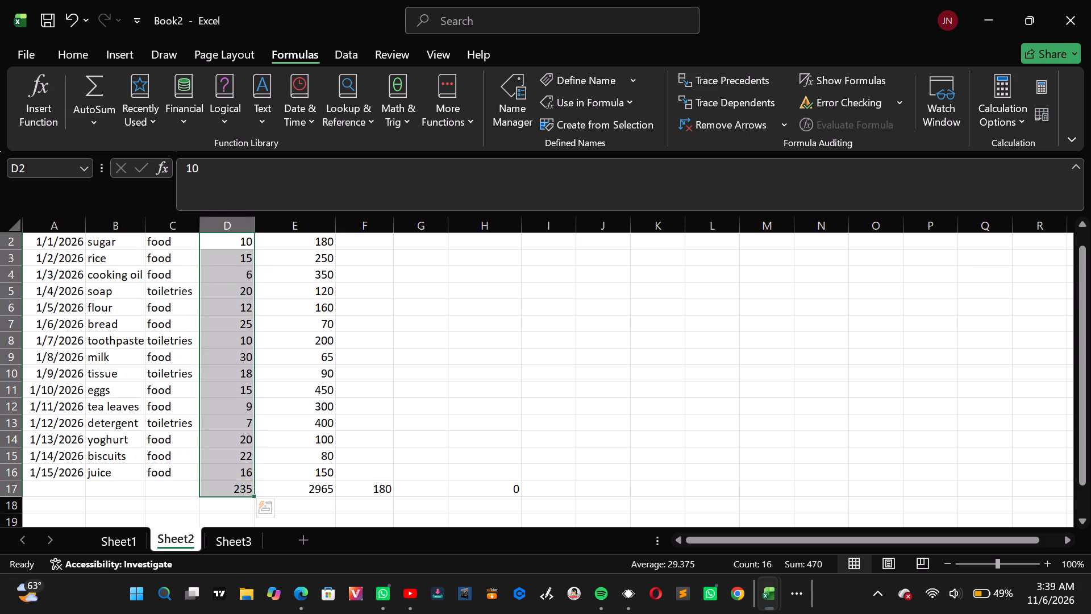
Clear the leftover formulas from cells F17 and H17.
left_click(380, 484)
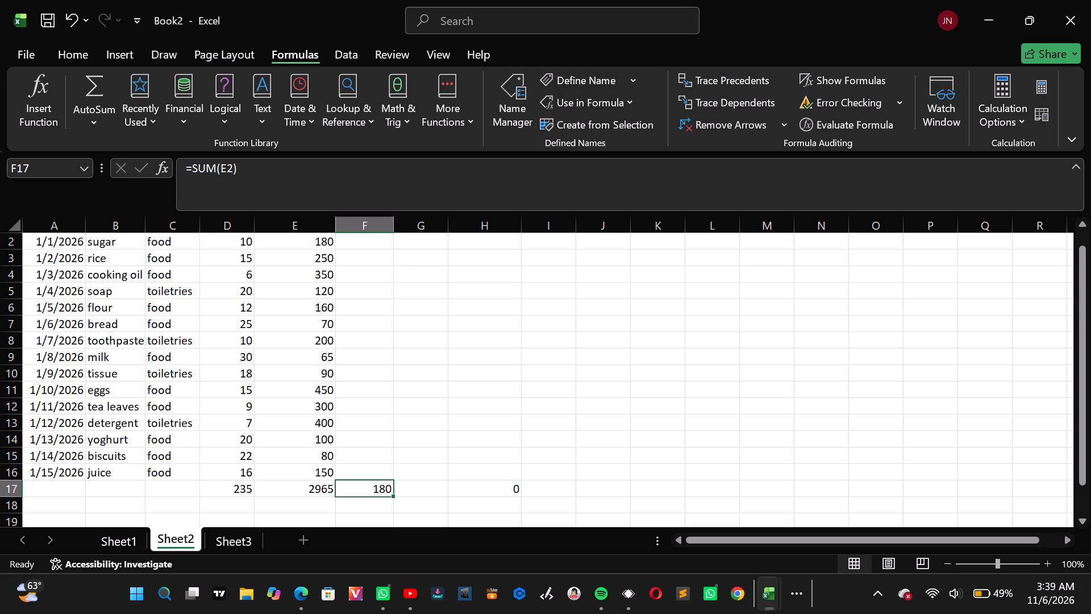
key("BackSpace")
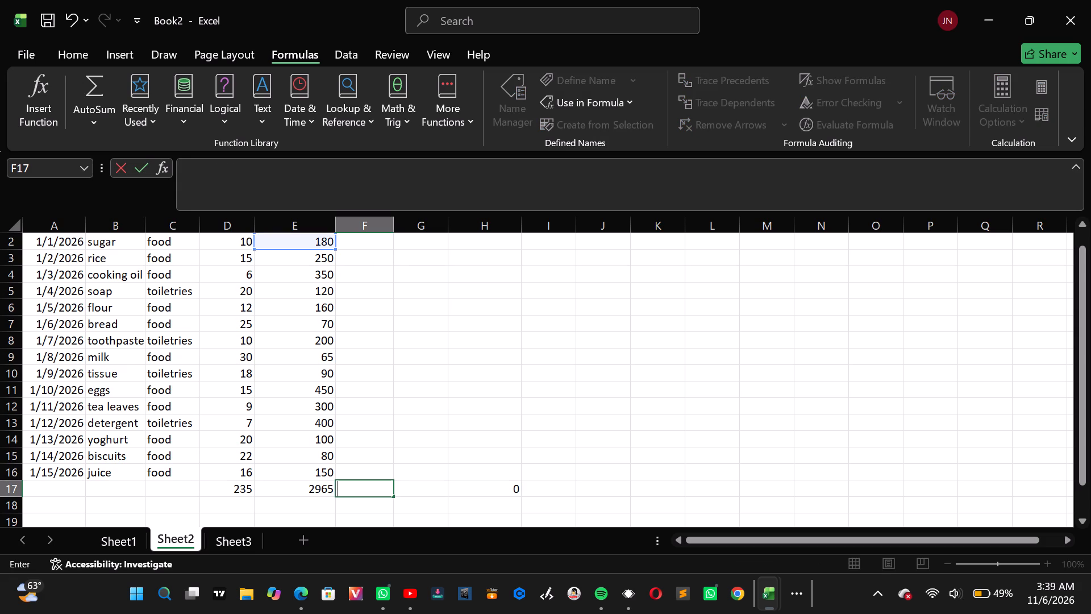
left_click(502, 484)
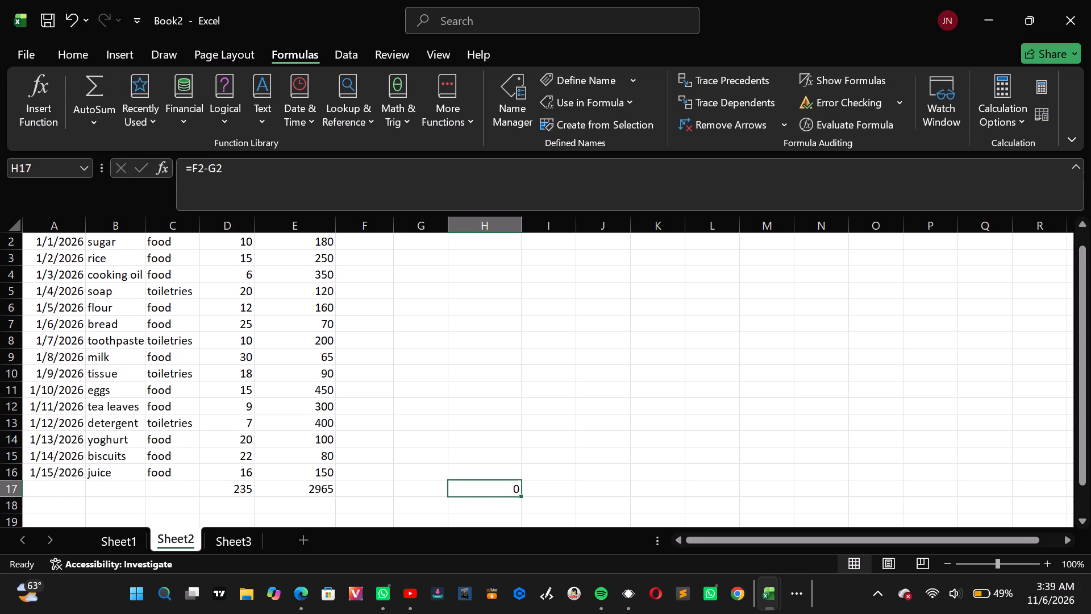
key("BackSpace")
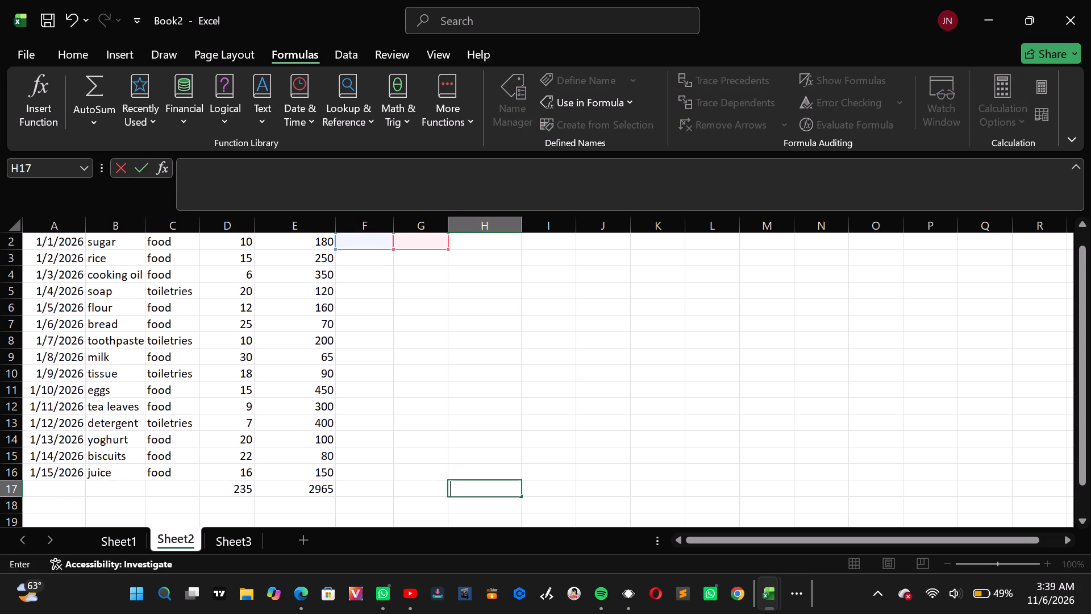
Insert AutoSum averages of columns D and E, rows 2 to 16, in row 18 below the totals.
left_click_drag(229, 244, 301, 298)
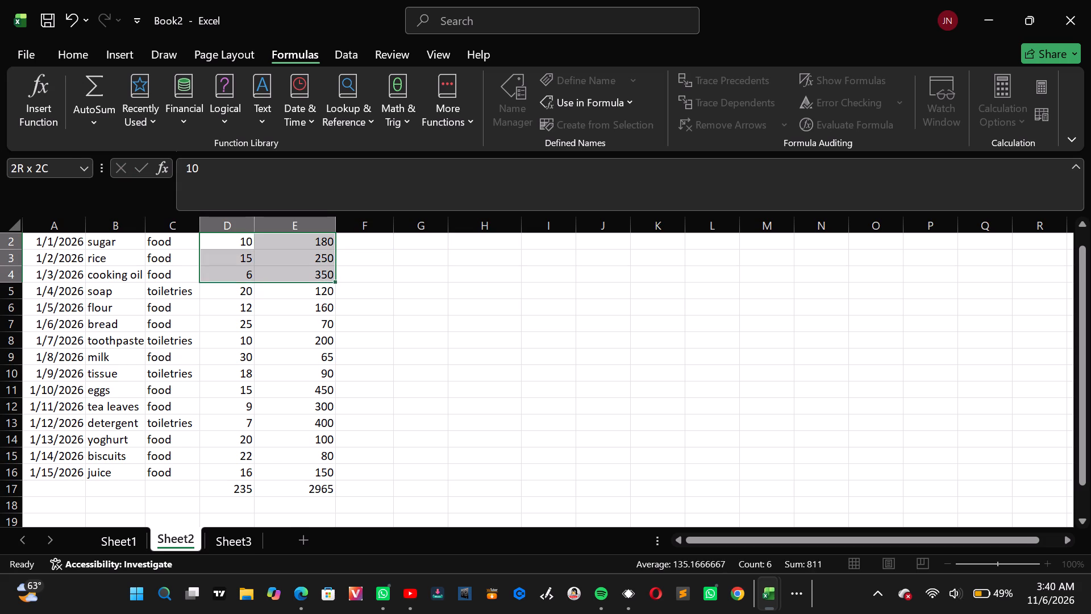
left_click_drag(301, 298, 336, 427)
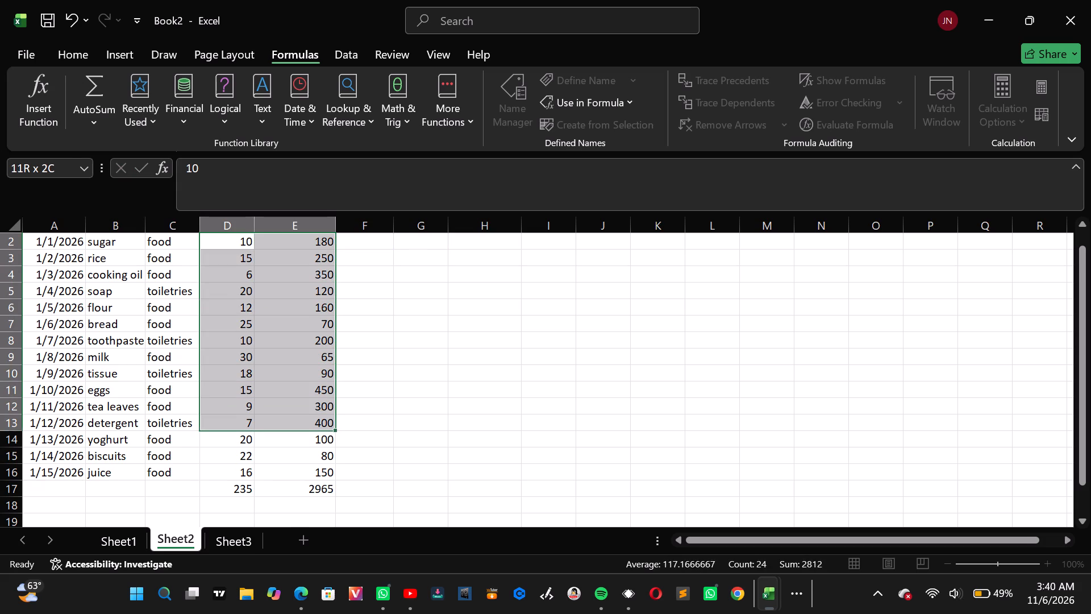
left_click_drag(336, 427, 328, 480)
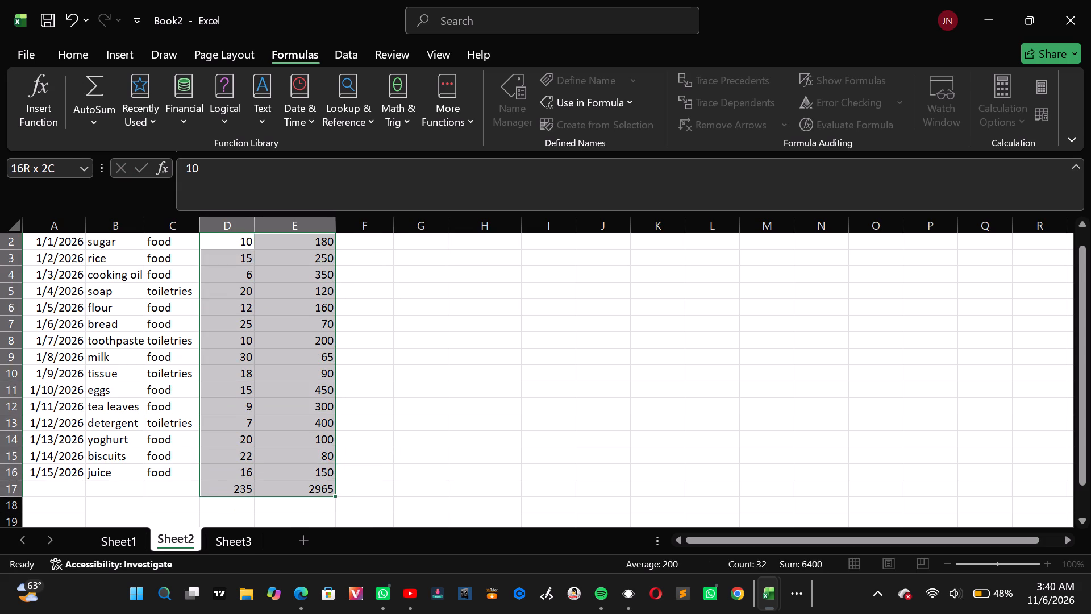
left_click_drag(328, 480, 324, 468)
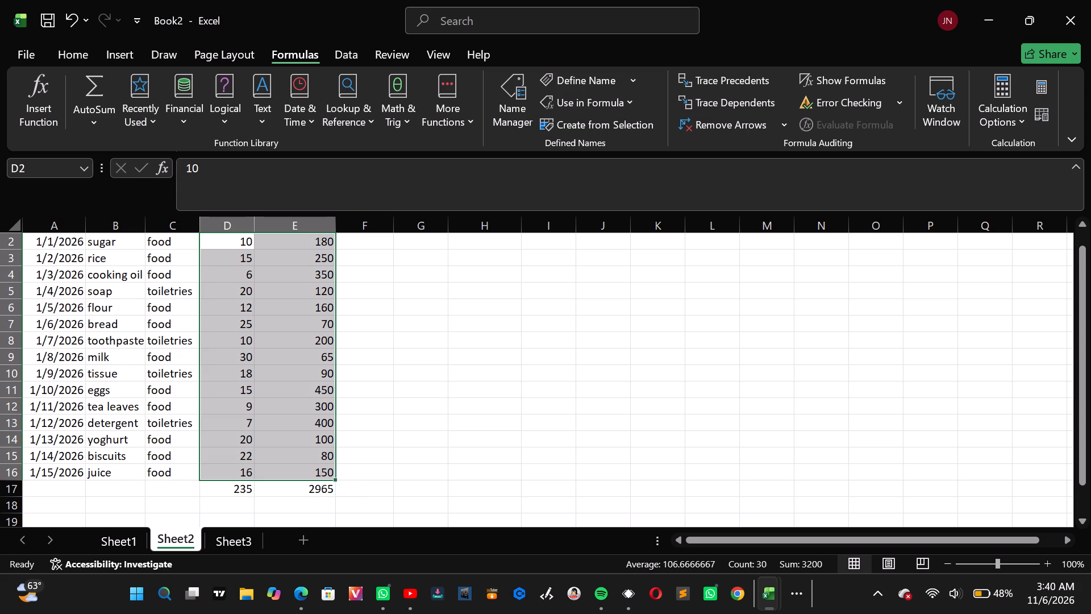
left_click(93, 125)
left_click(105, 179)
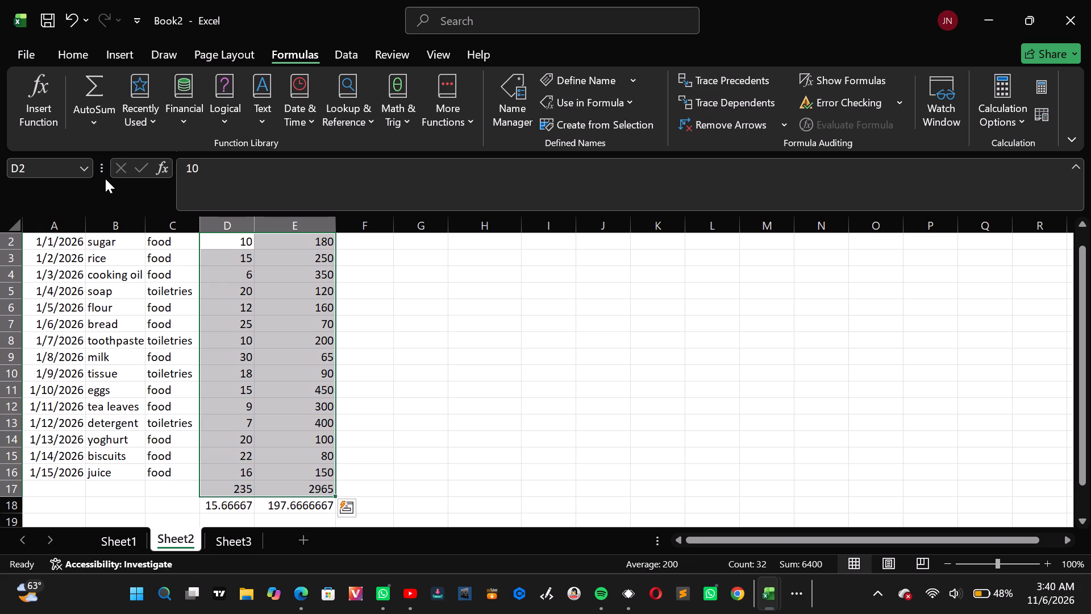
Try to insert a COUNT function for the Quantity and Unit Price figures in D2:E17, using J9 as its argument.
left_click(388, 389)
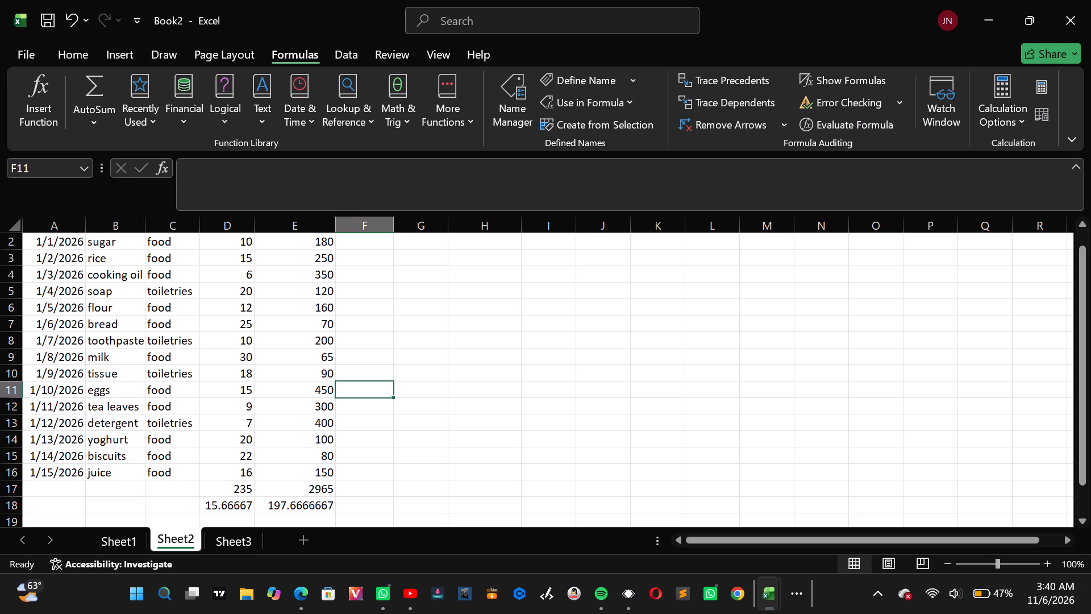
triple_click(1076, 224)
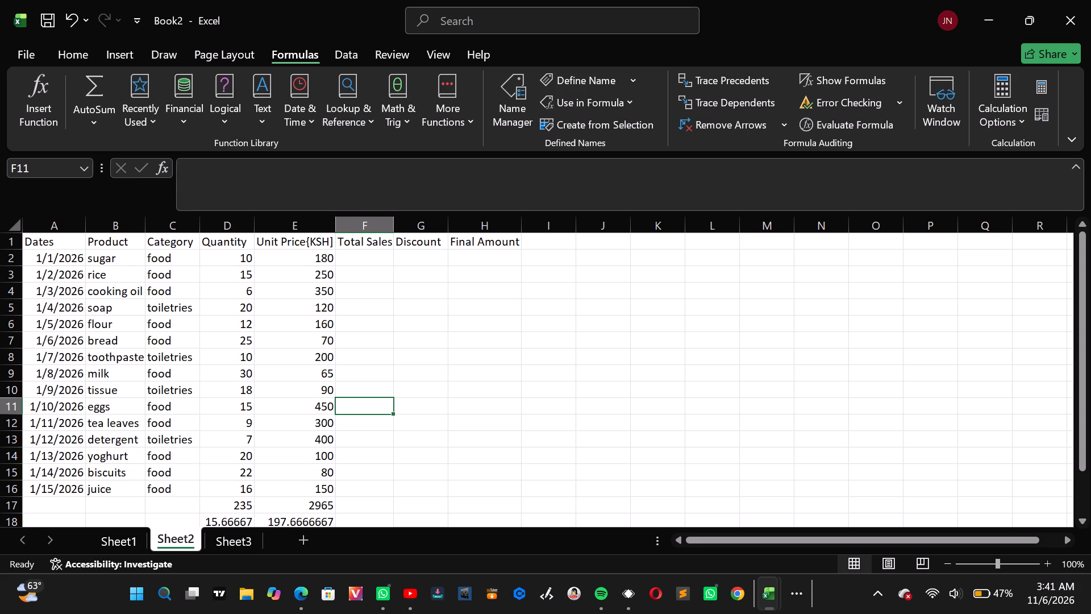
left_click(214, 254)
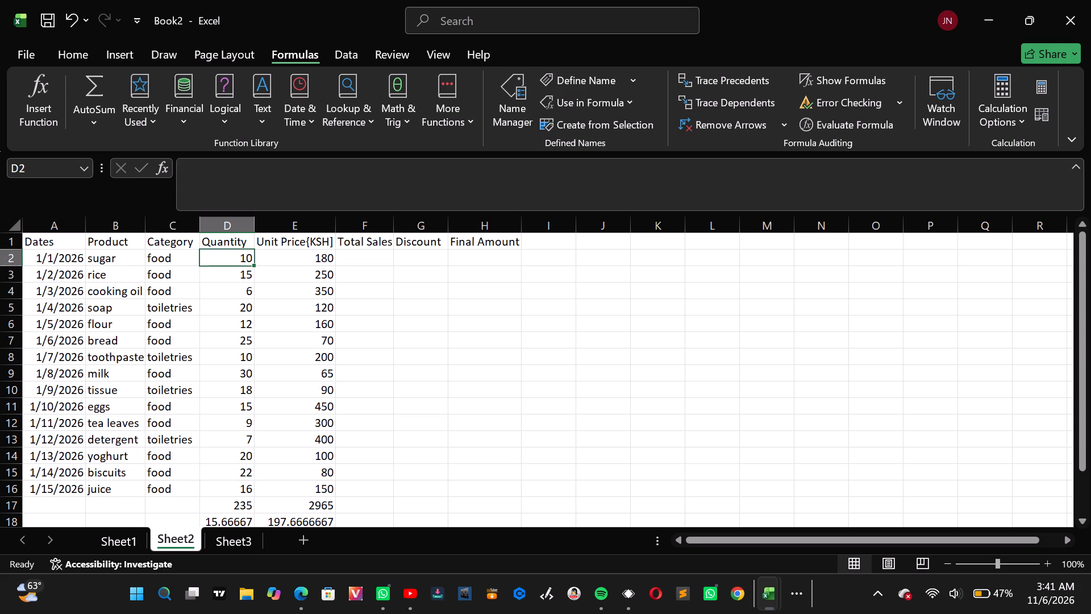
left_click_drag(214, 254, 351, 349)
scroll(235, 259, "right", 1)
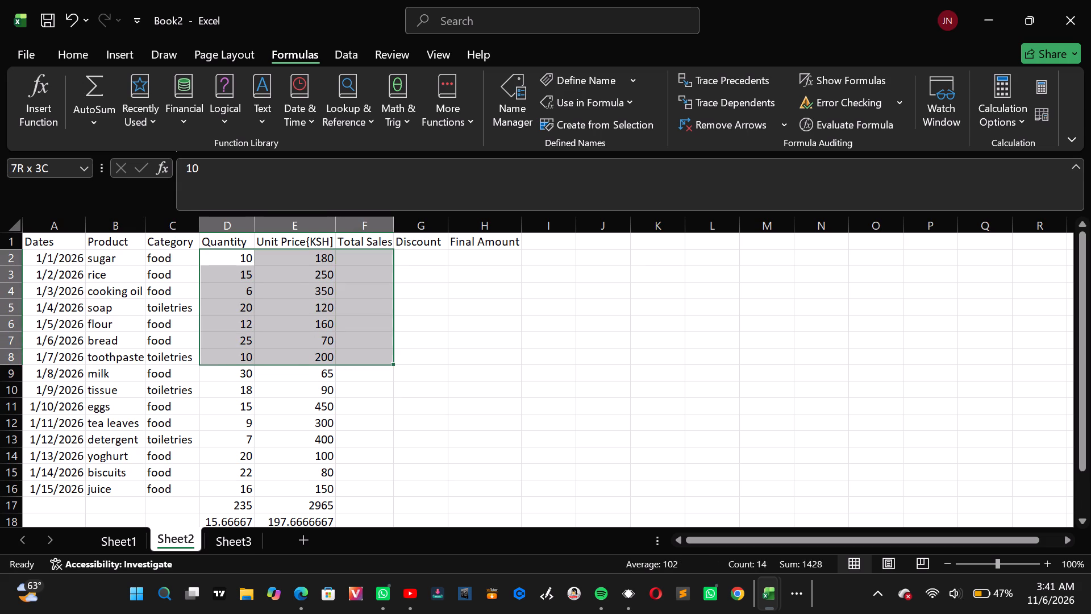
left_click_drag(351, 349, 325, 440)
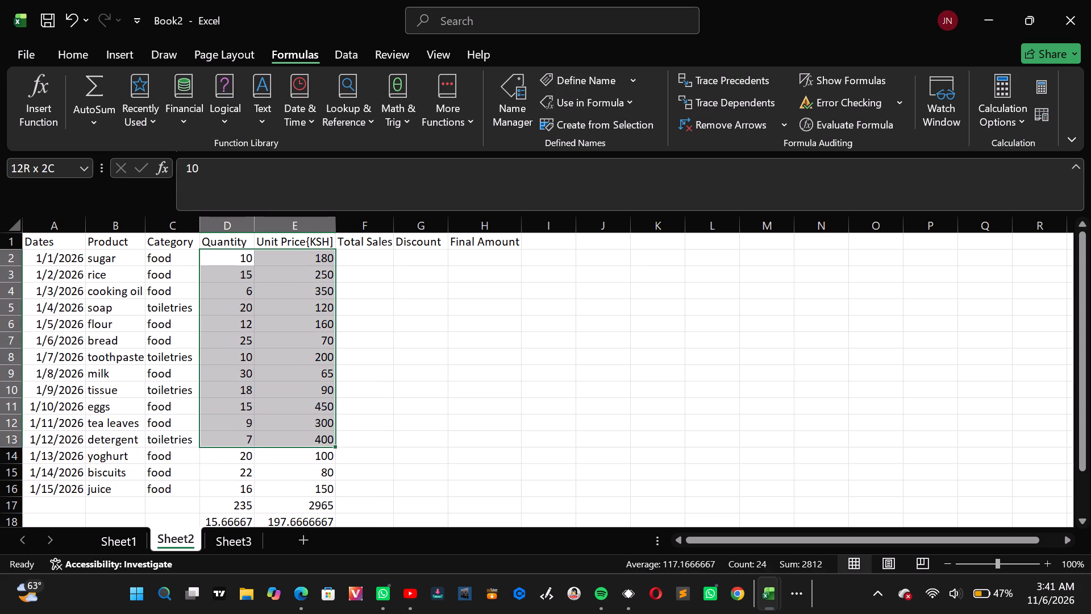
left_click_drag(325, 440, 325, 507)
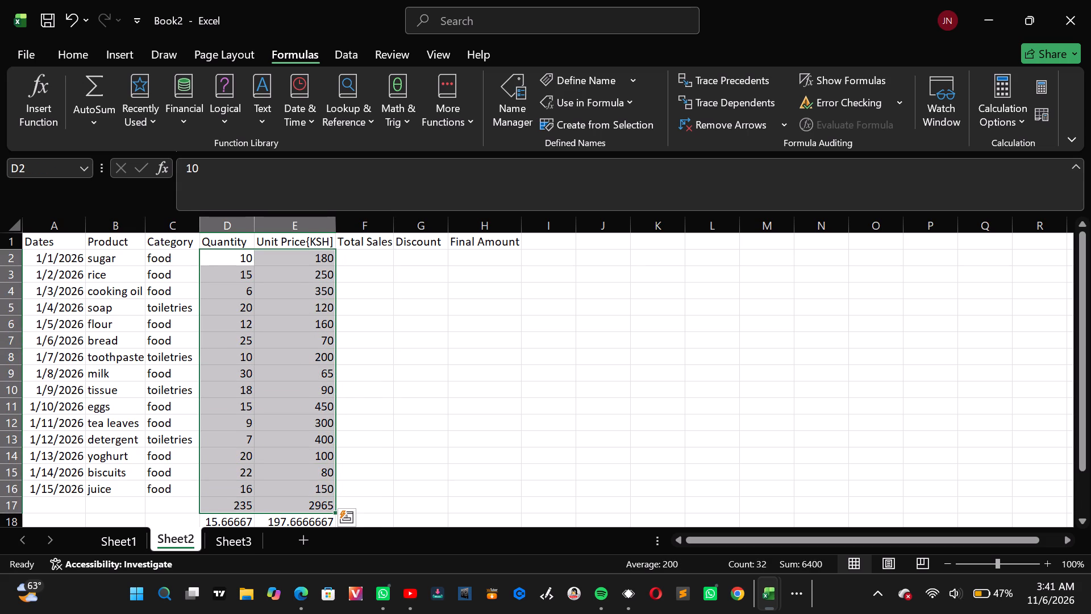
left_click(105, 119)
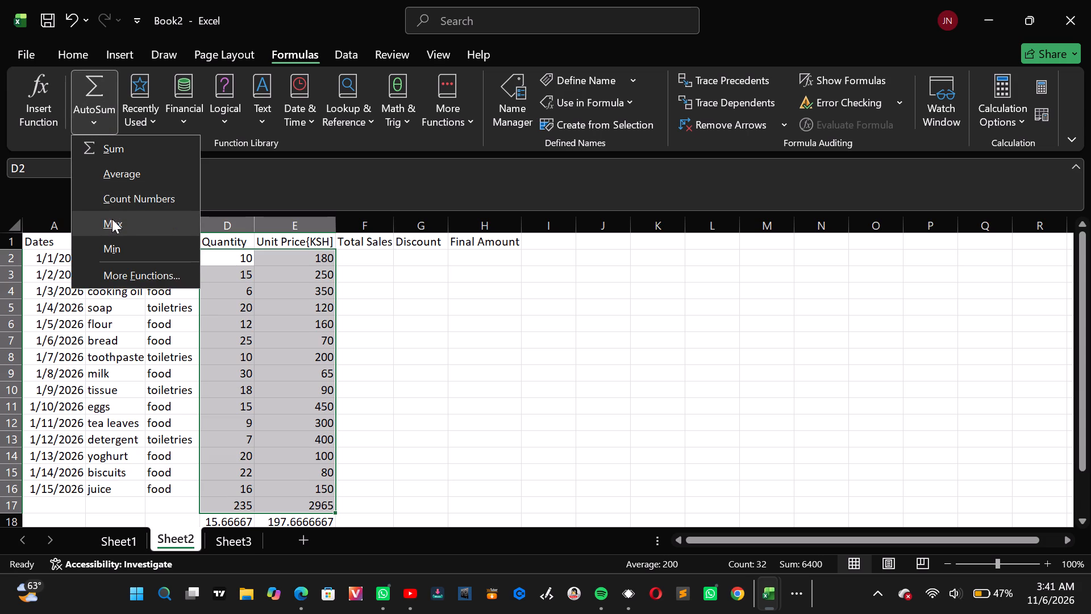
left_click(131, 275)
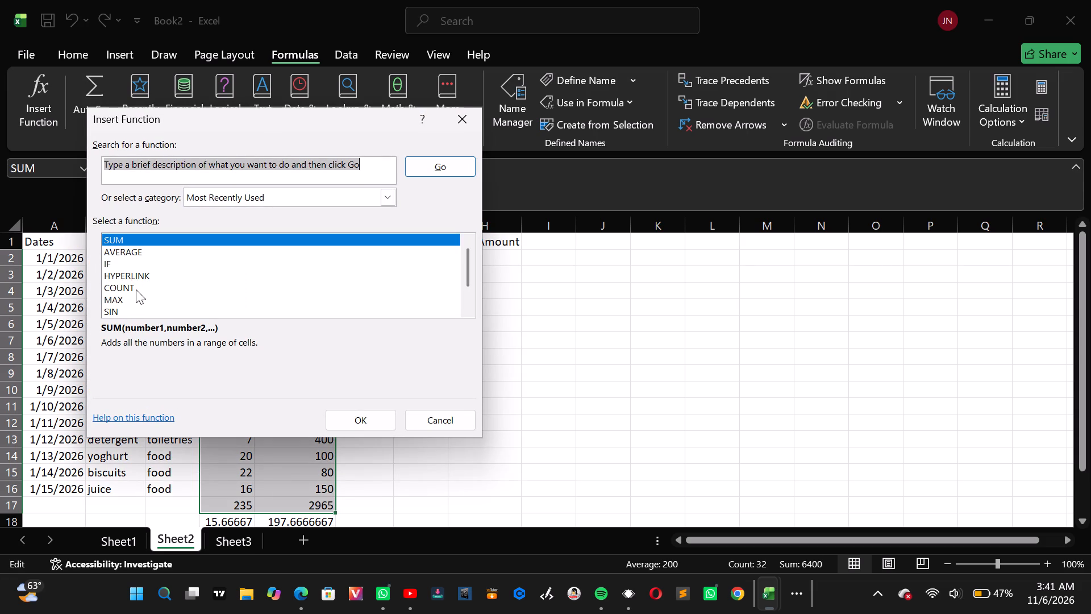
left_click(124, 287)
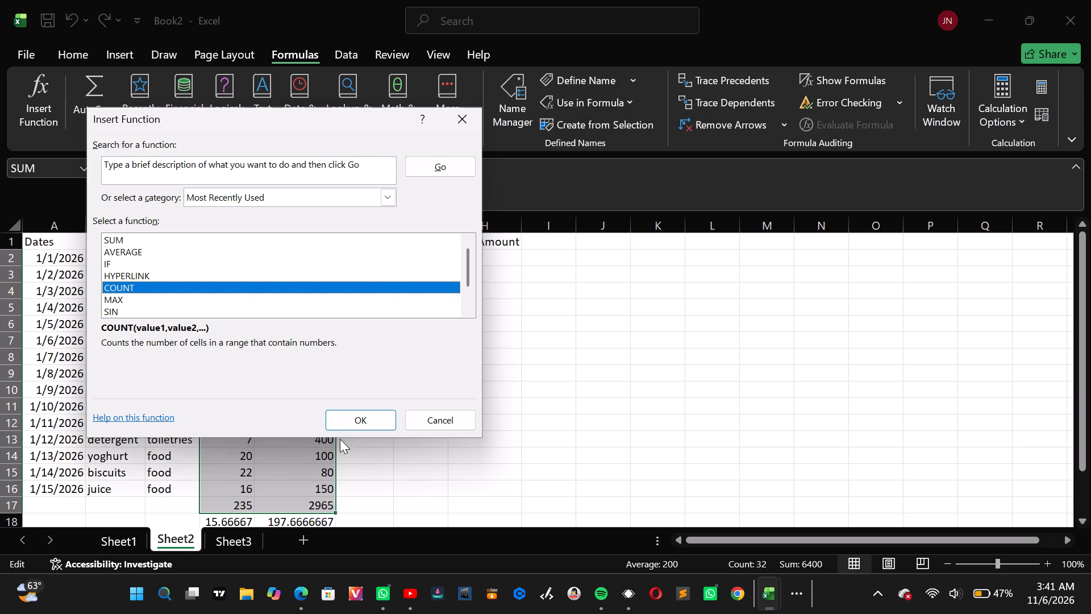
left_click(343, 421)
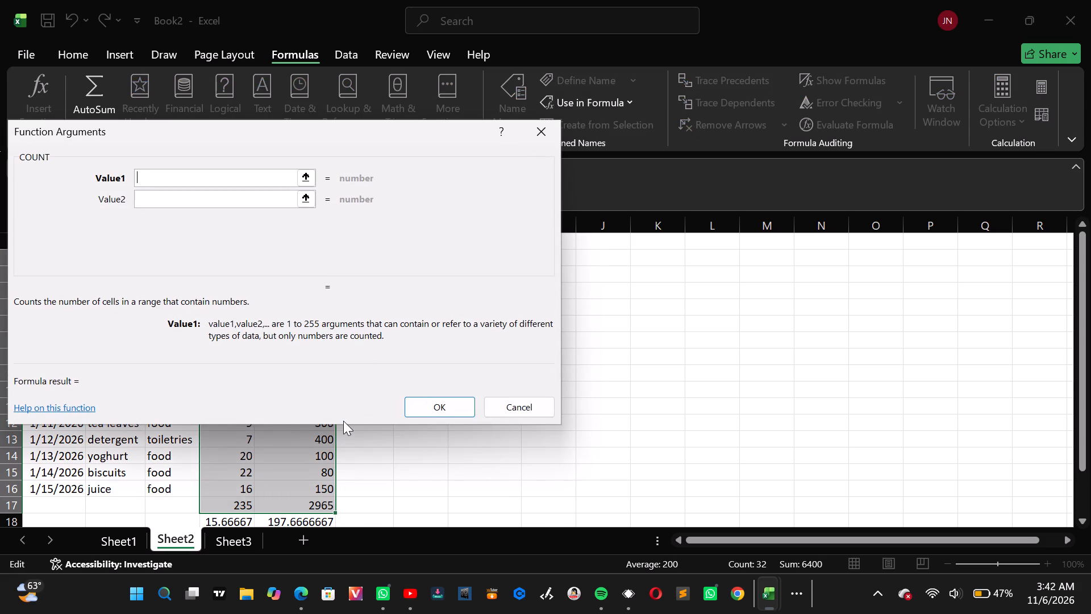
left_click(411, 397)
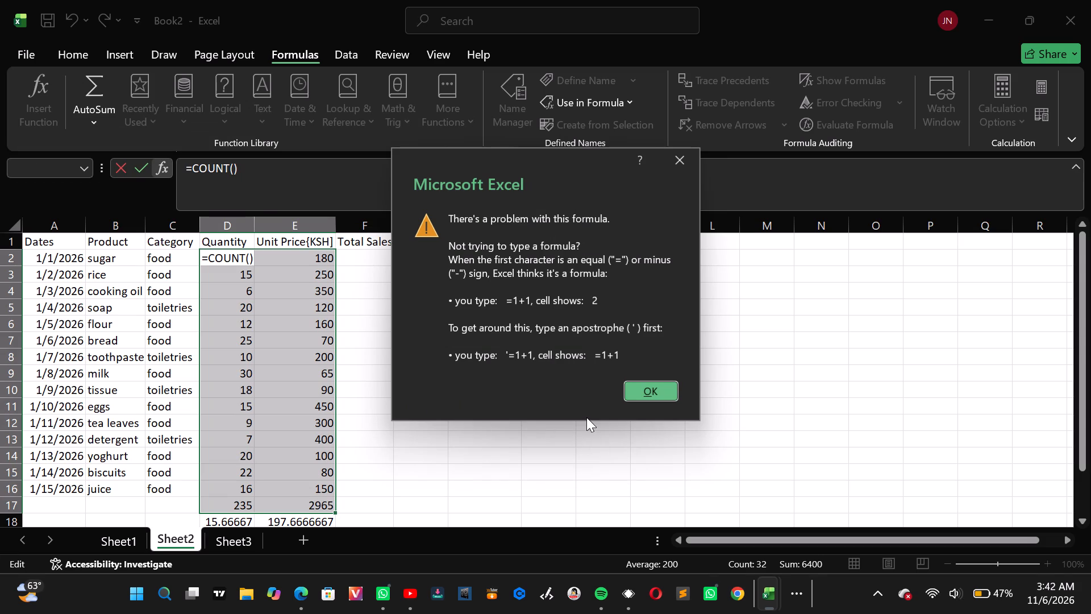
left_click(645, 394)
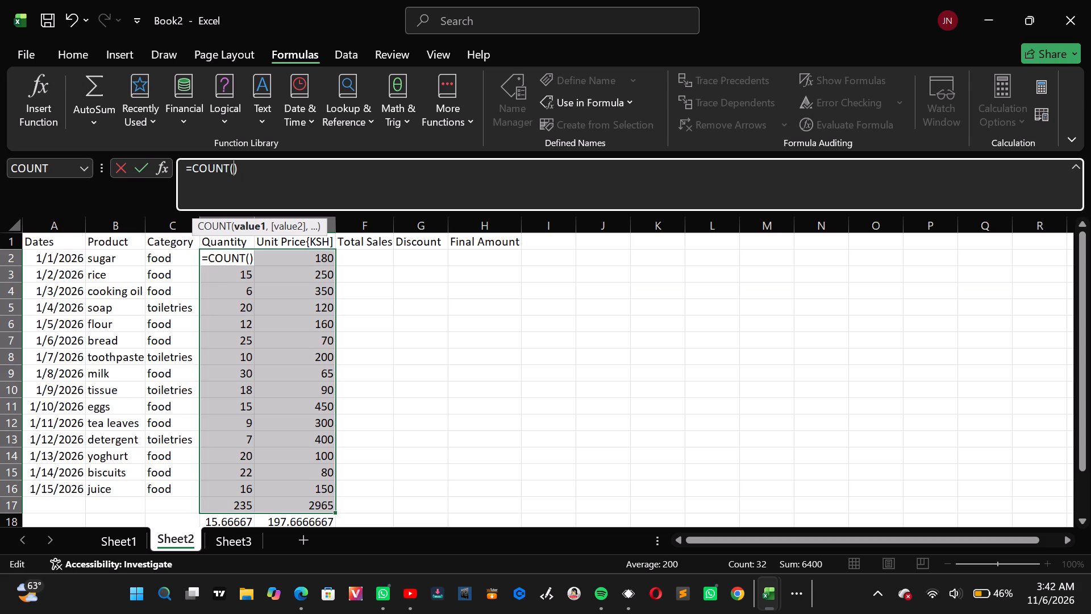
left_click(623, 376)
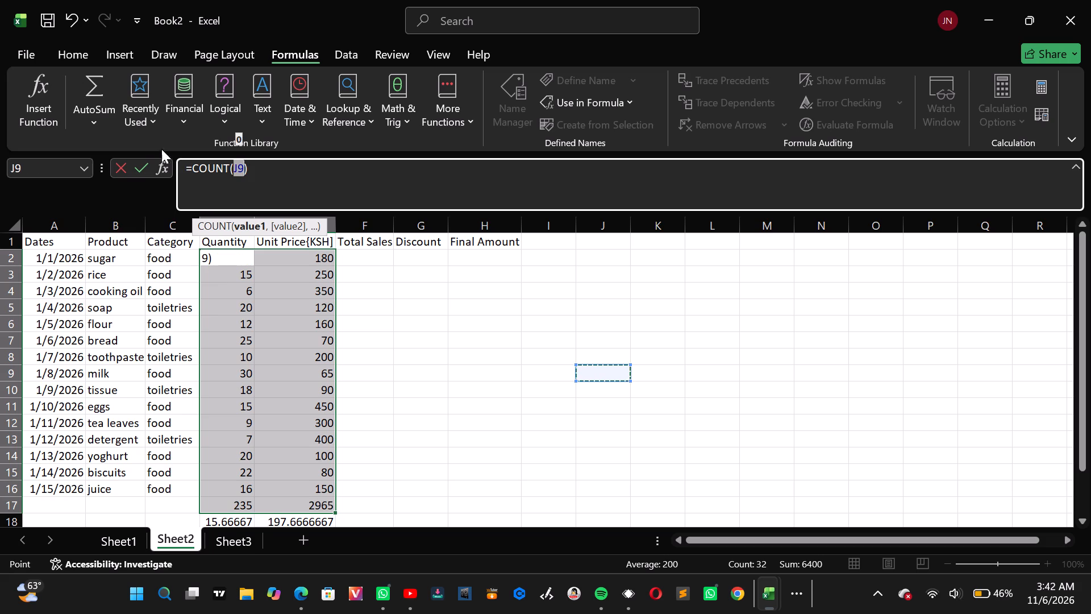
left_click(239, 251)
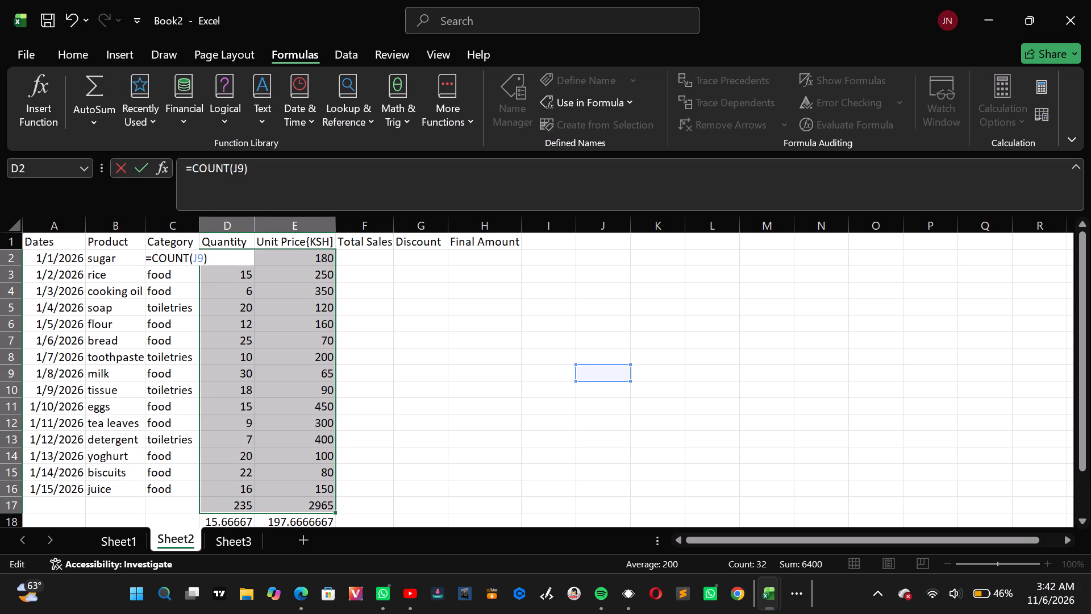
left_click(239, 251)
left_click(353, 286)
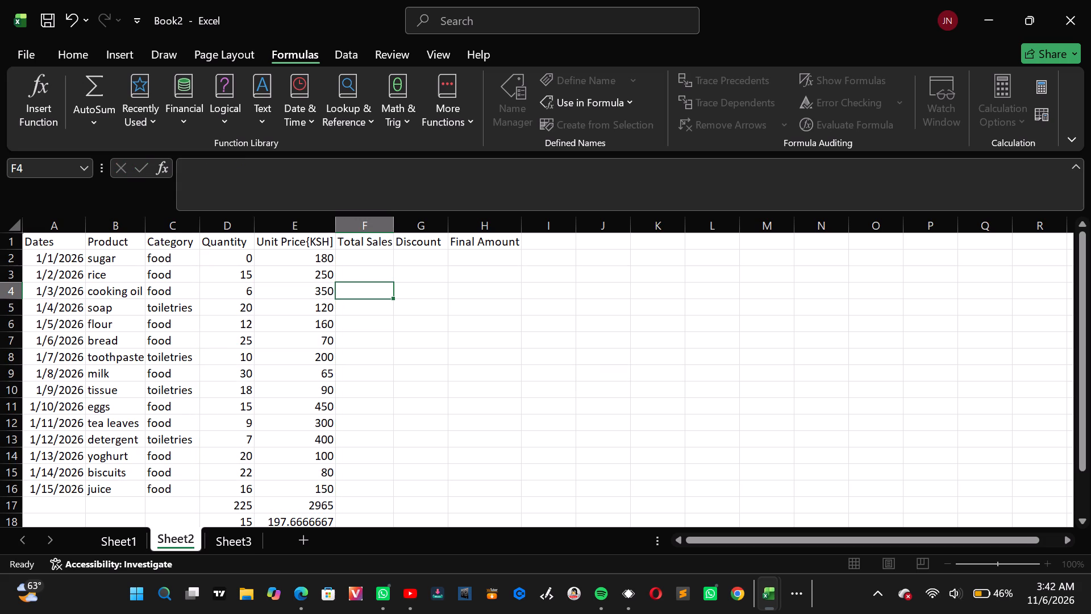
Restore the sugar quantity in cell D2 to 10.
left_click(238, 259)
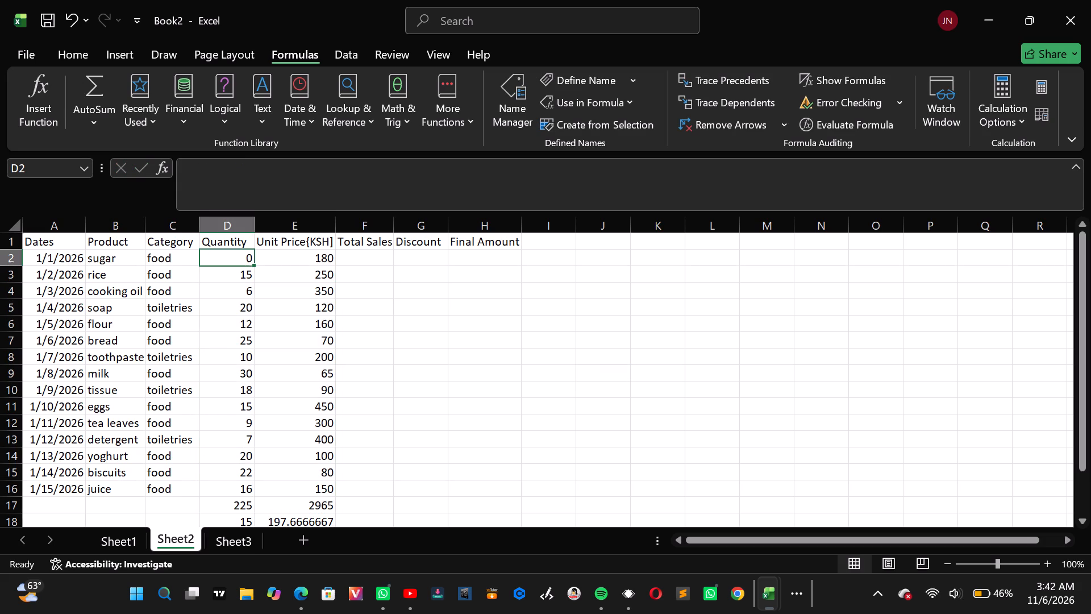
key("1")
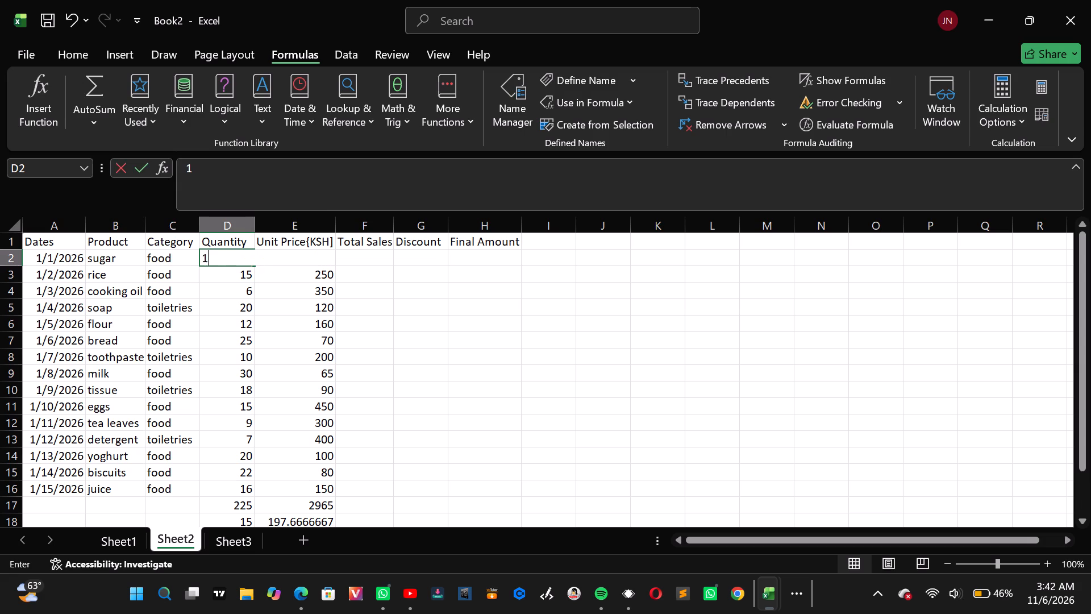
key("0")
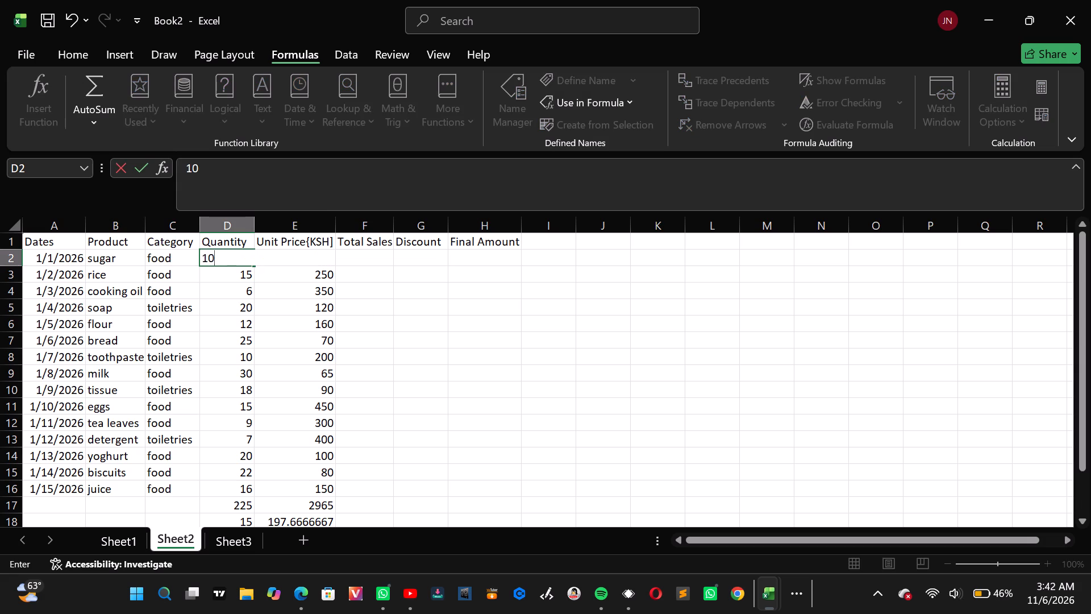
left_click(430, 350)
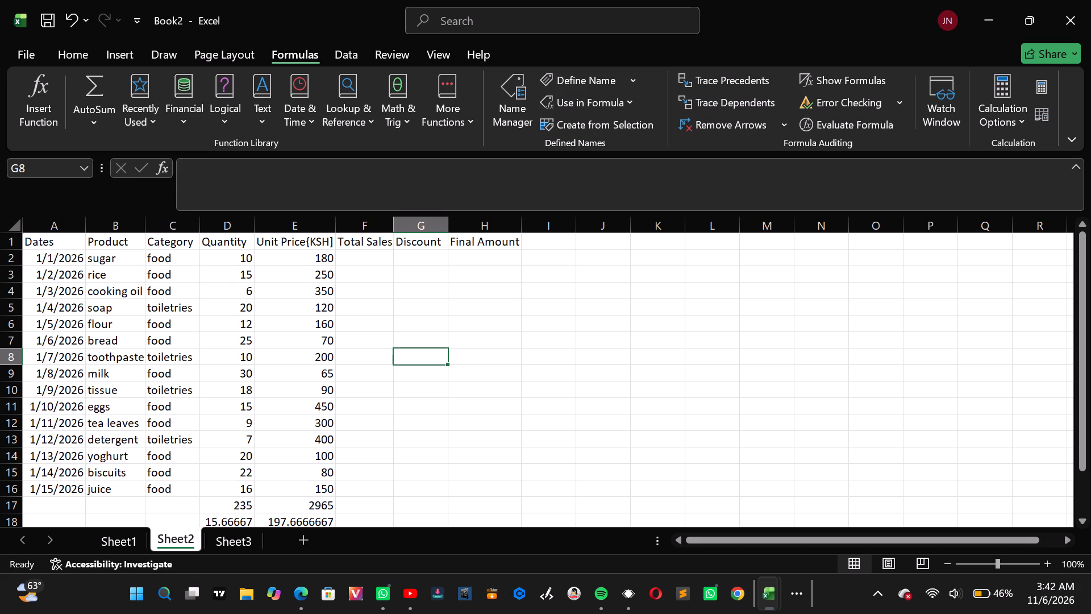
Make the header row A1:H1 bold with the standard dark blue font colour.
left_click(35, 241)
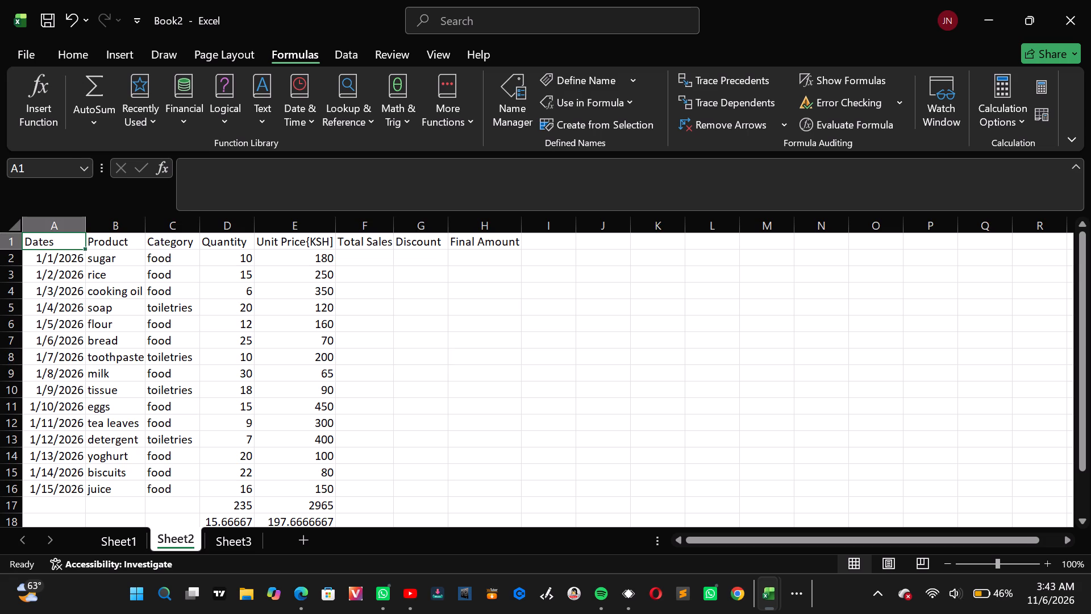
left_click_drag(35, 243, 104, 251)
scroll(57, 247, "right", 1)
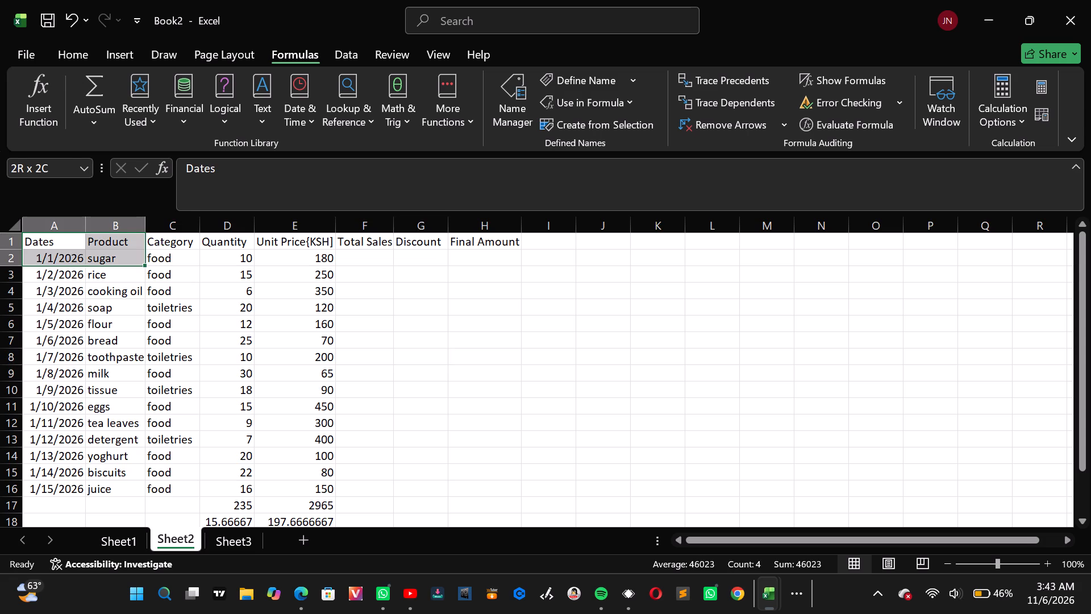
scroll(104, 251, "right", 1)
left_click_drag(104, 251, 261, 244)
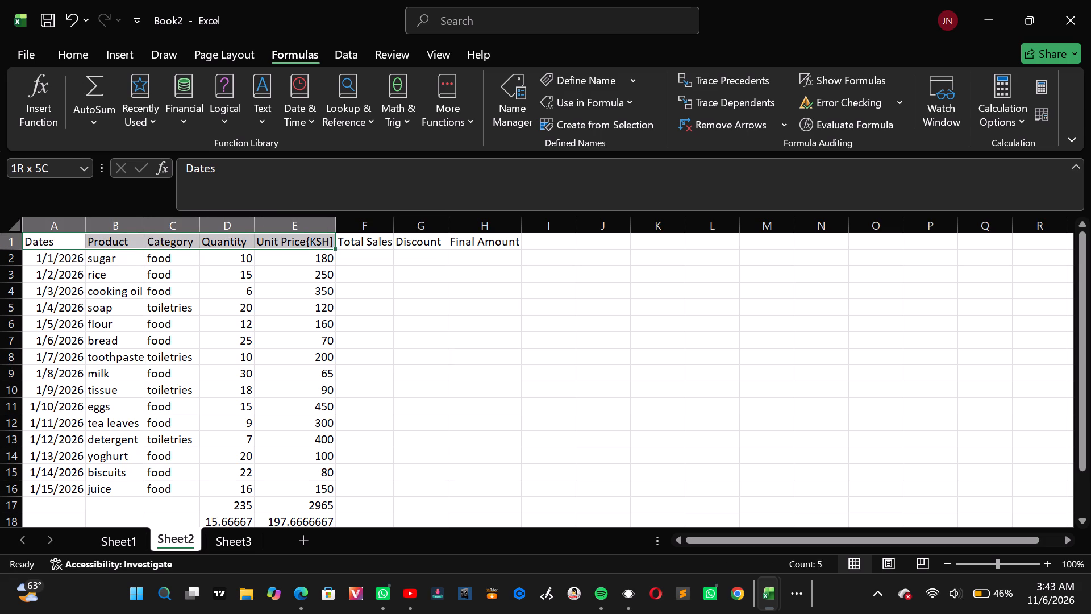
left_click_drag(261, 244, 345, 243)
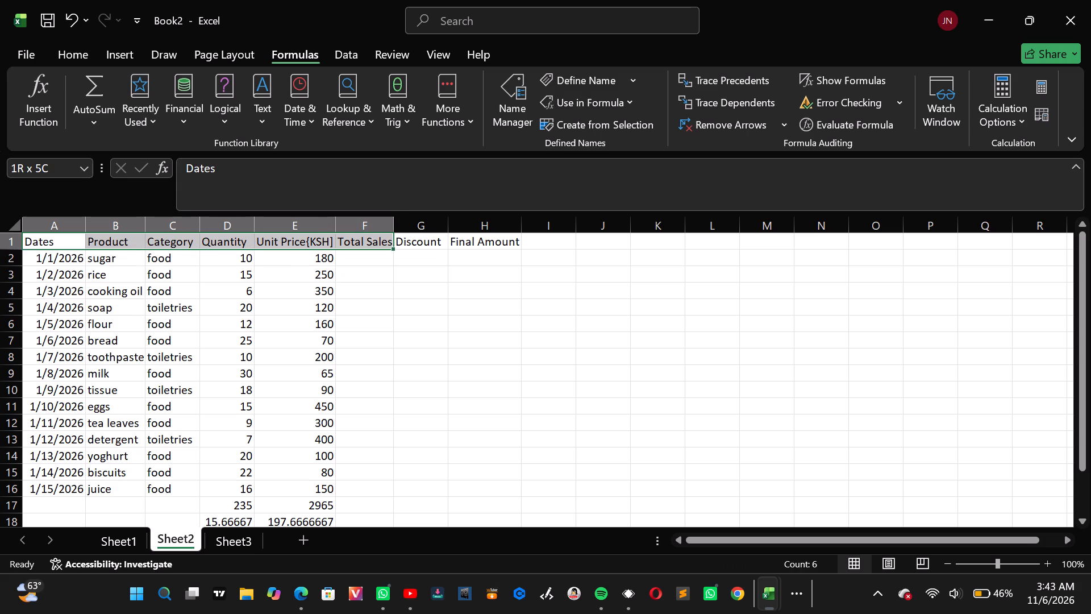
left_click_drag(345, 243, 392, 247)
left_click_drag(392, 247, 444, 247)
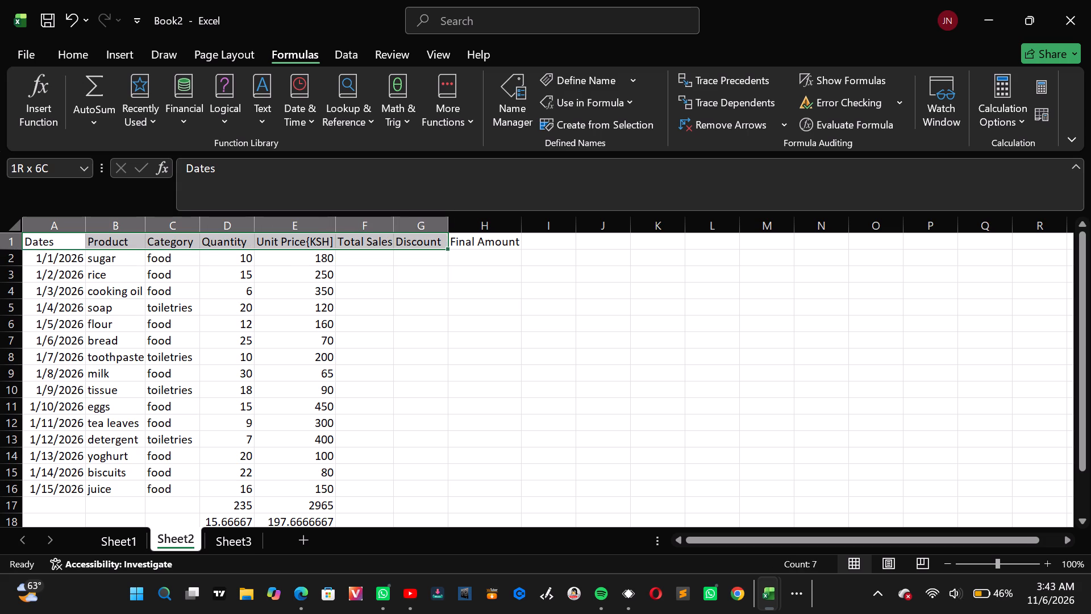
left_click_drag(444, 247, 459, 248)
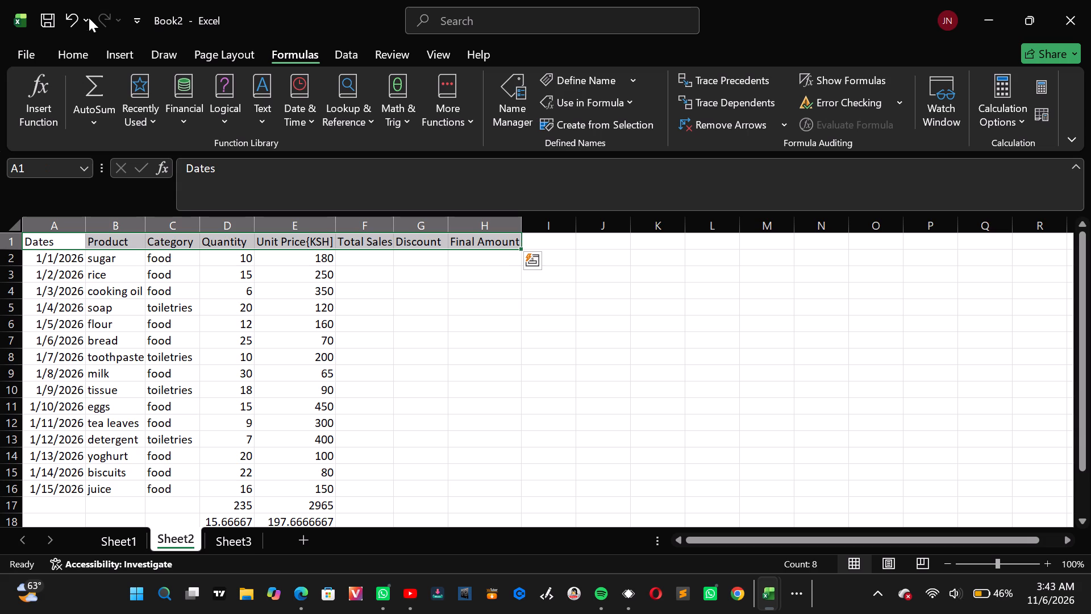
left_click(80, 42)
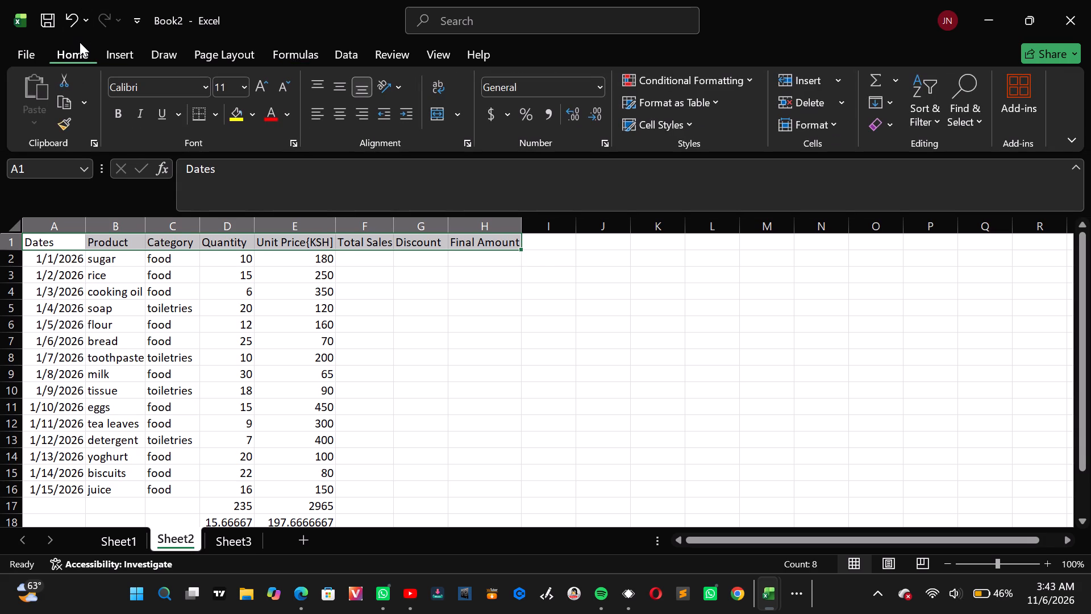
left_click(113, 107)
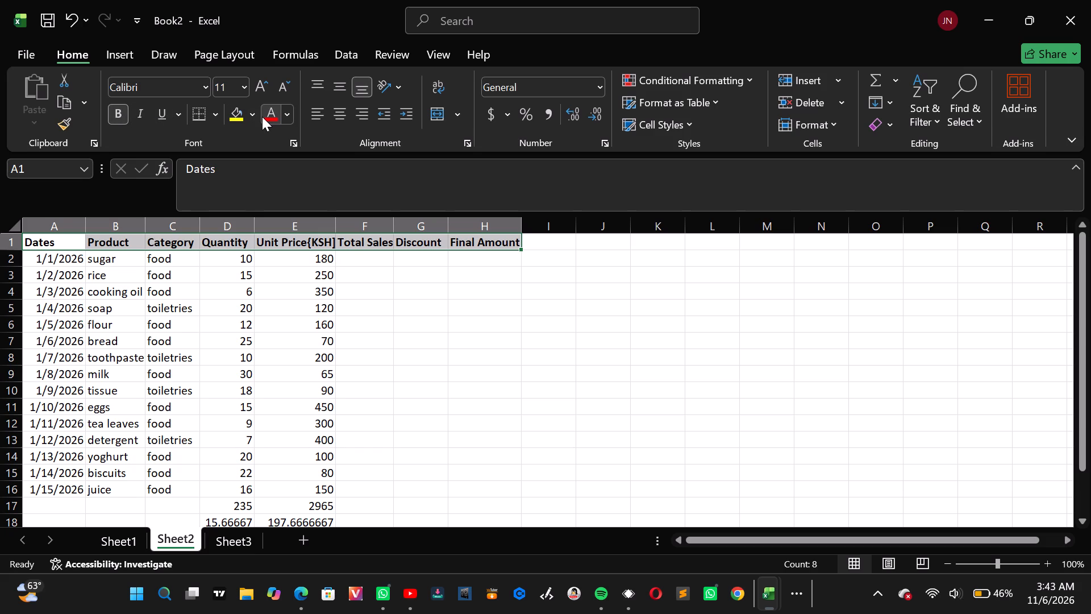
left_click(291, 111)
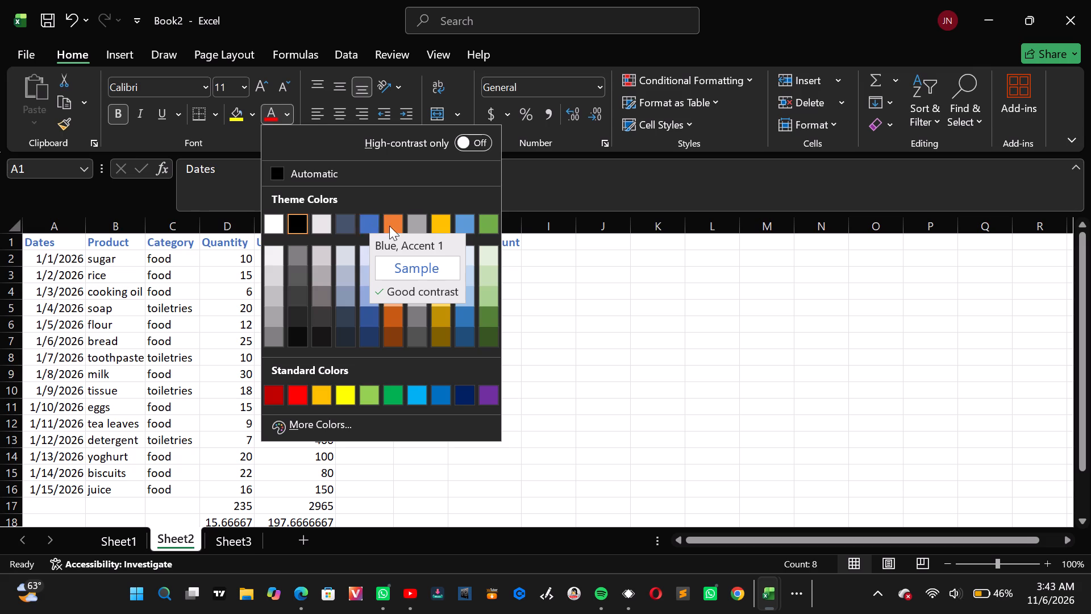
left_click(468, 393)
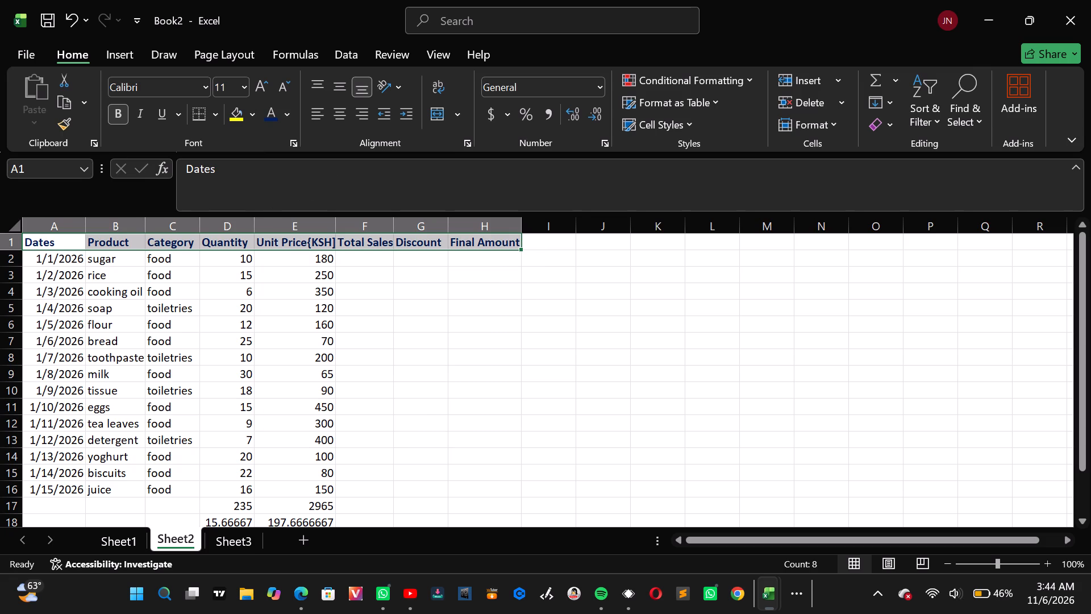
Fill the header cells A1:H1 with yellow and set their font size to 11.
left_click(246, 111)
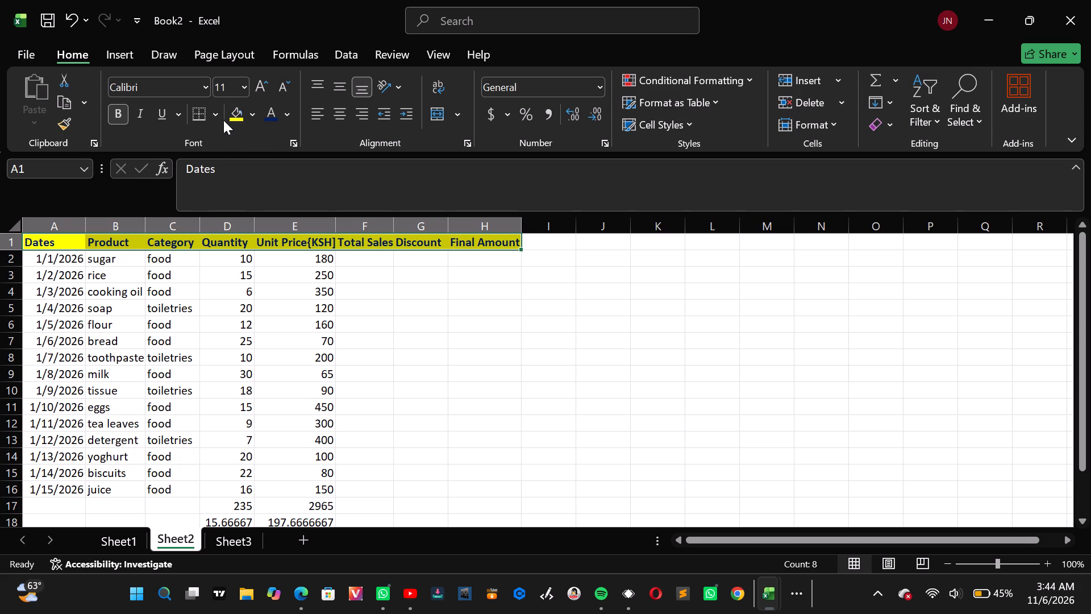
left_click(243, 82)
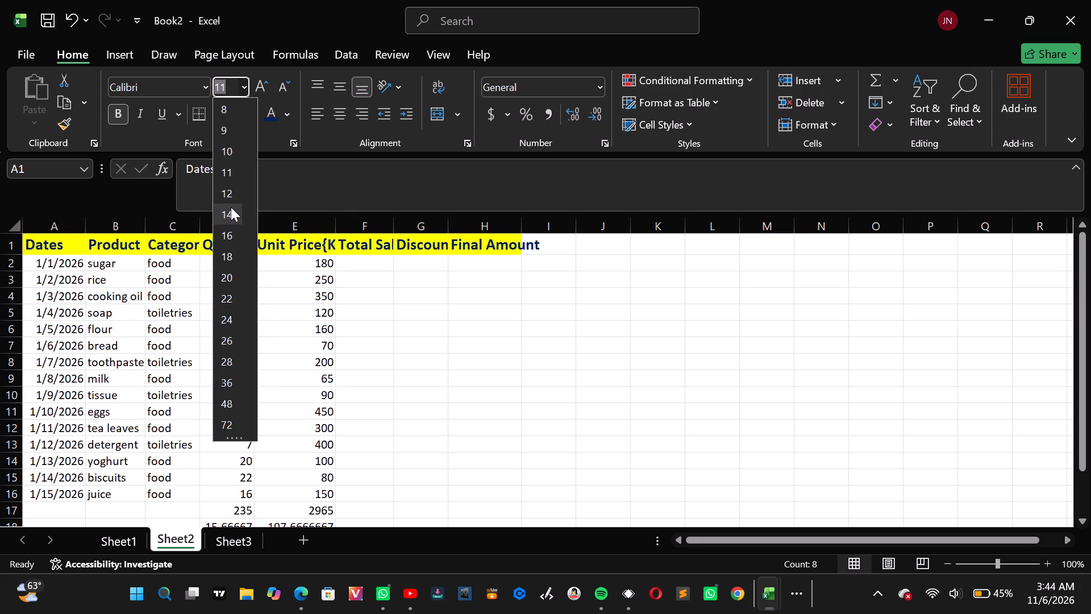
left_click(231, 169)
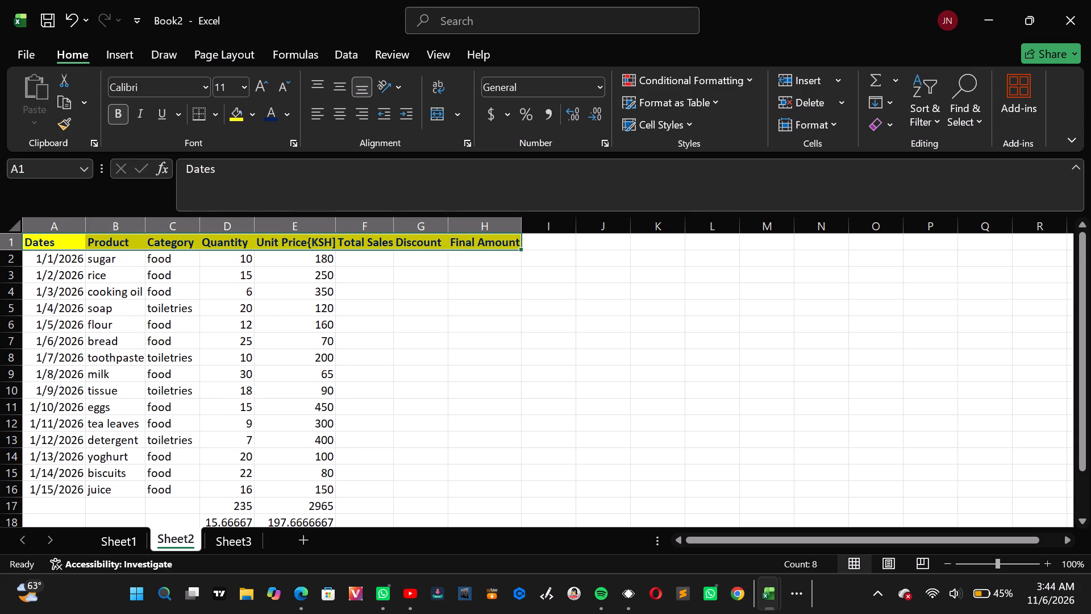
left_click(53, 254)
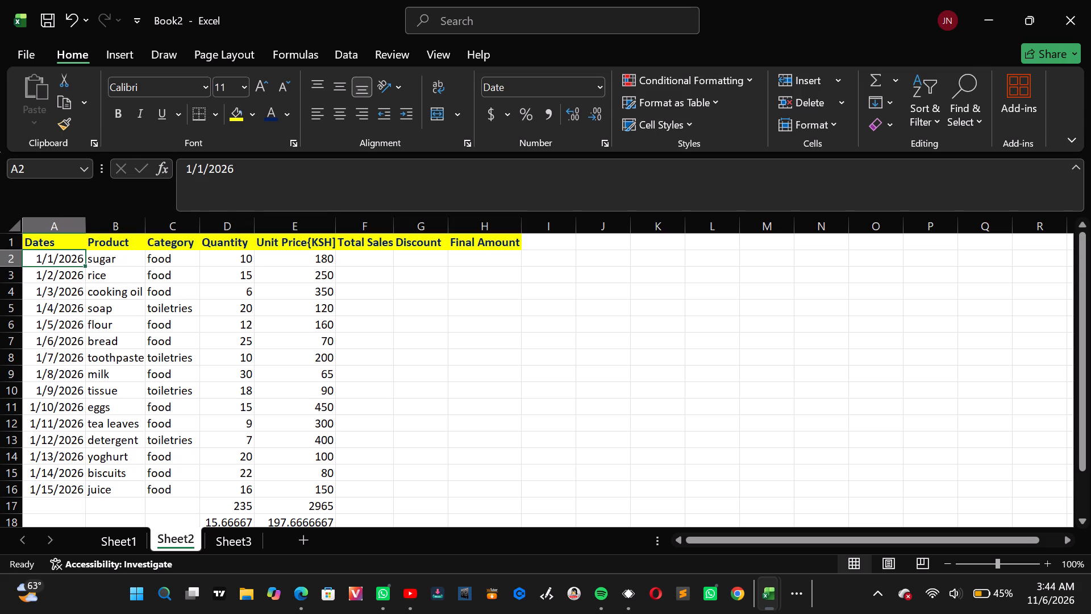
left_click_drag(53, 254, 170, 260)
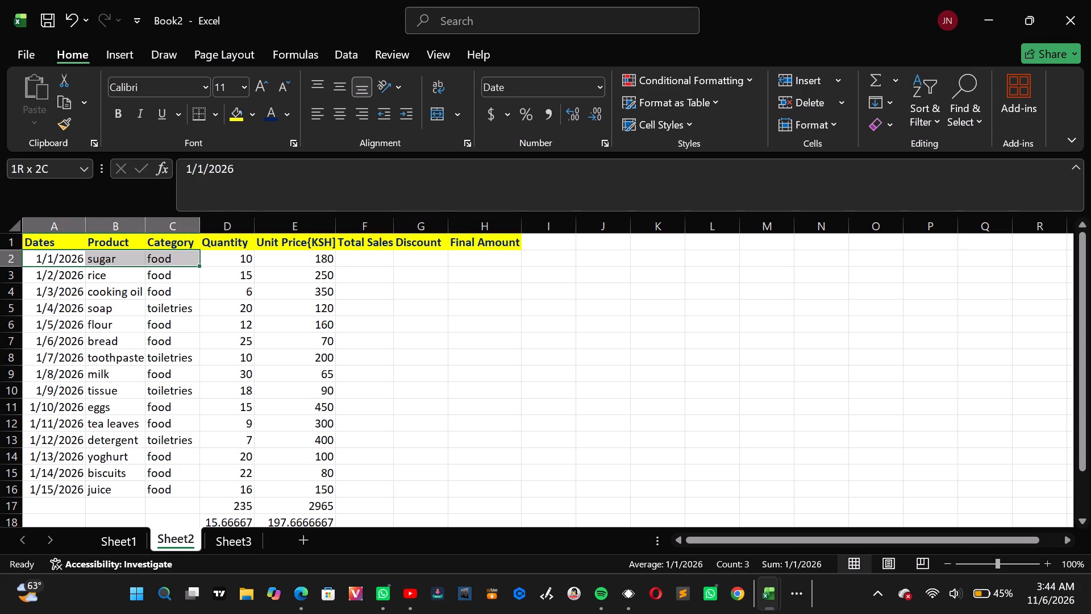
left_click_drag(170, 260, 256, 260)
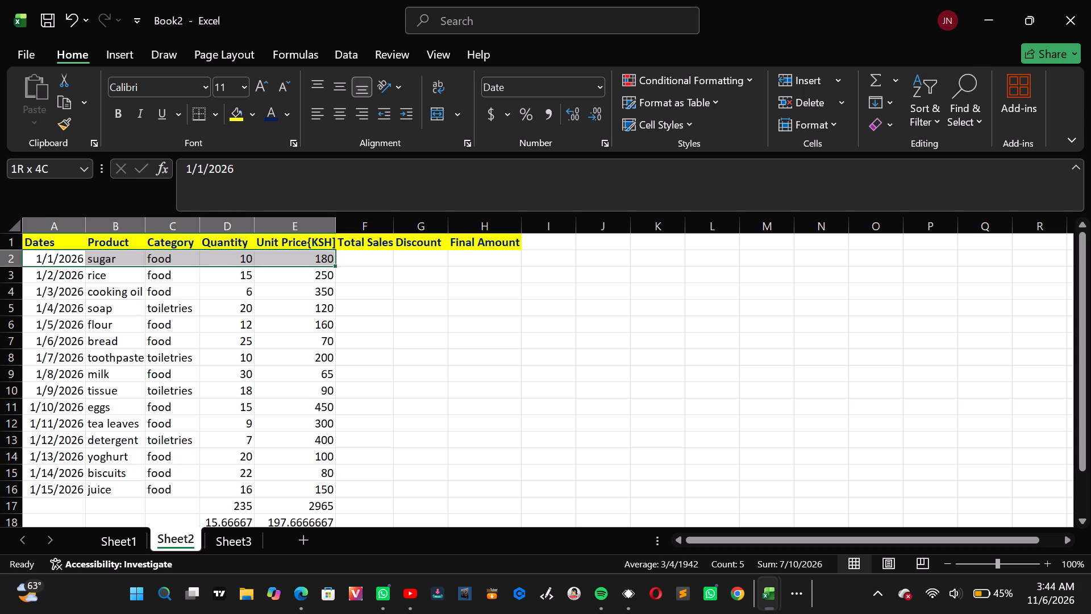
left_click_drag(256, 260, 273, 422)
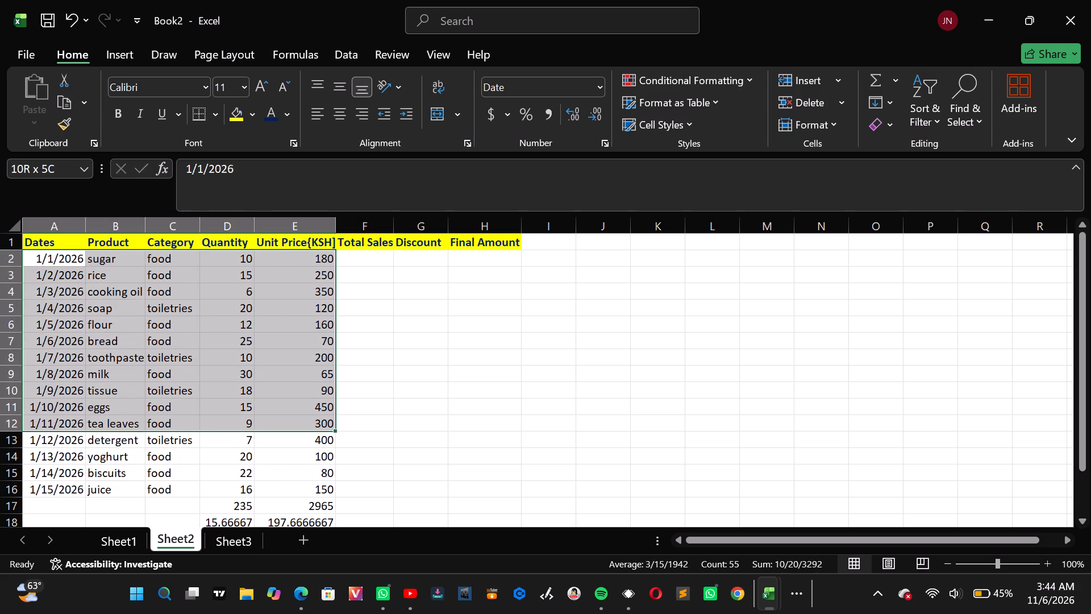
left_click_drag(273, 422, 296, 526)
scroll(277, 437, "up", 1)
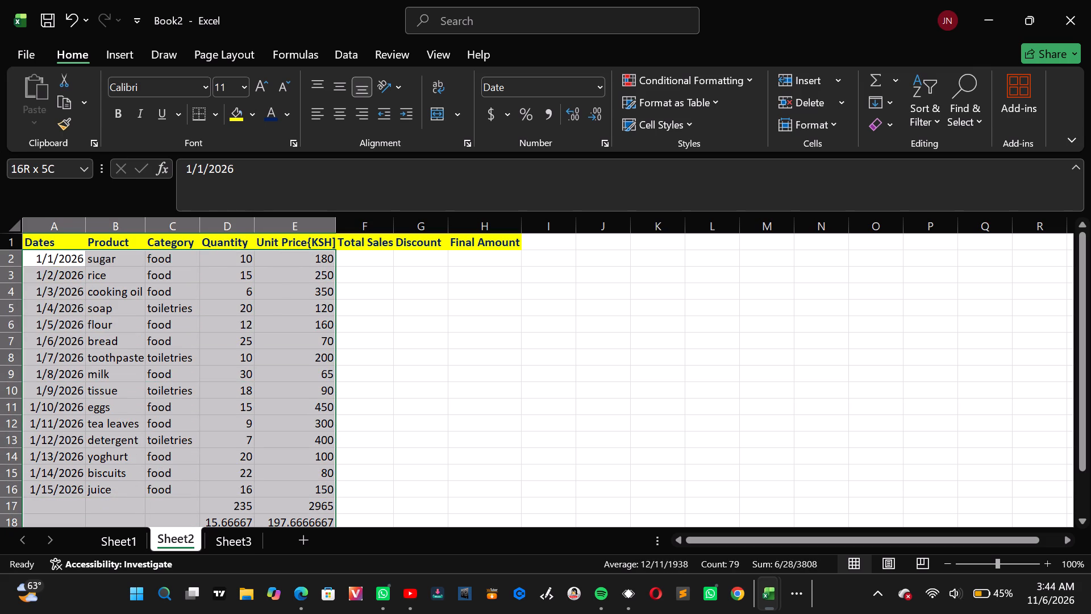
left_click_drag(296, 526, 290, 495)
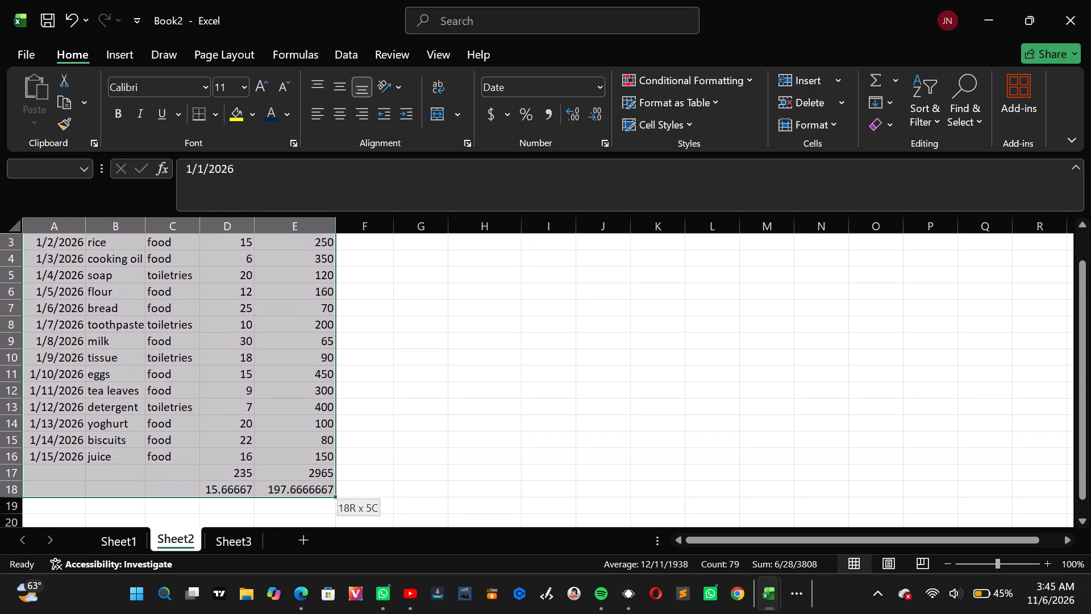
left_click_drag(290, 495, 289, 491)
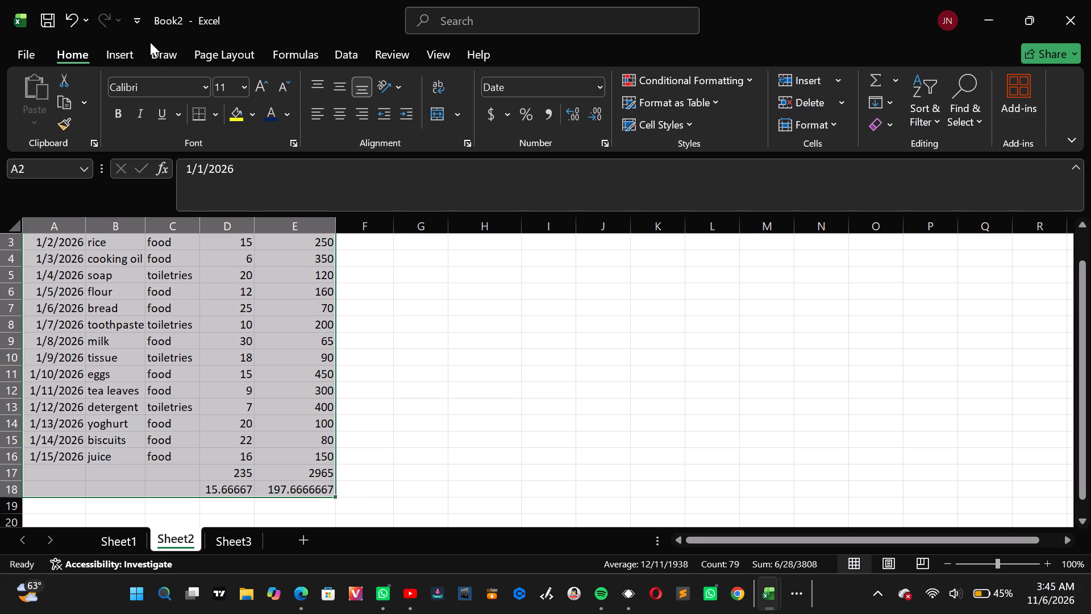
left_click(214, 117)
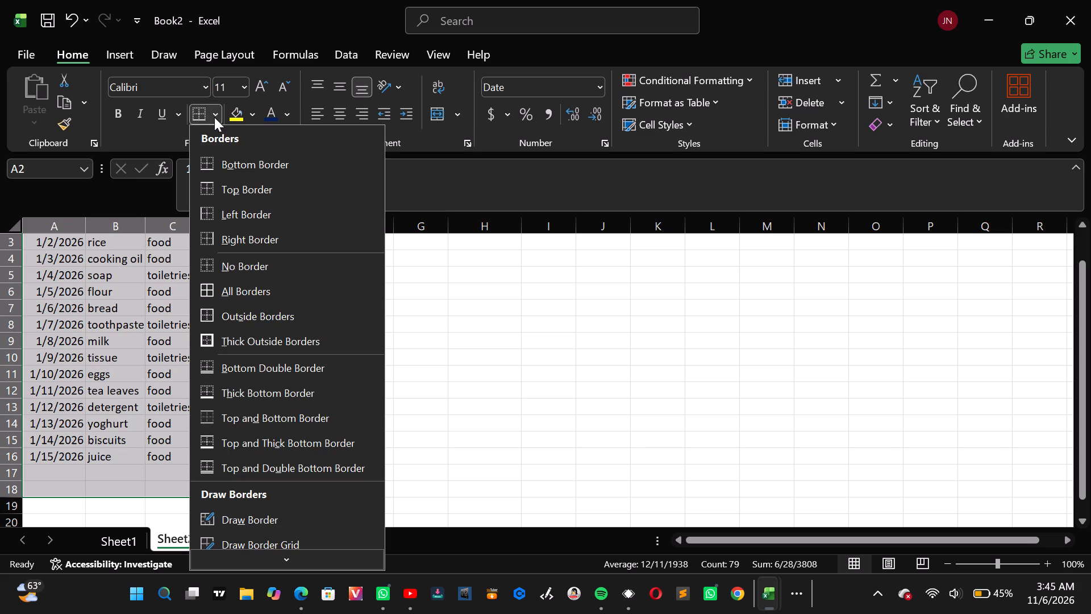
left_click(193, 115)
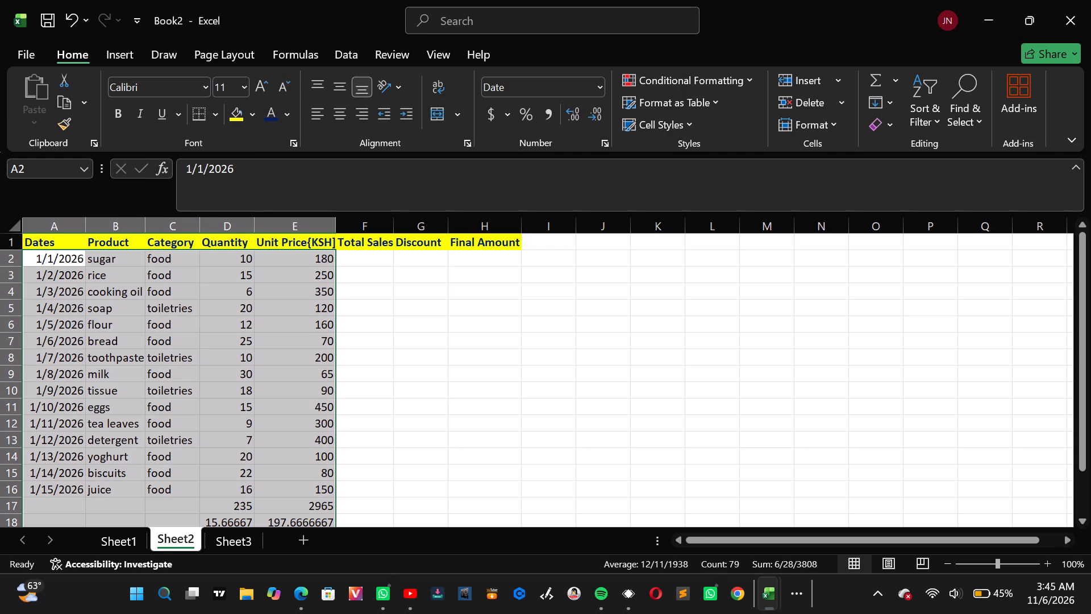
Centre the header labels in A1:H1 horizontally.
left_click(64, 237)
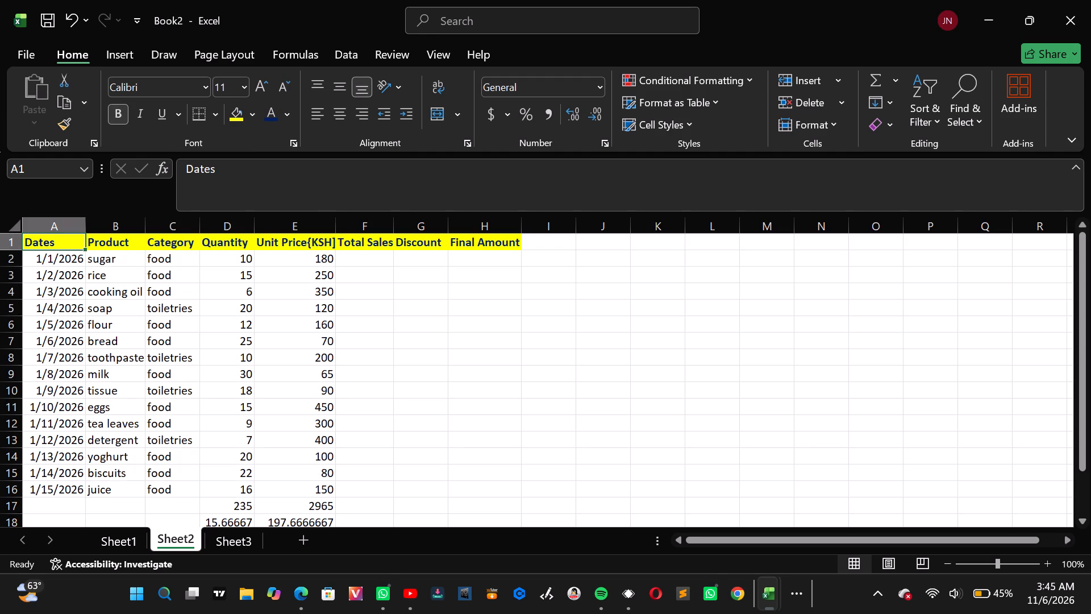
left_click_drag(64, 237, 147, 242)
scroll(88, 237, "right", 1)
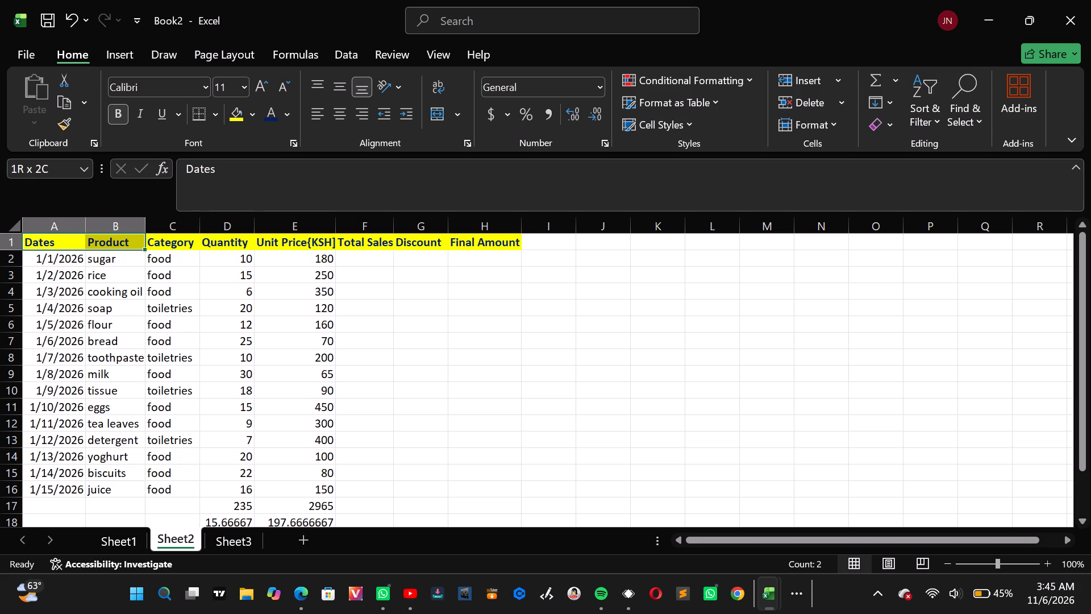
scroll(147, 242, "right", 1)
left_click_drag(147, 242, 270, 239)
scroll(225, 237, "right", 1)
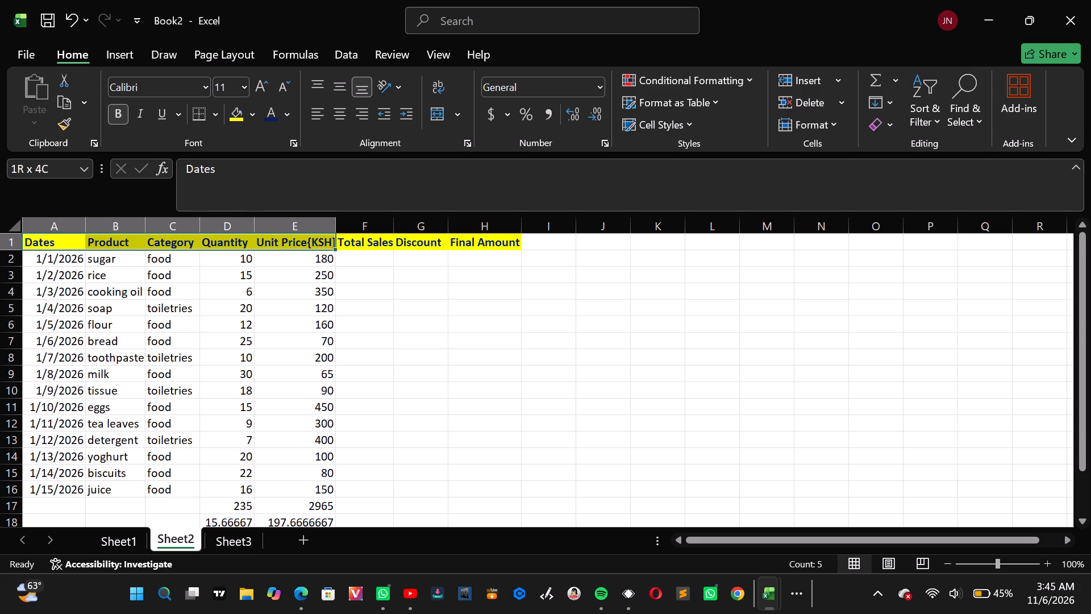
left_click_drag(270, 239, 428, 234)
scroll(294, 240, "right", 1)
scroll(382, 251, "right", 1)
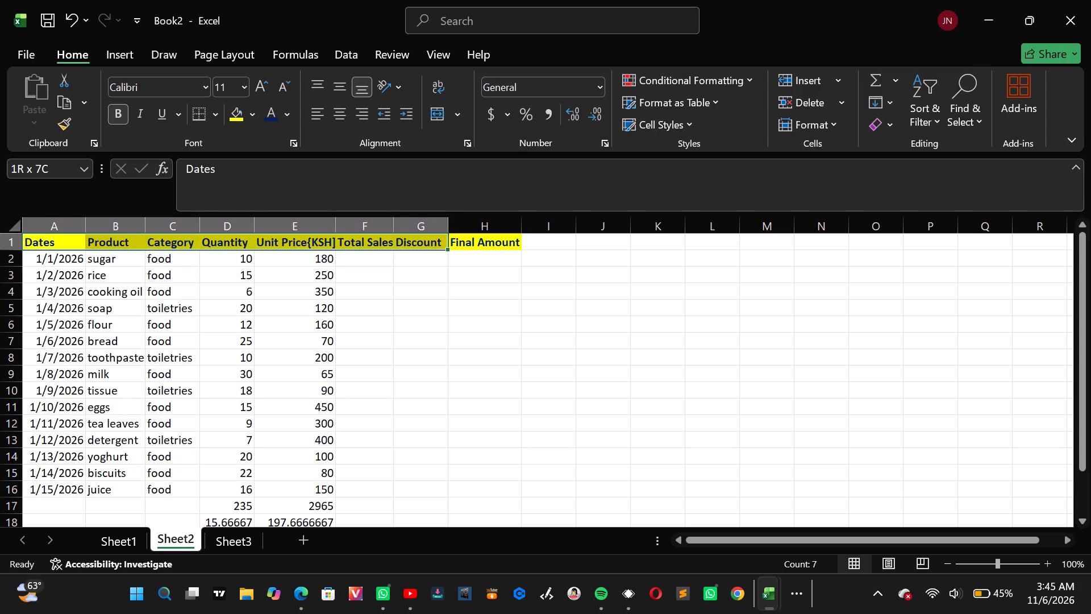
scroll(428, 234, "right", 1)
left_click_drag(428, 234, 461, 232)
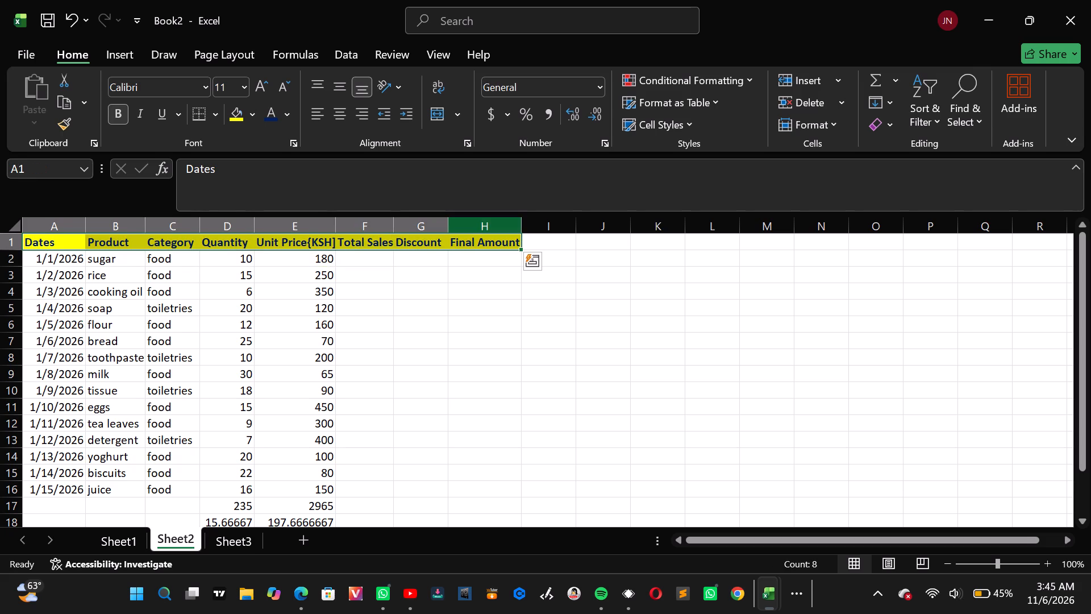
left_click(335, 116)
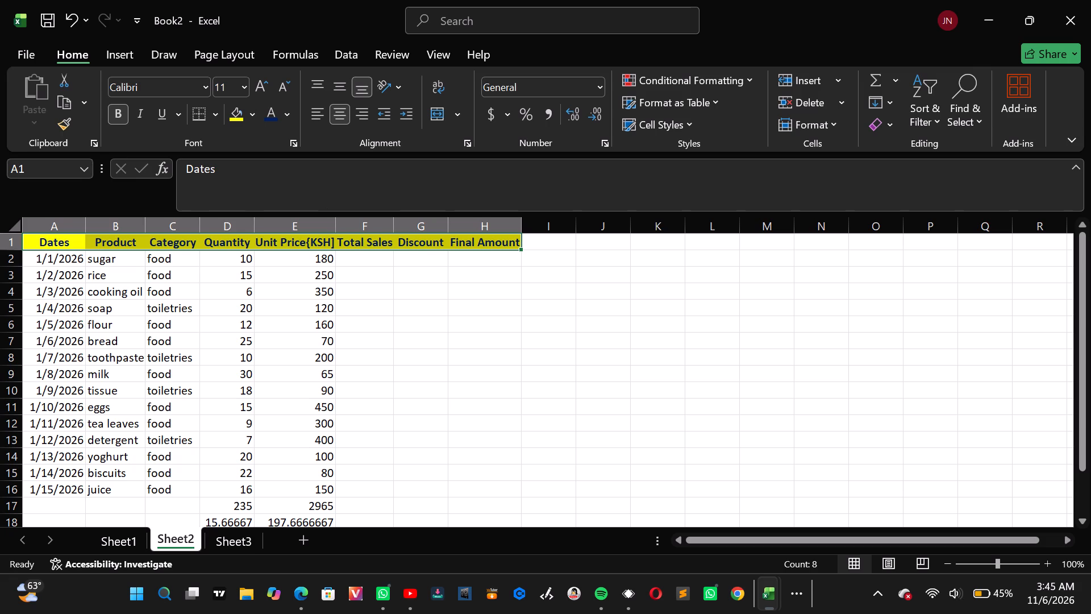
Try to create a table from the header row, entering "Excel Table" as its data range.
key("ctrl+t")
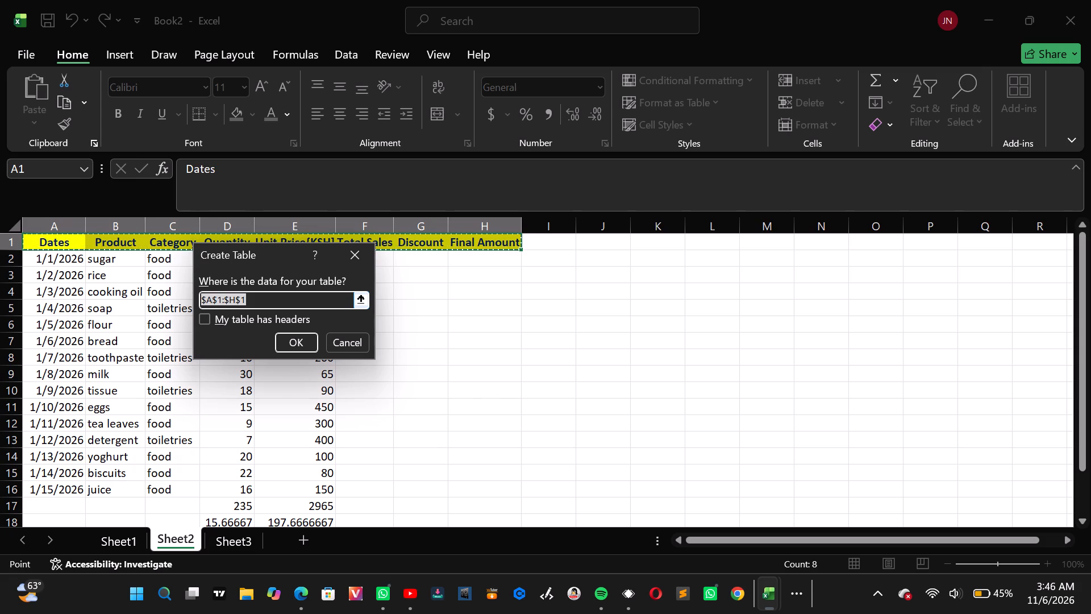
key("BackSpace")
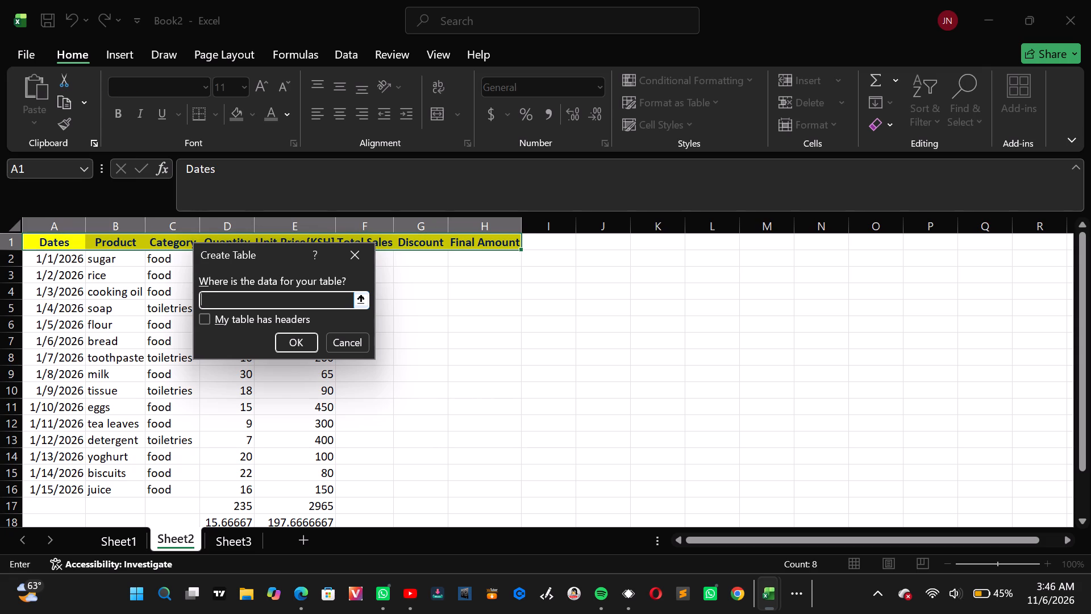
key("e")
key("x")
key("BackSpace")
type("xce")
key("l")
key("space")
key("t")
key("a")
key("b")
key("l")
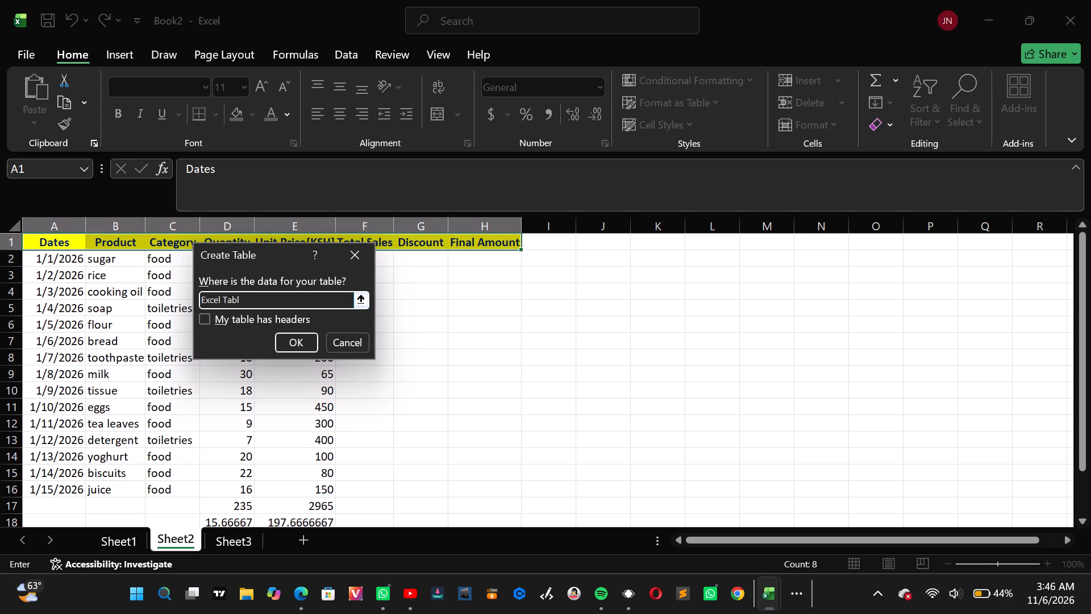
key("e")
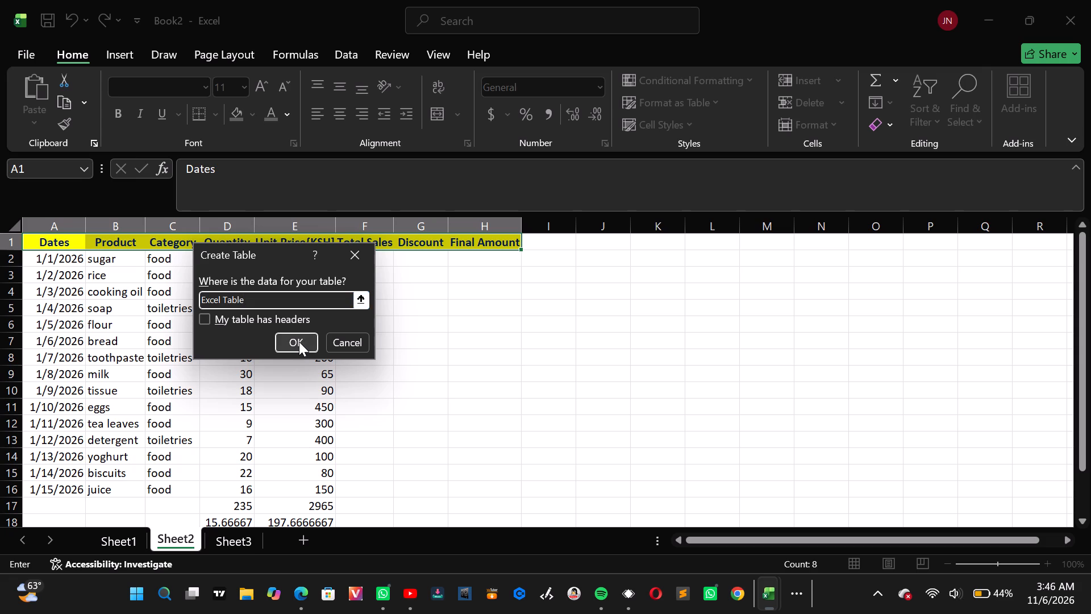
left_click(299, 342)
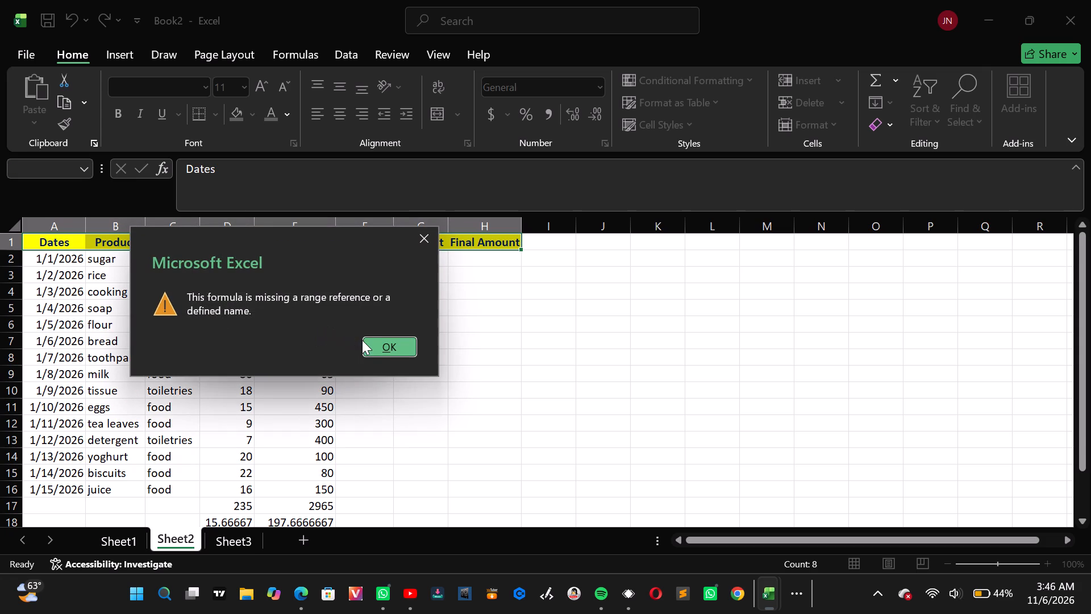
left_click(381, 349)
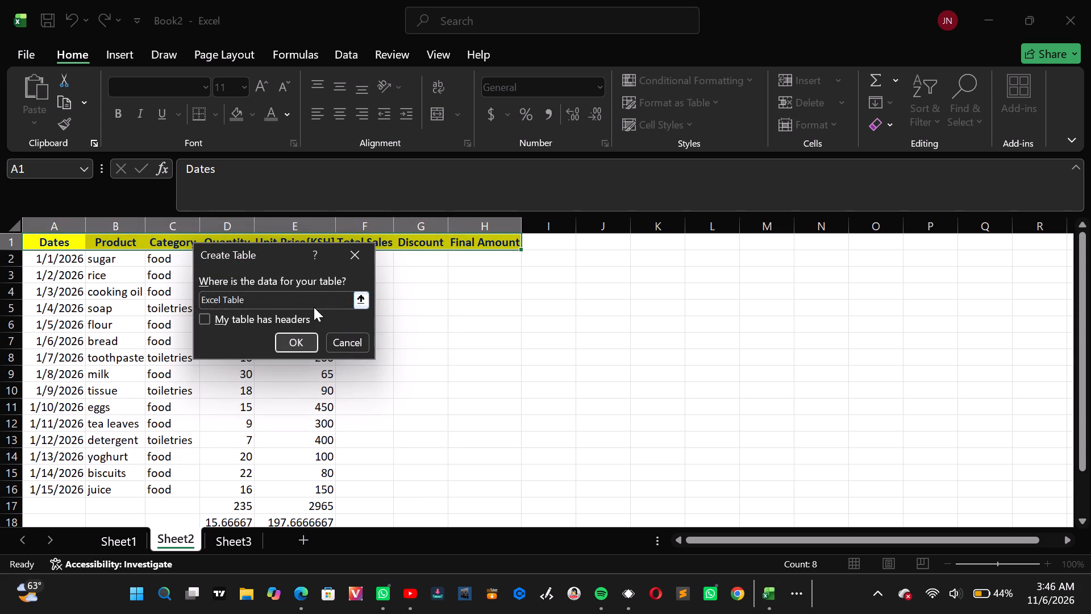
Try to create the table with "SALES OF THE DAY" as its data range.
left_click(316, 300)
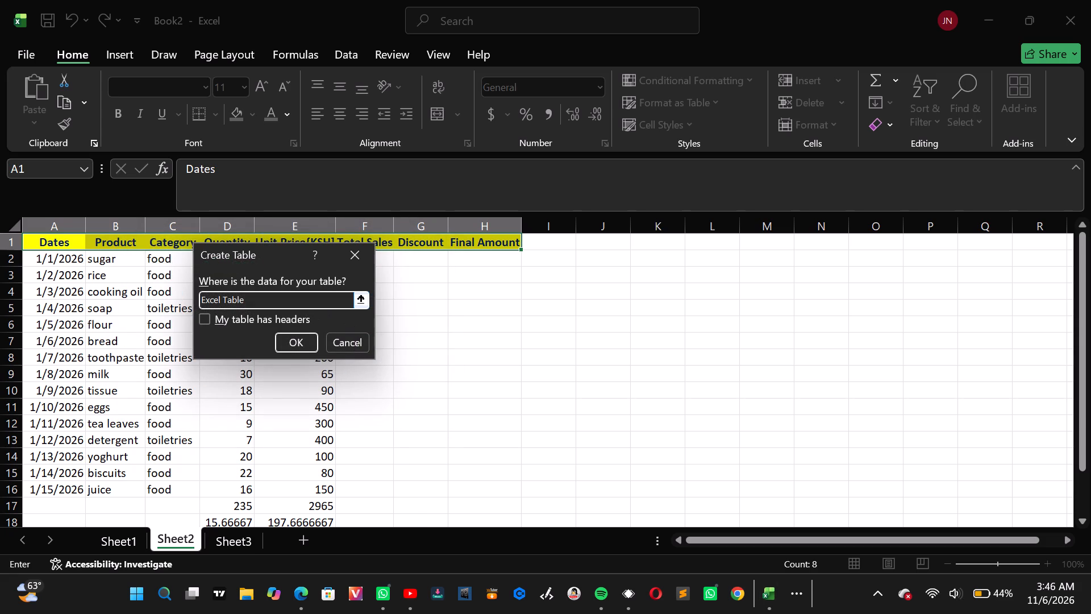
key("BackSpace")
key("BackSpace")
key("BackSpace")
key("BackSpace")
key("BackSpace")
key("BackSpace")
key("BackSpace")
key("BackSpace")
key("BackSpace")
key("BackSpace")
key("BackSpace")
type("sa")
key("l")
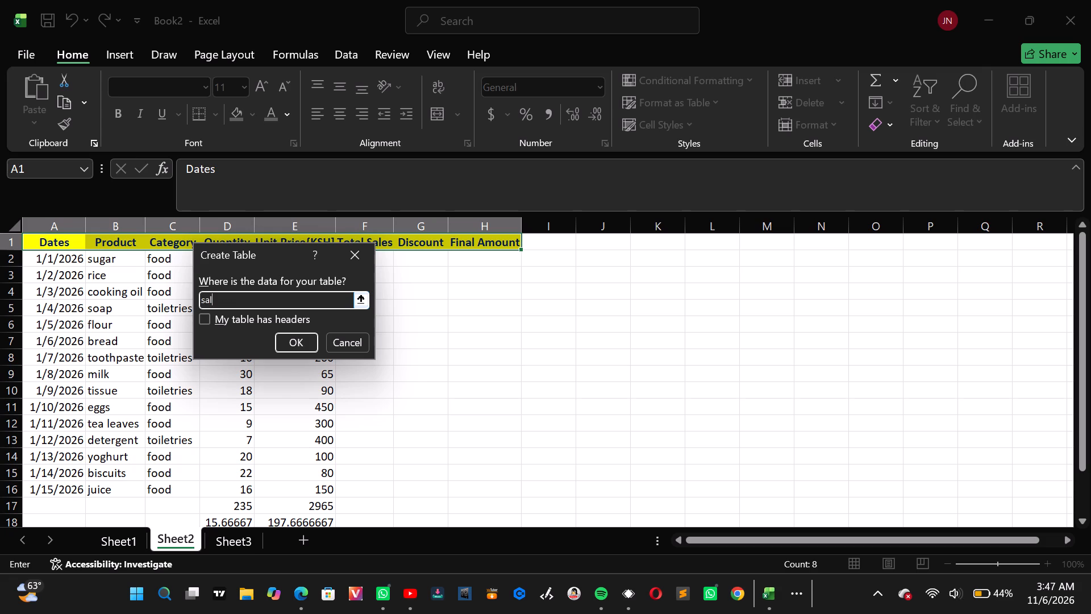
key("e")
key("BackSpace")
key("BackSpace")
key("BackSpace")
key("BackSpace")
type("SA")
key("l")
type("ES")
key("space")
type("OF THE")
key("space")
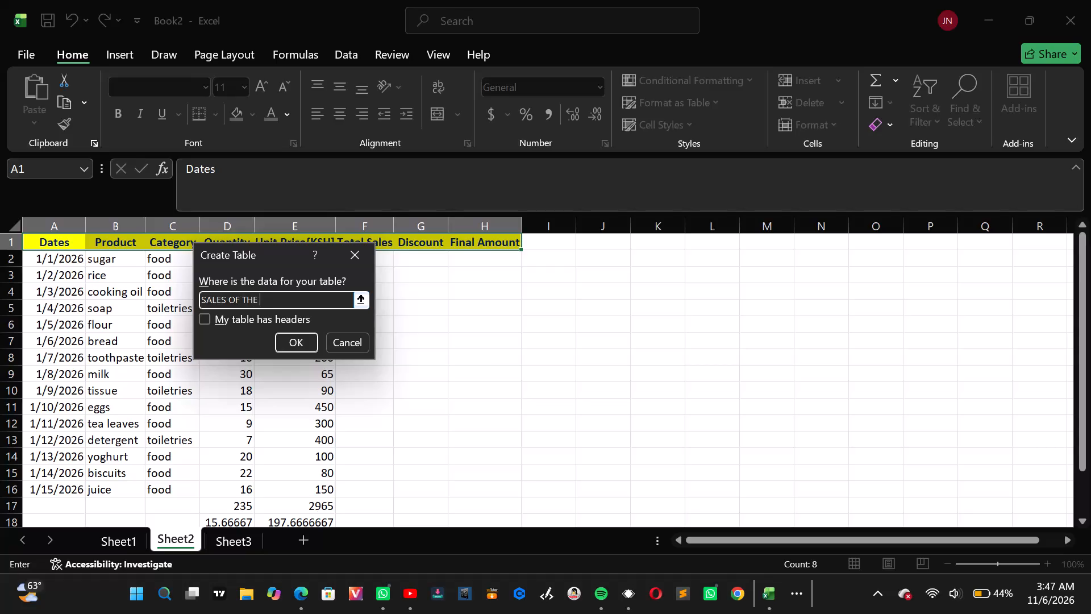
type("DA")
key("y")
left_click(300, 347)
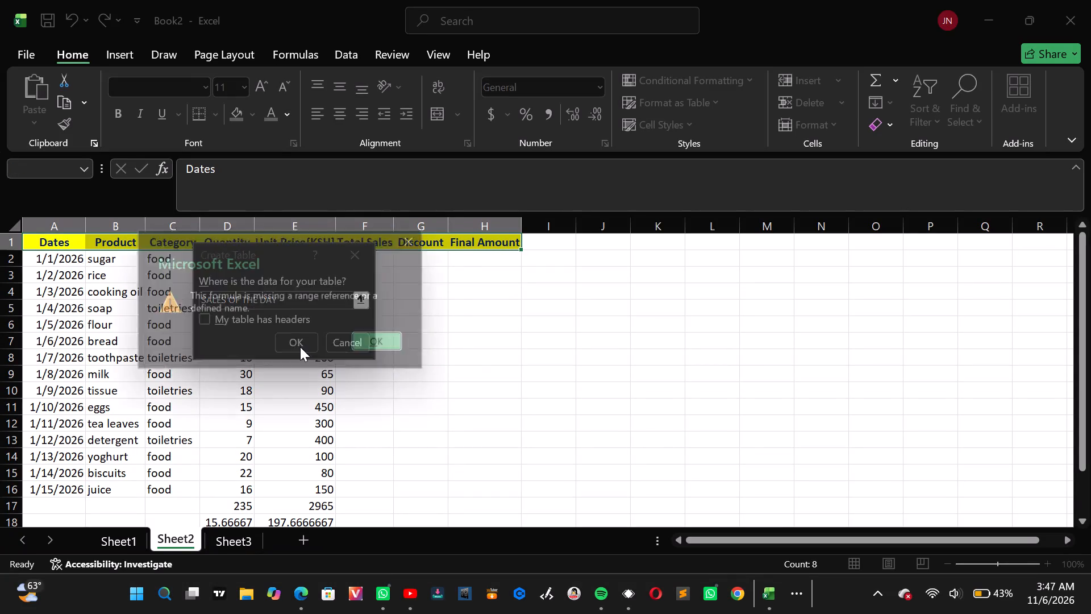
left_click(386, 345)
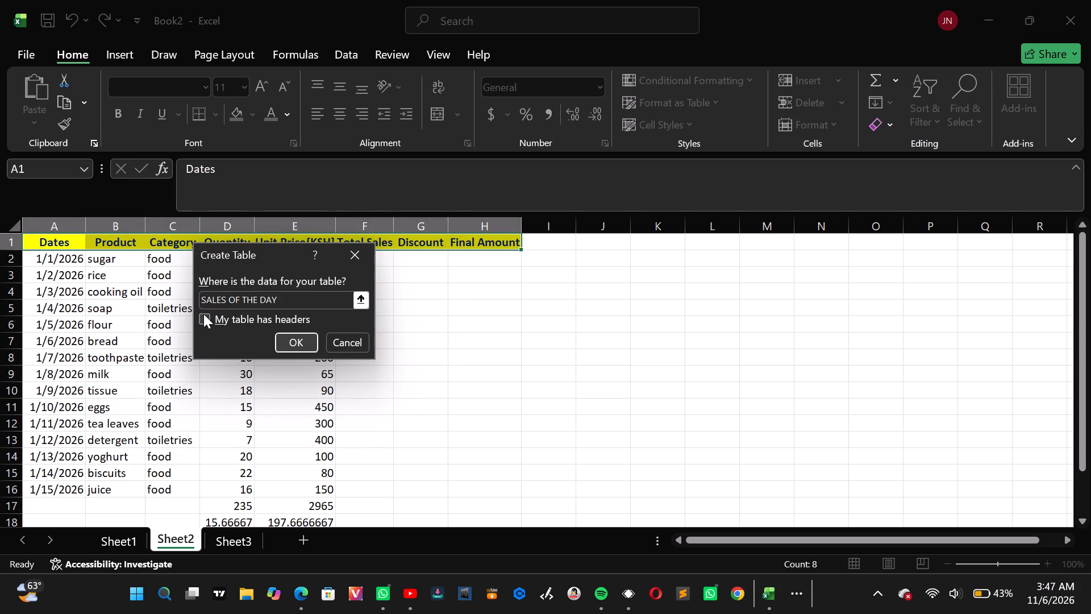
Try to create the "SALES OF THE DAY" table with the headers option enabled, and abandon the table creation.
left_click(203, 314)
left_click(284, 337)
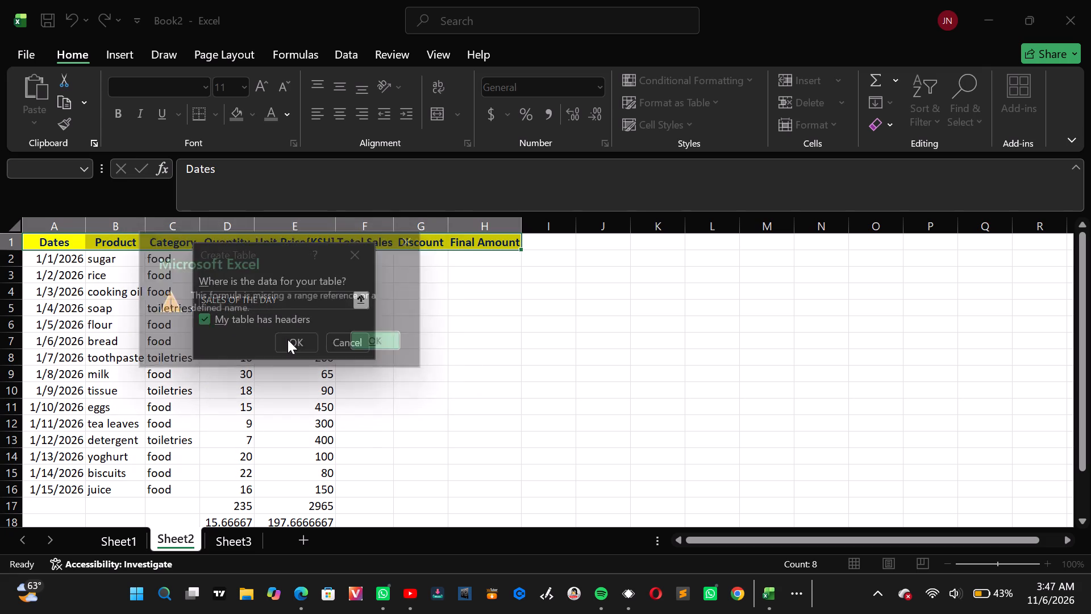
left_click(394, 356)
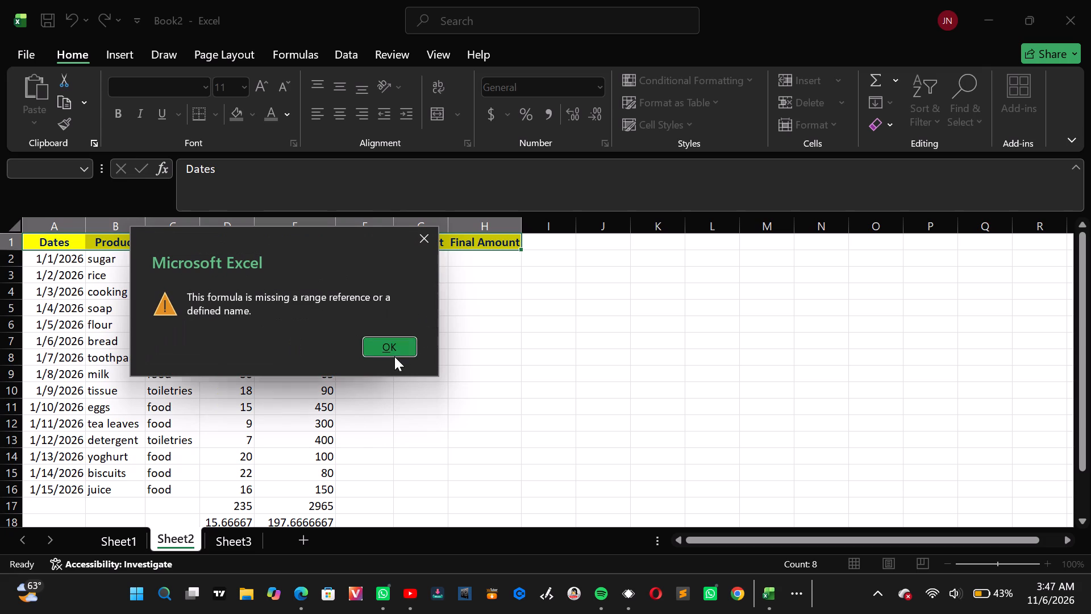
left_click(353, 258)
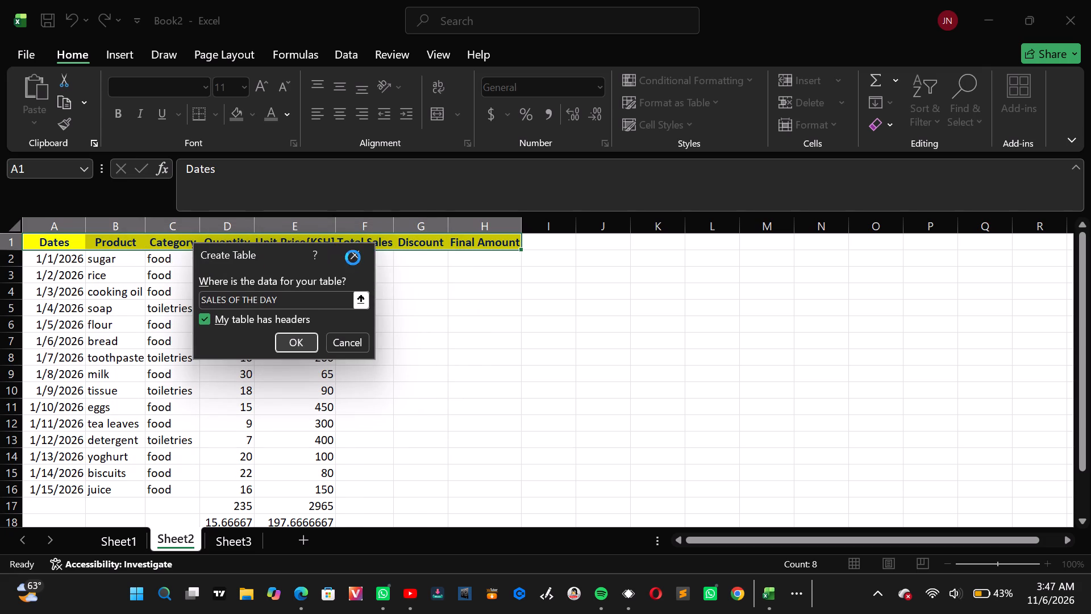
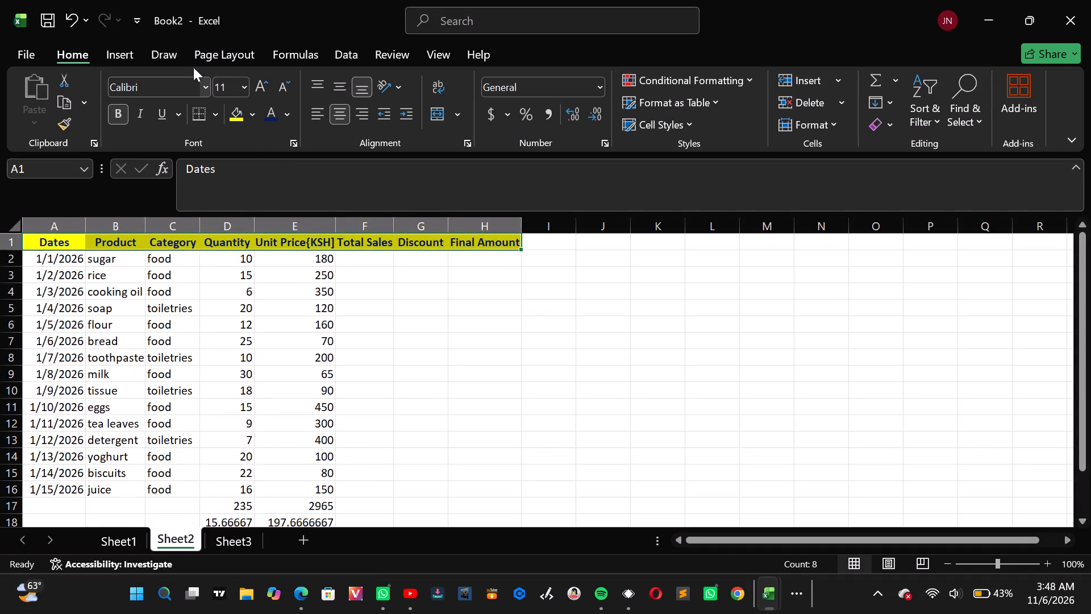
Insert a histogram chart from the header cells A1:H1 on Sheet2.
left_click(166, 50)
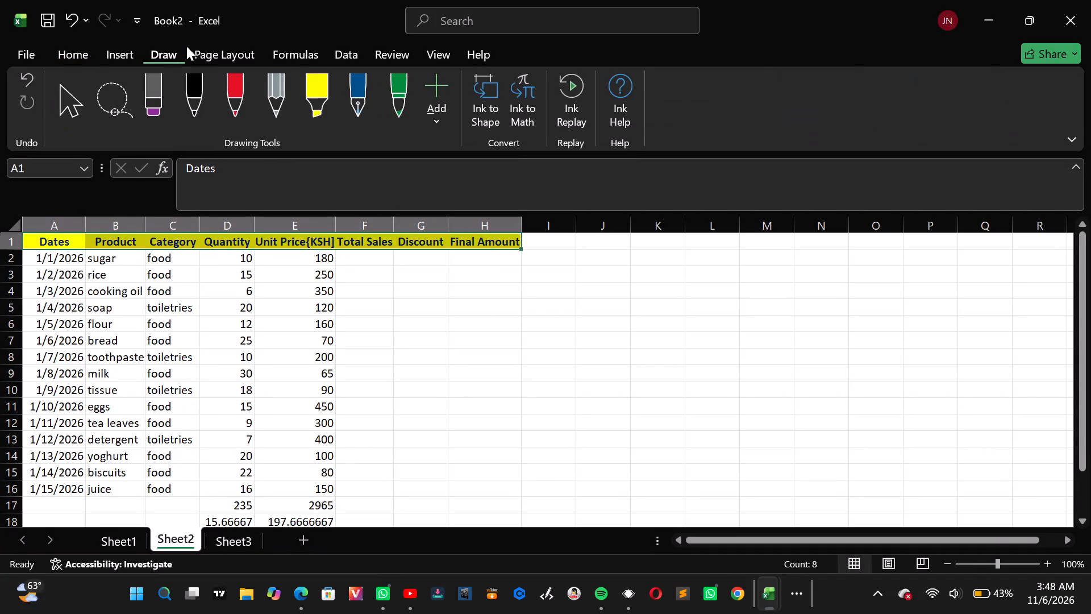
left_click(206, 44)
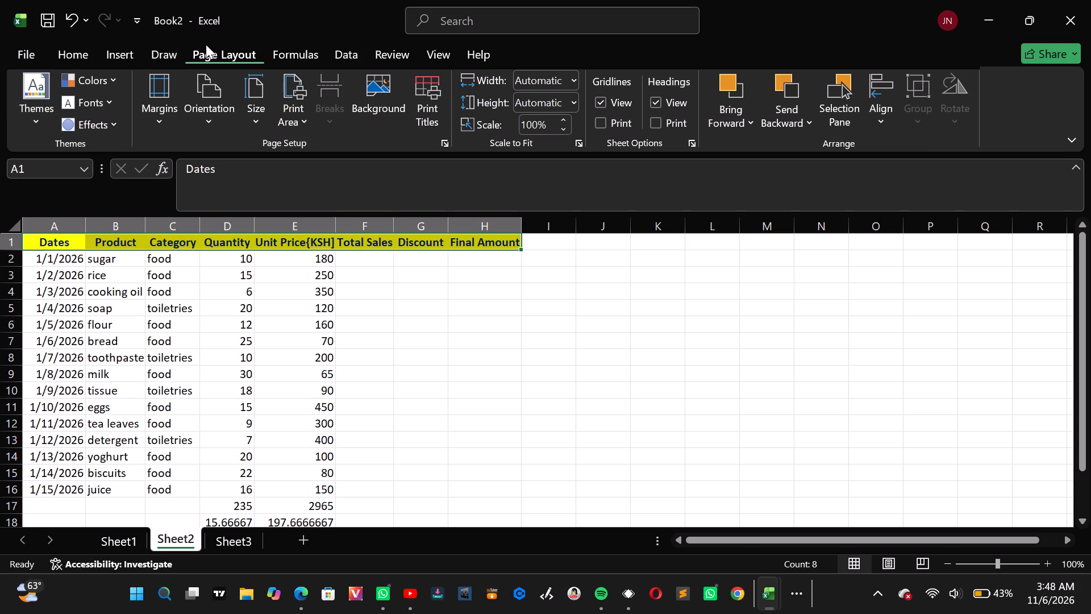
left_click(130, 47)
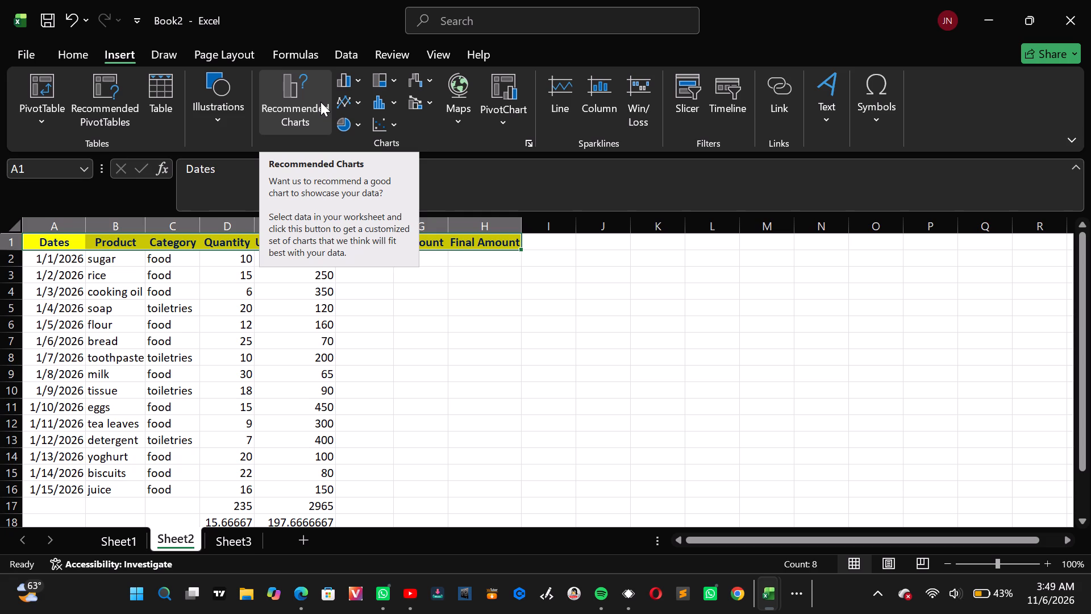
left_click(357, 120)
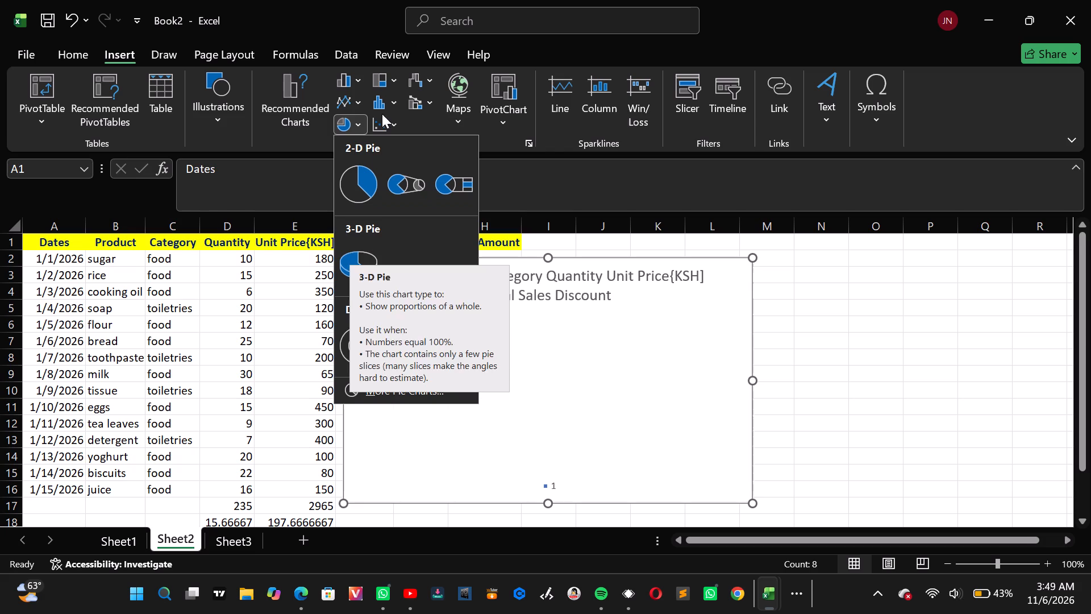
left_click(392, 97)
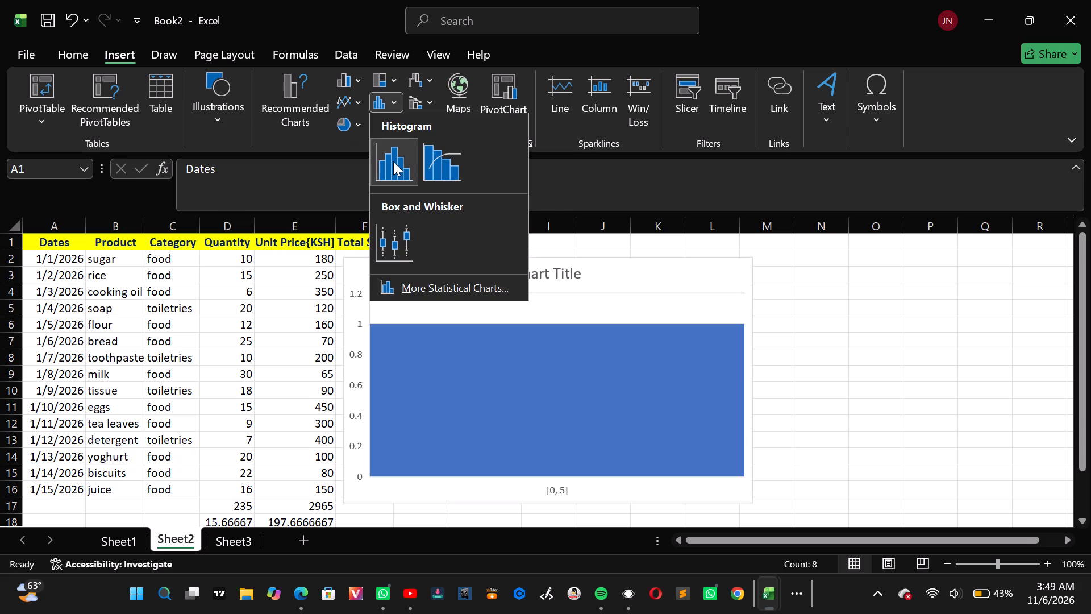
left_click(393, 161)
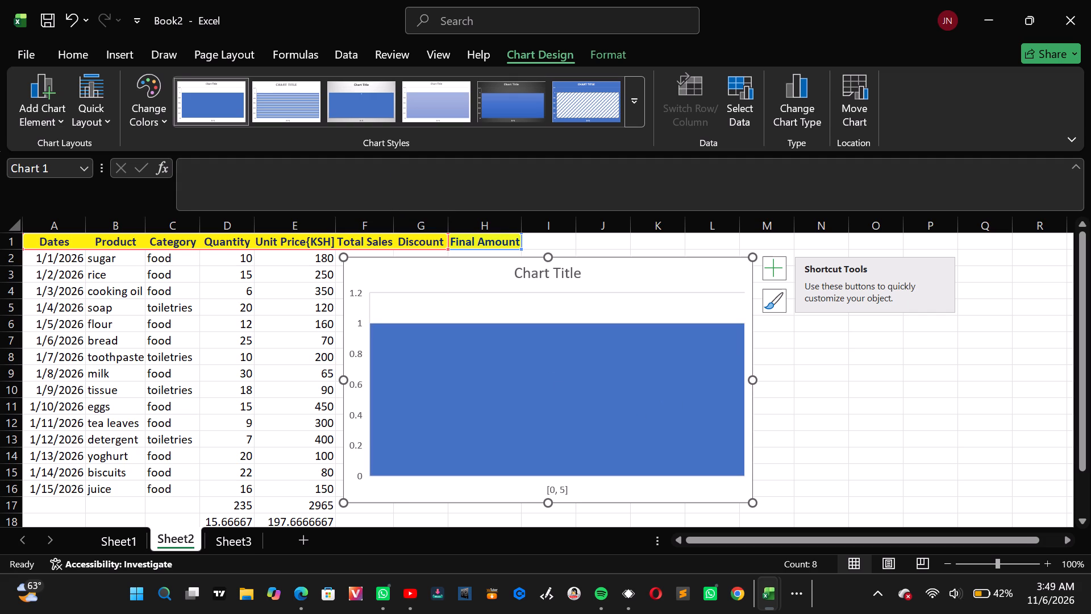
Open the formatting options for the histogram's data series and dismiss the tip about multiple panes.
left_click_drag(743, 377, 748, 380)
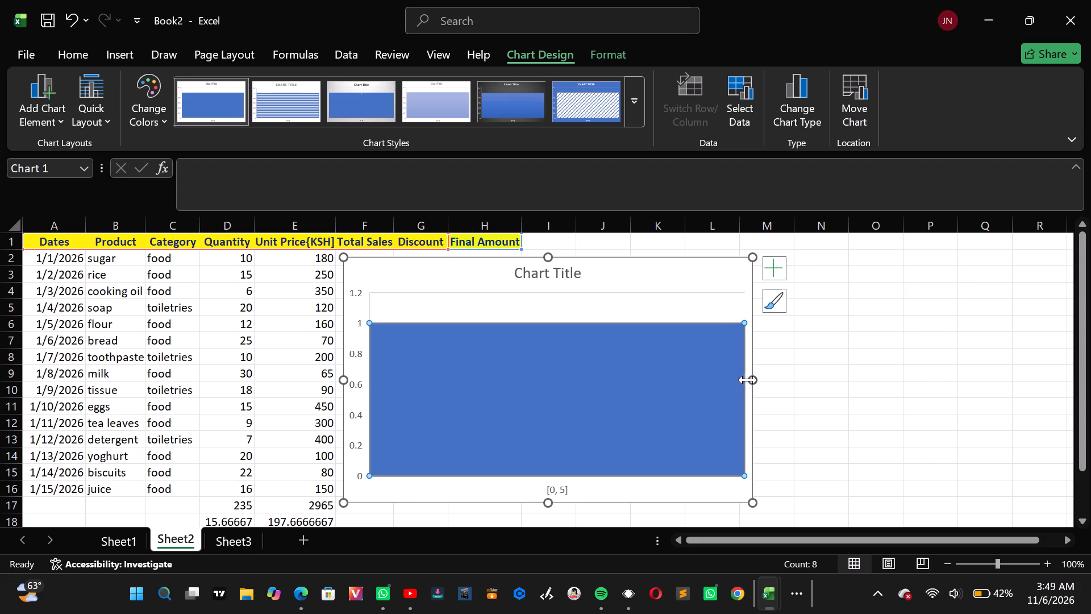
left_click_drag(748, 380, 748, 380)
left_click(745, 376)
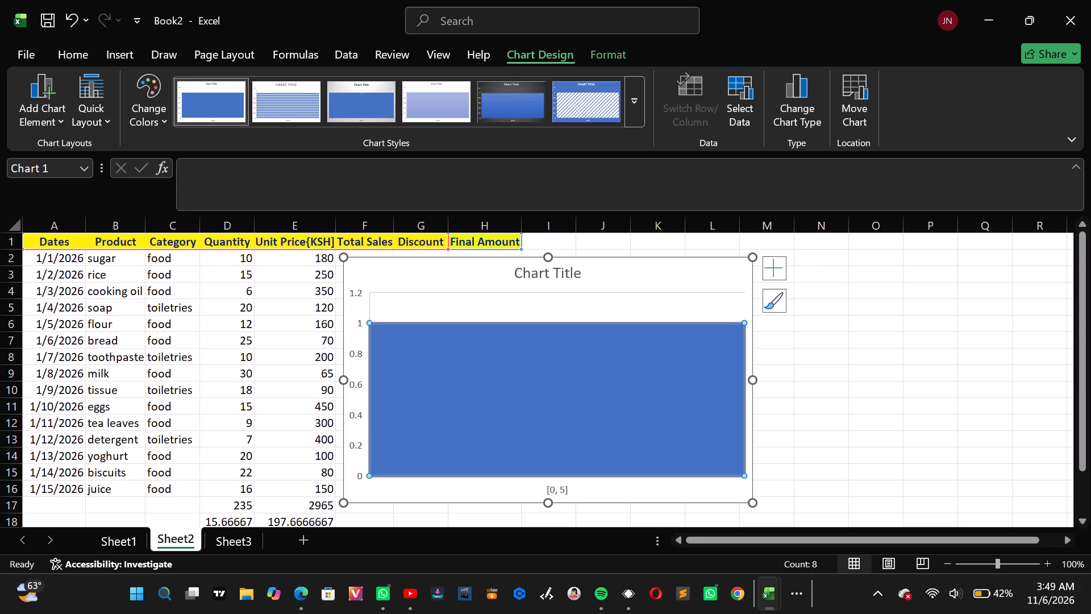
left_click(764, 384)
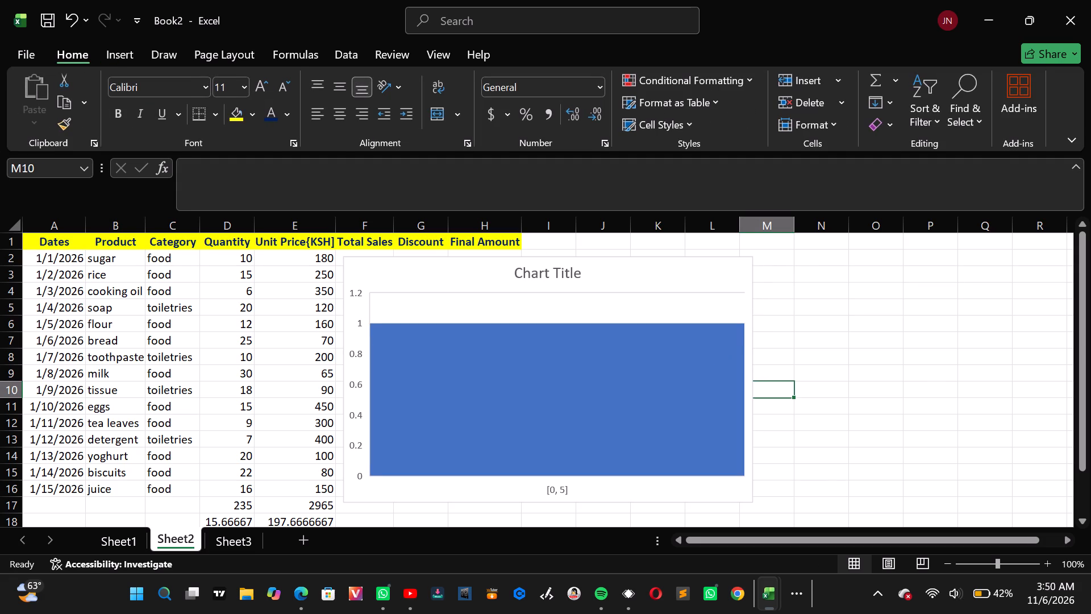
double_click(680, 356)
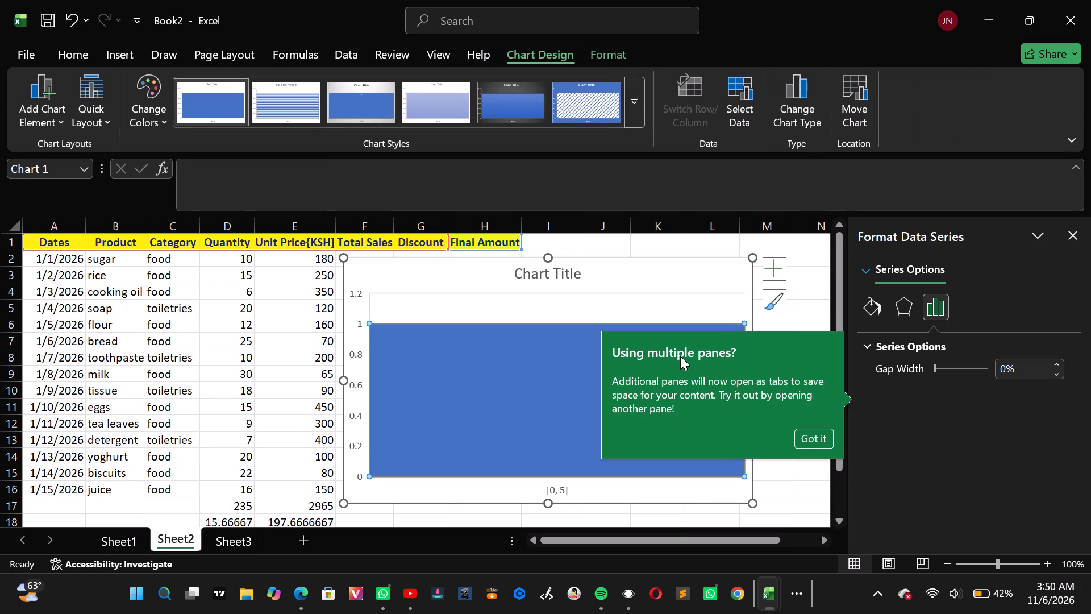
left_click(805, 428)
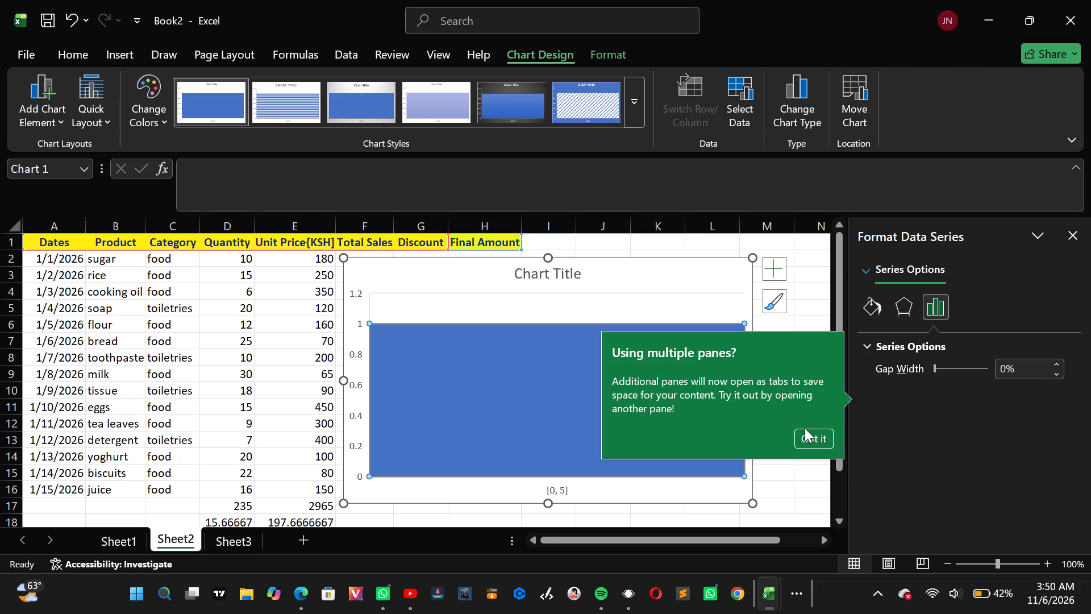
left_click(804, 434)
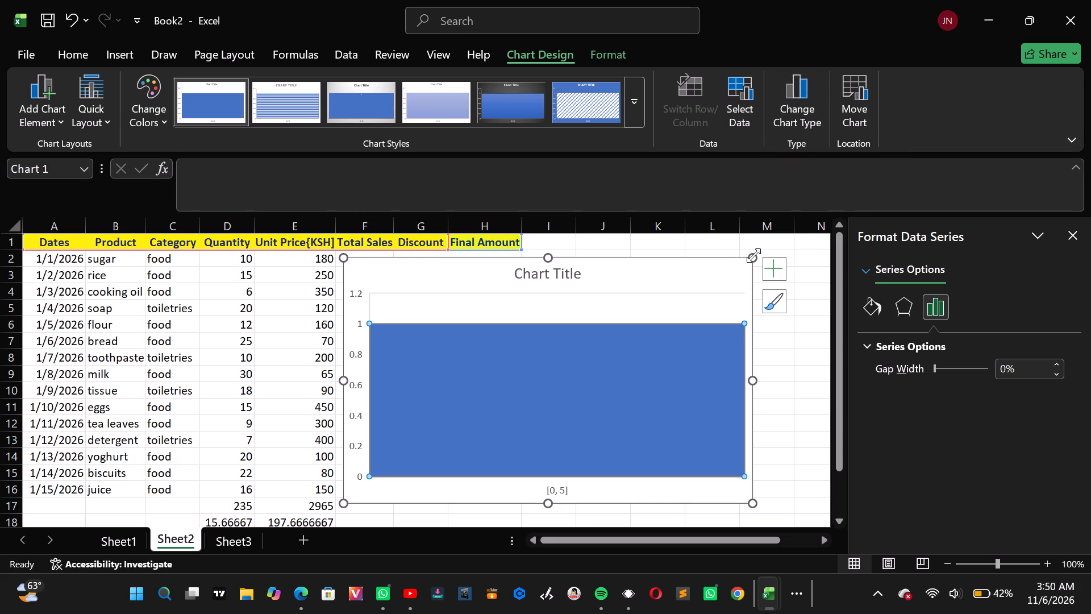
Enlarge the histogram chart by widening it to column P and extending its upper edge into row 1.
left_click_drag(753, 255, 815, 265)
scroll(772, 259, "right", 1)
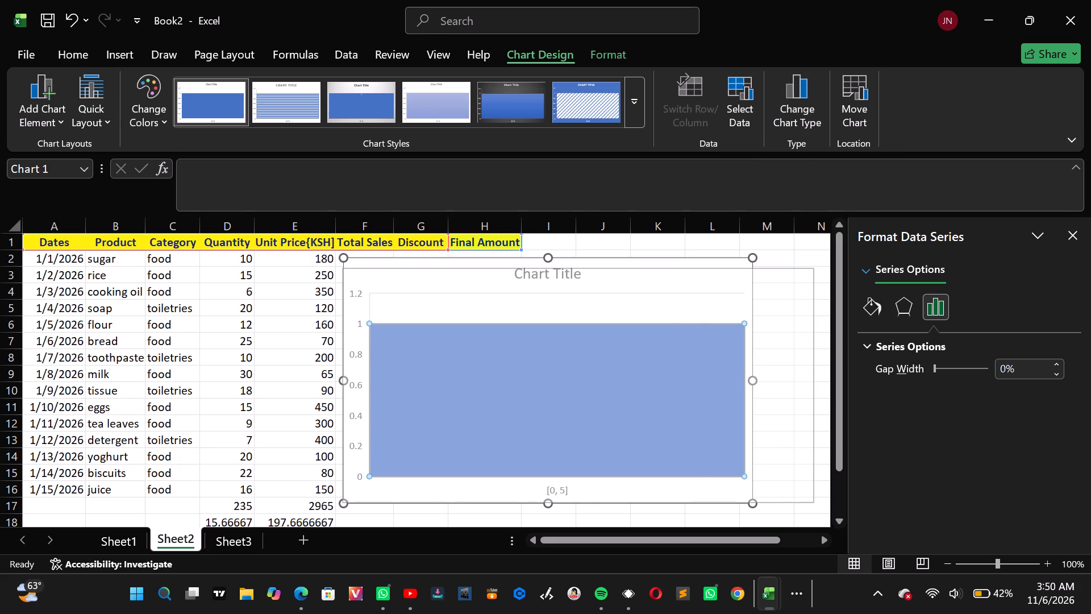
left_click_drag(815, 265, 879, 283)
scroll(836, 267, "right", 2)
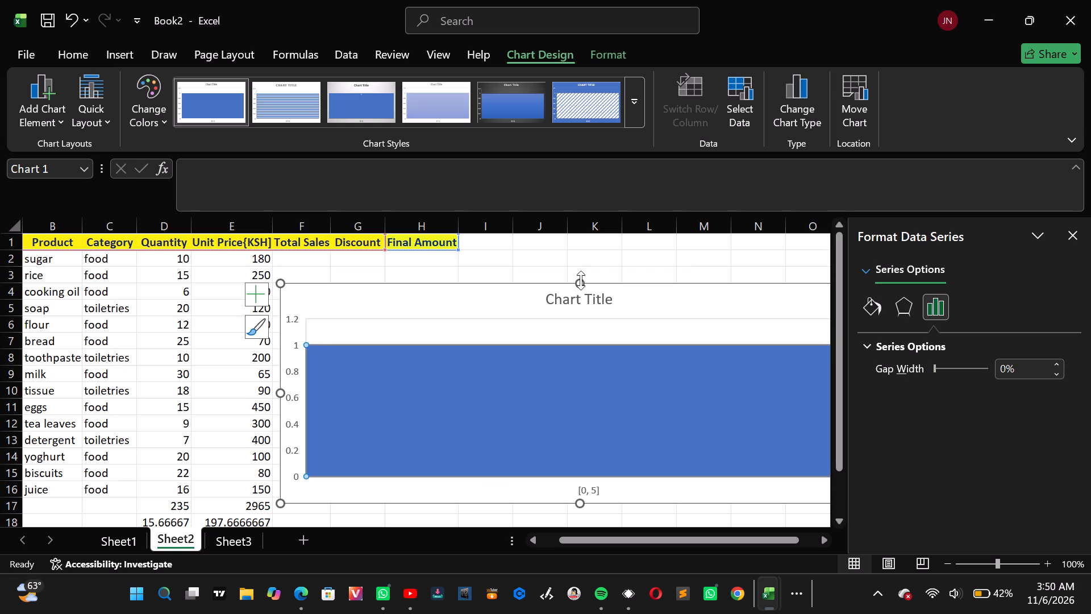
left_click_drag(581, 280, 580, 244)
Check the histogram's source data range and close the data selection without changing it.
left_click(591, 427)
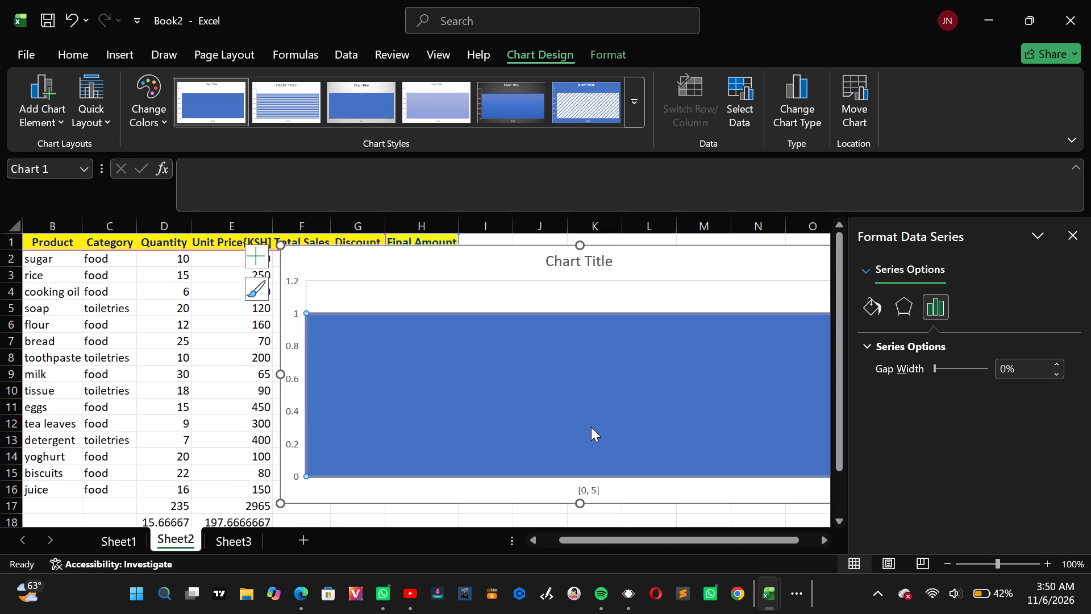
double_click(591, 427)
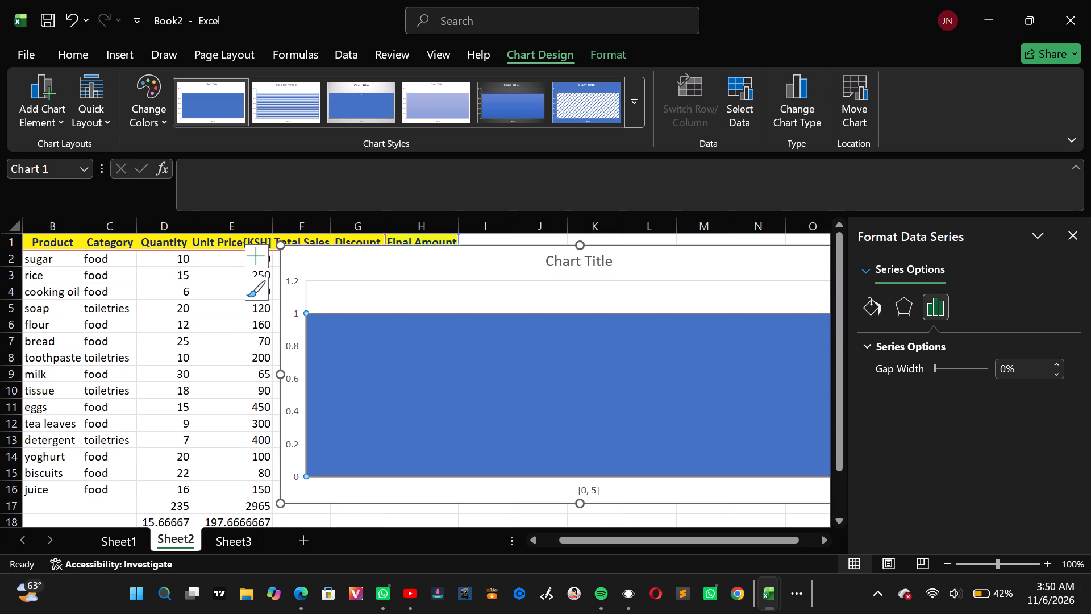
left_click(746, 113)
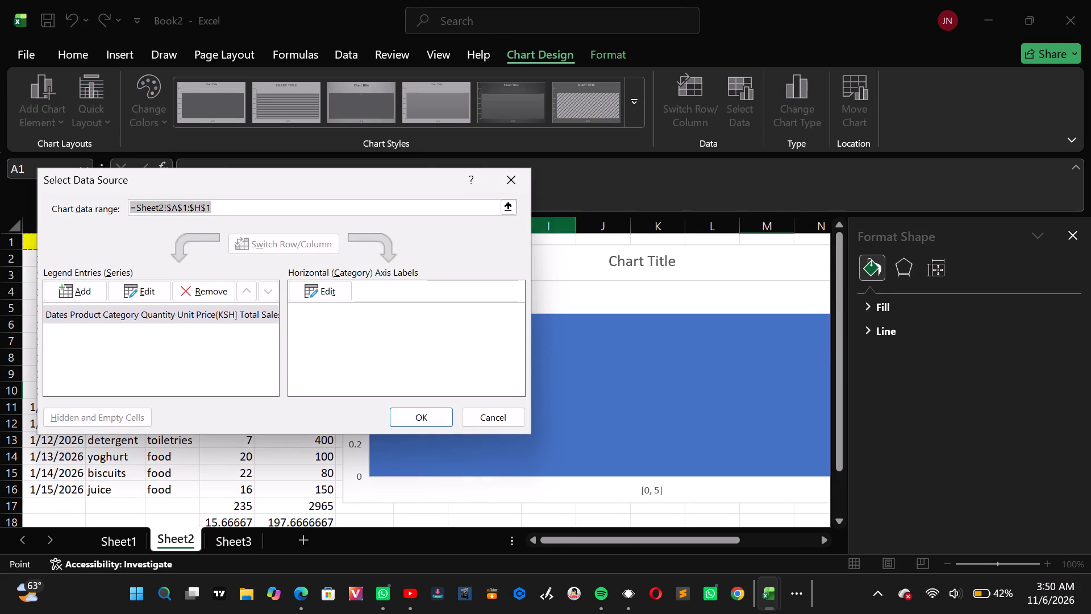
left_click(518, 180)
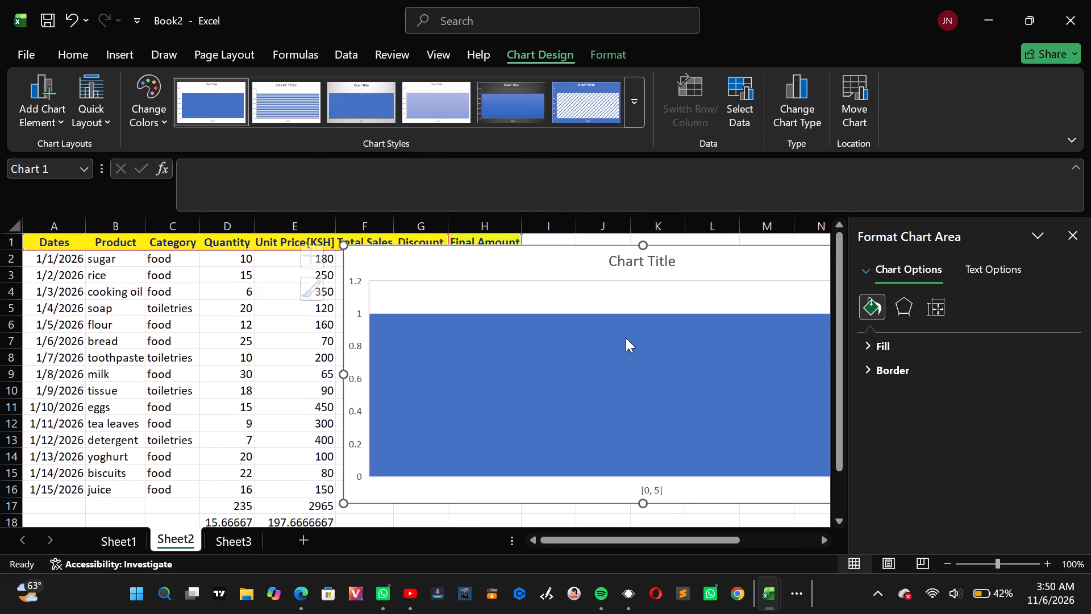
Set the gap width of the histogram bar to 20% and close the formatting options.
double_click(706, 330)
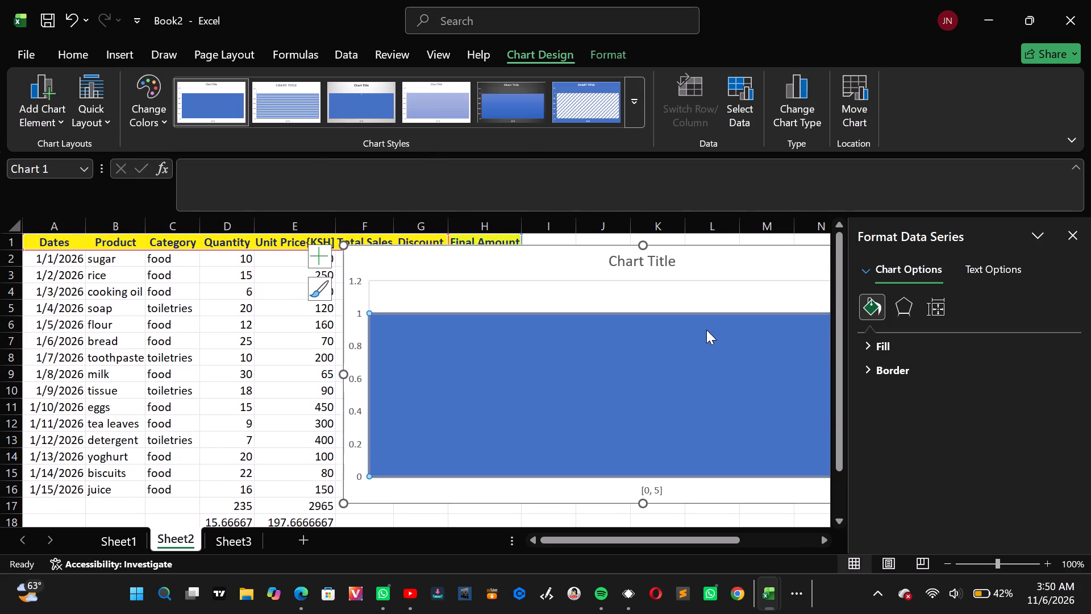
left_click(875, 347)
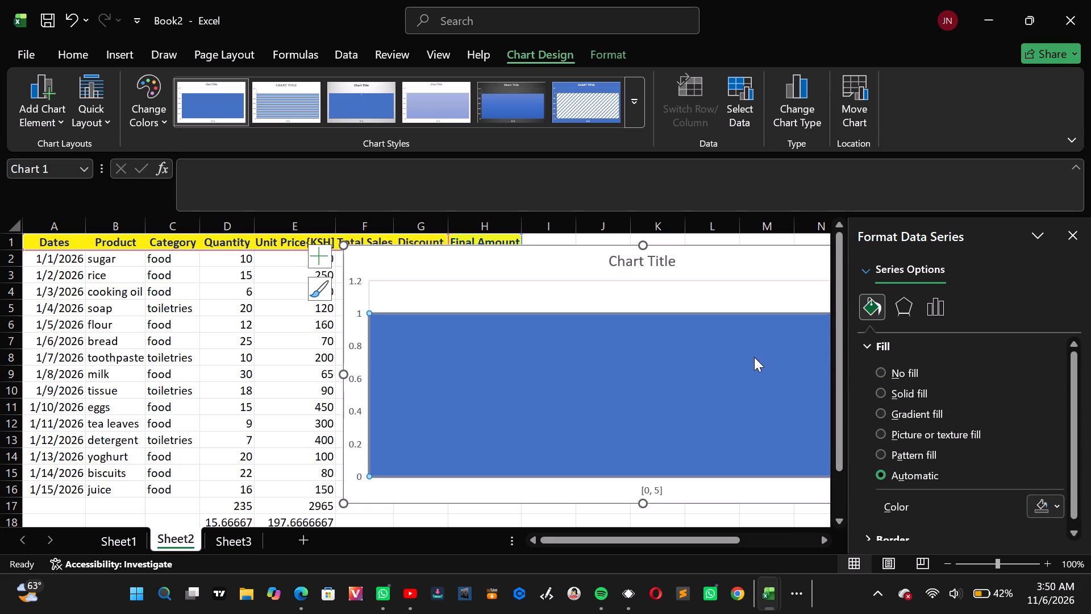
left_click(754, 357)
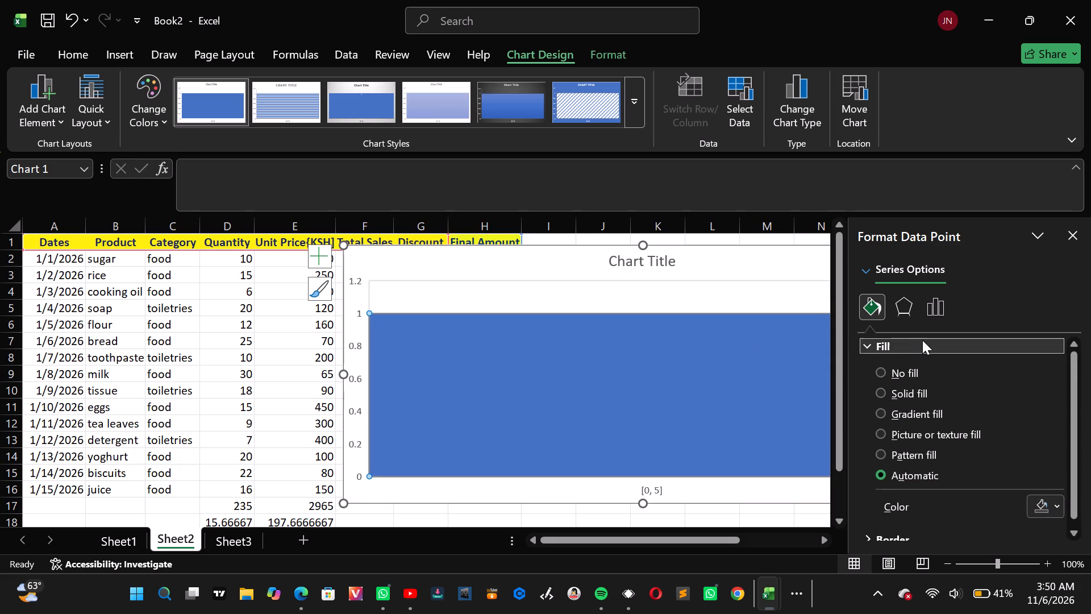
left_click(937, 300)
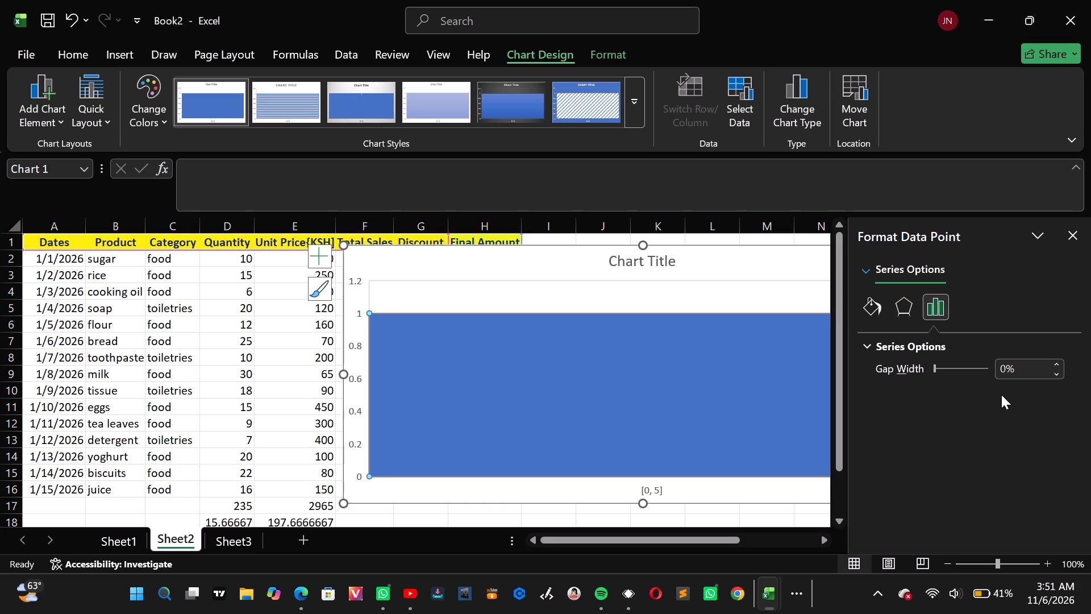
left_click(960, 367)
left_click(960, 367)
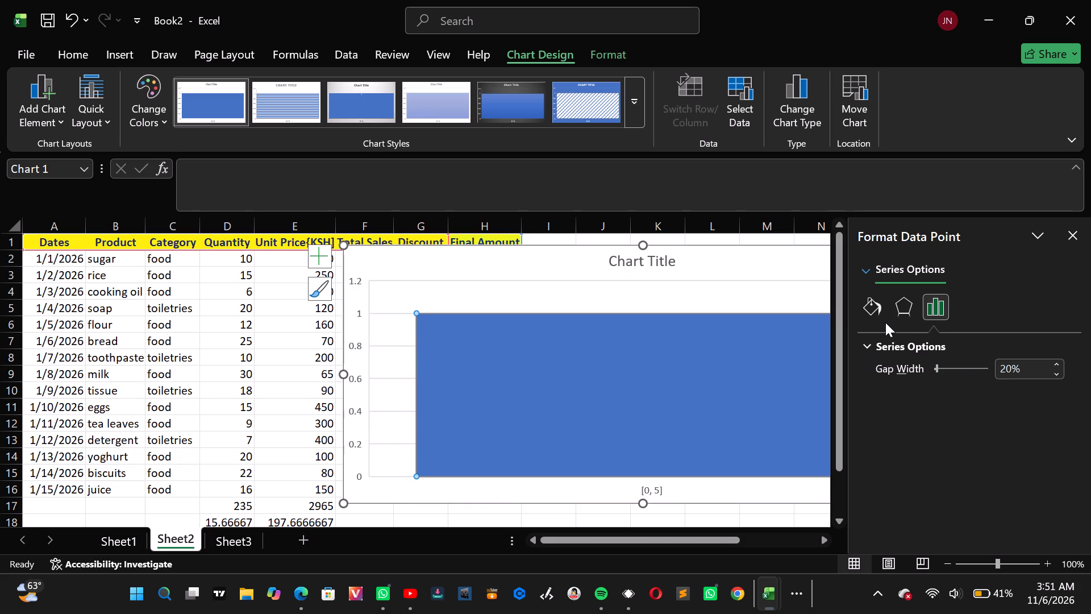
left_click(1073, 229)
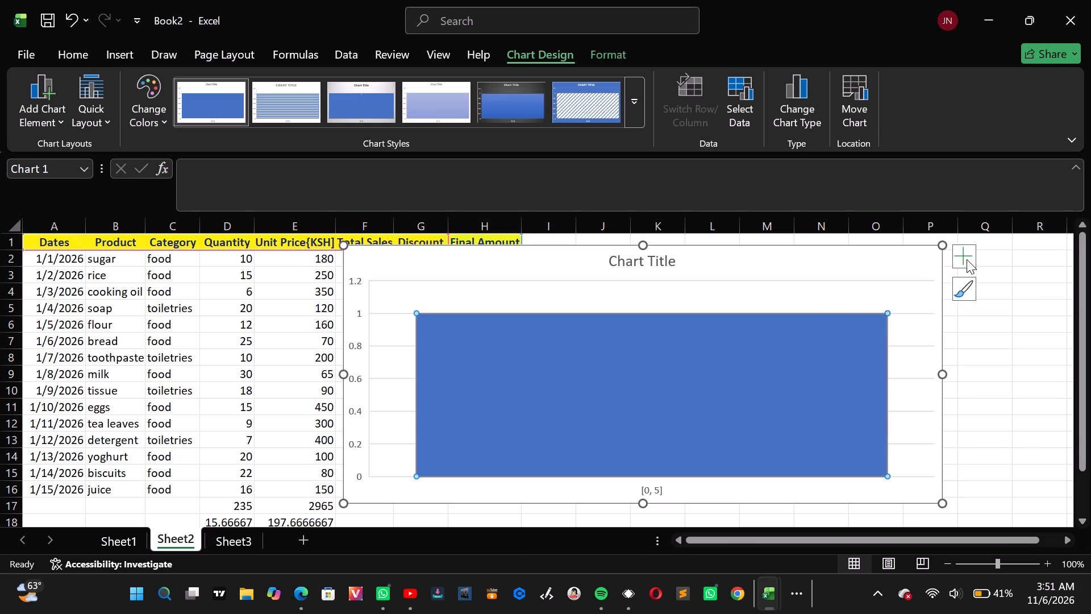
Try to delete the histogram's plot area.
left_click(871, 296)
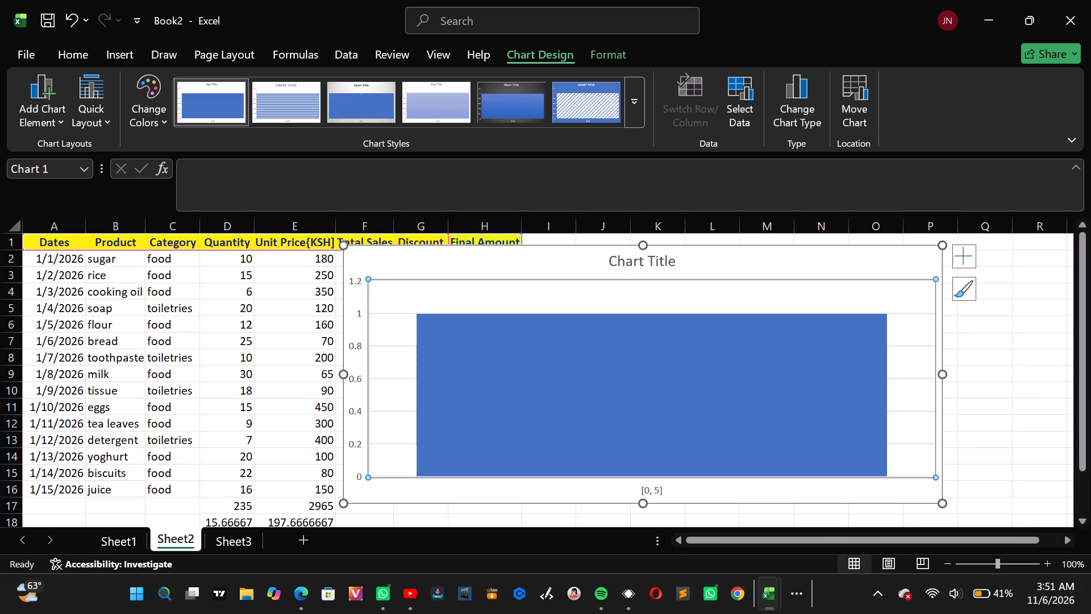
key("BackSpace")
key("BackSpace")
Examine the fill options for the chart's plot area and data series, leaving them as they are.
left_click(936, 280)
double_click(936, 280)
left_click(812, 359)
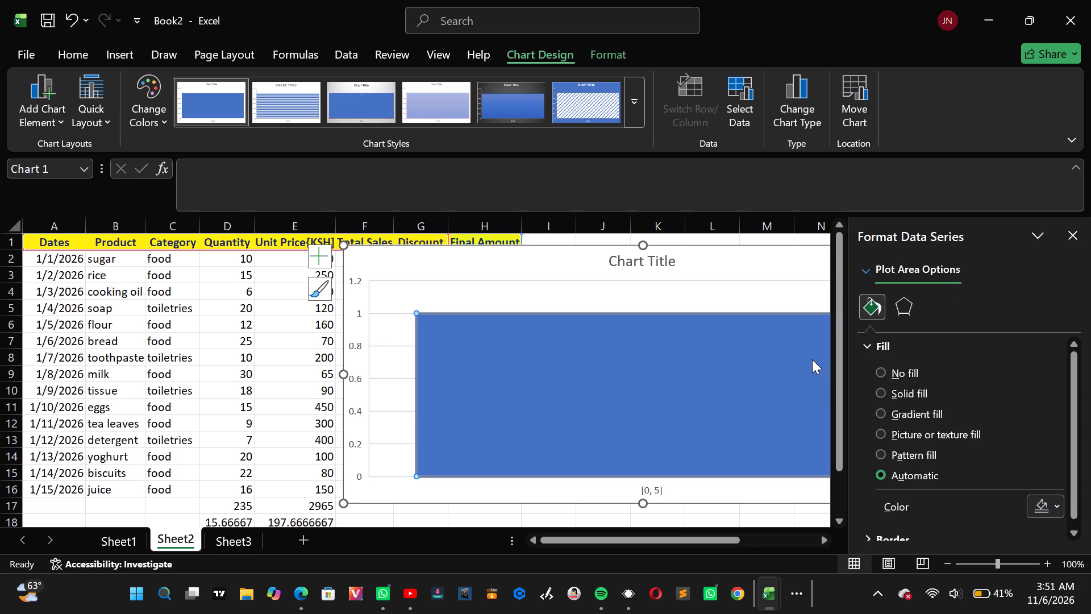
double_click(812, 359)
double_click(812, 359)
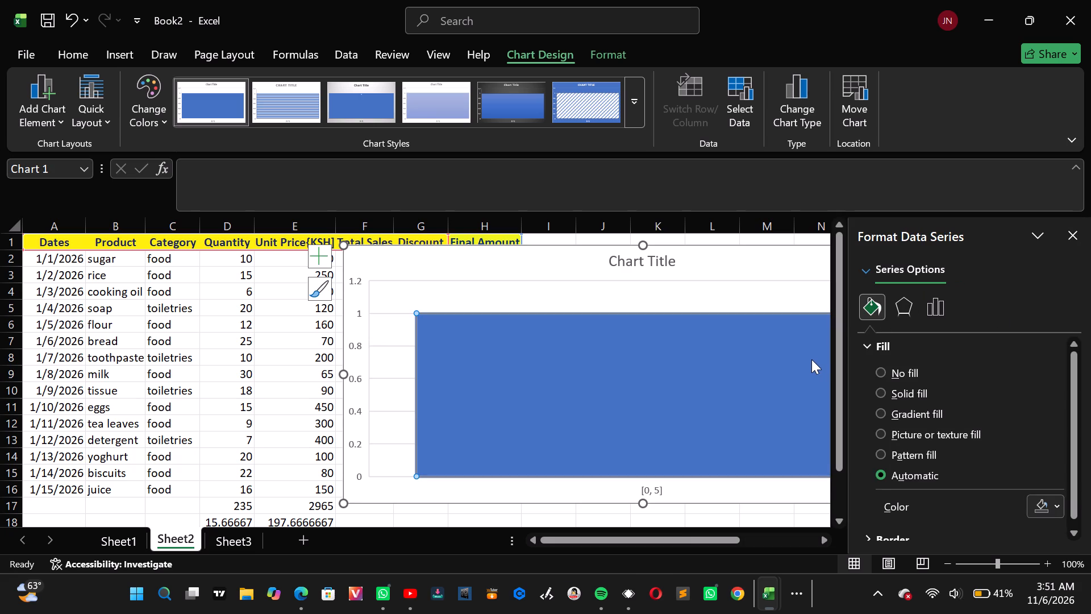
left_click(1068, 237)
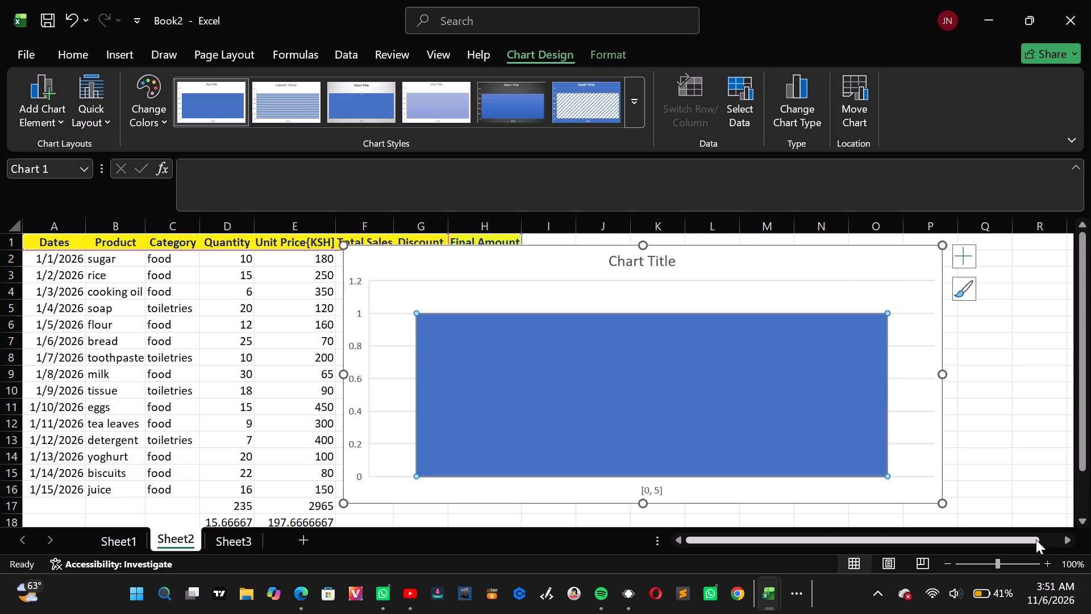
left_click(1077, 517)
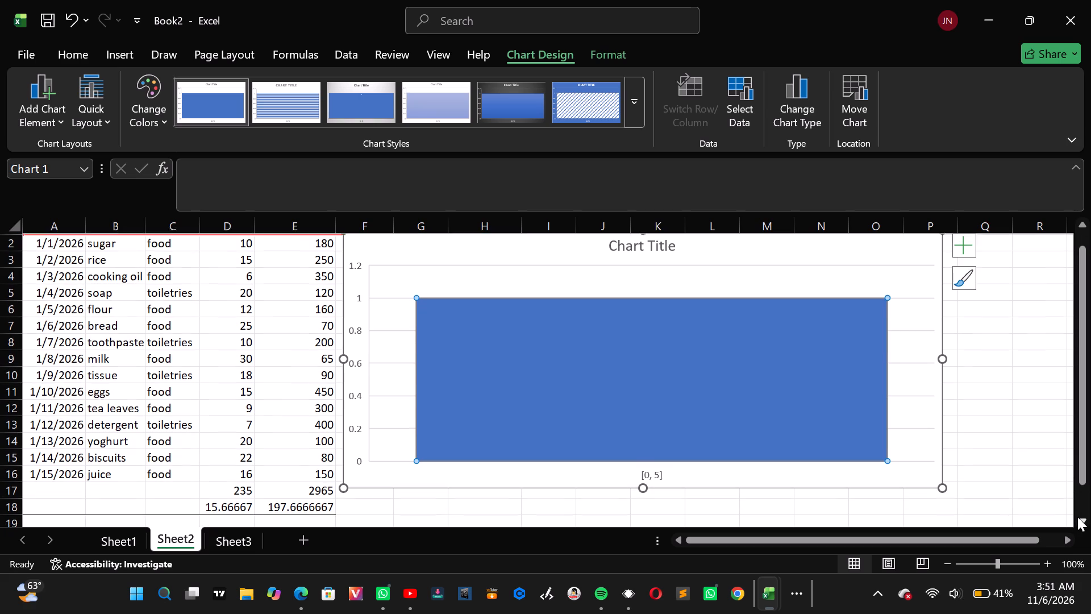
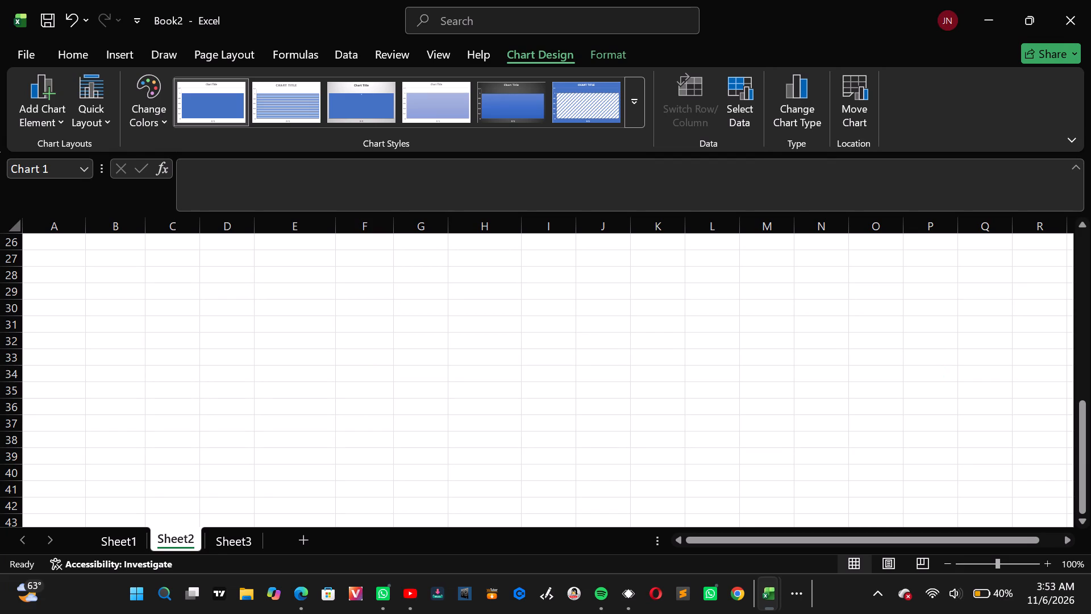
Delete the histogram's bars and the remaining empty chart from Sheet2.
key("Up")
key("Up")
key("Up")
key("Up")
key("Up")
key("Up")
key("Up")
key("Up")
key("Up")
key("Up")
key("Up")
key("Up")
key("Up")
key("Up")
key("Up")
key("Up")
key("Up")
key("Up")
key("Up")
key("Up")
key("Up")
left_click(1078, 225)
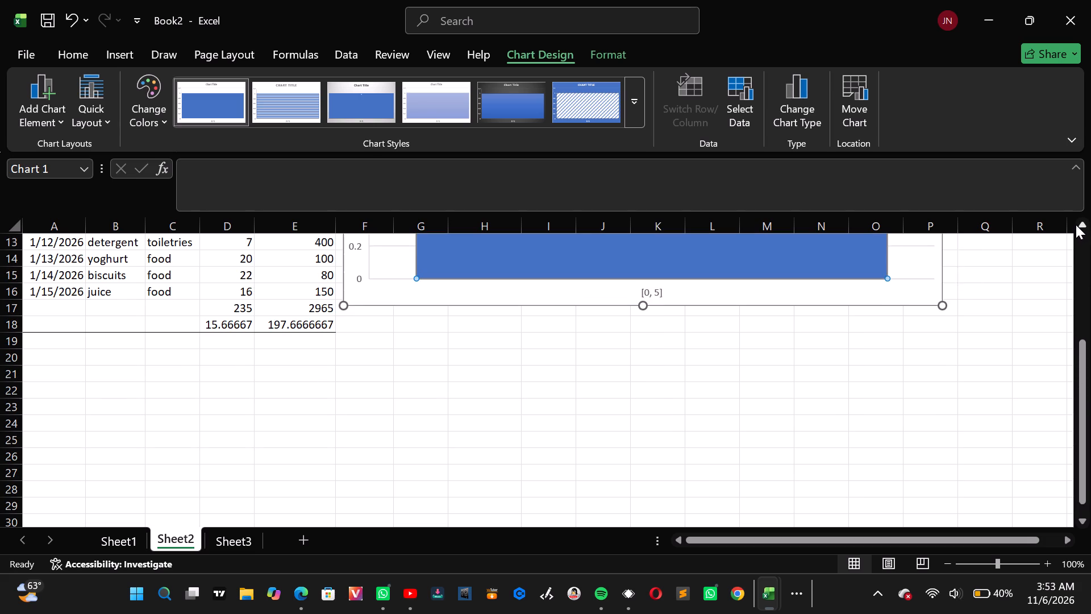
left_click(1076, 224)
left_click_drag(1076, 224, 1074, 224)
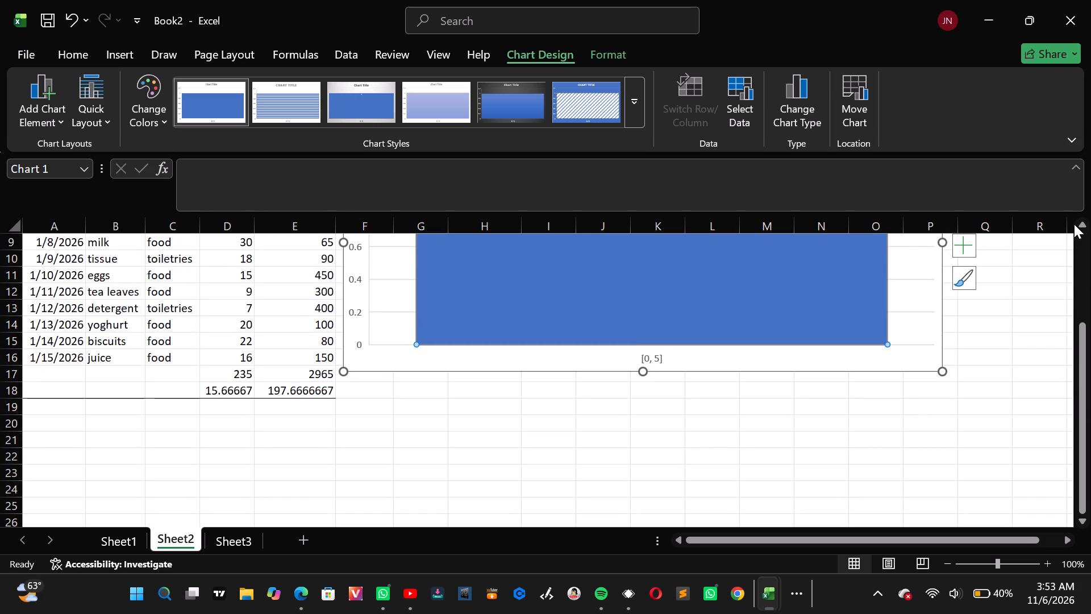
left_click_drag(1074, 224, 1075, 219)
double_click(1077, 219)
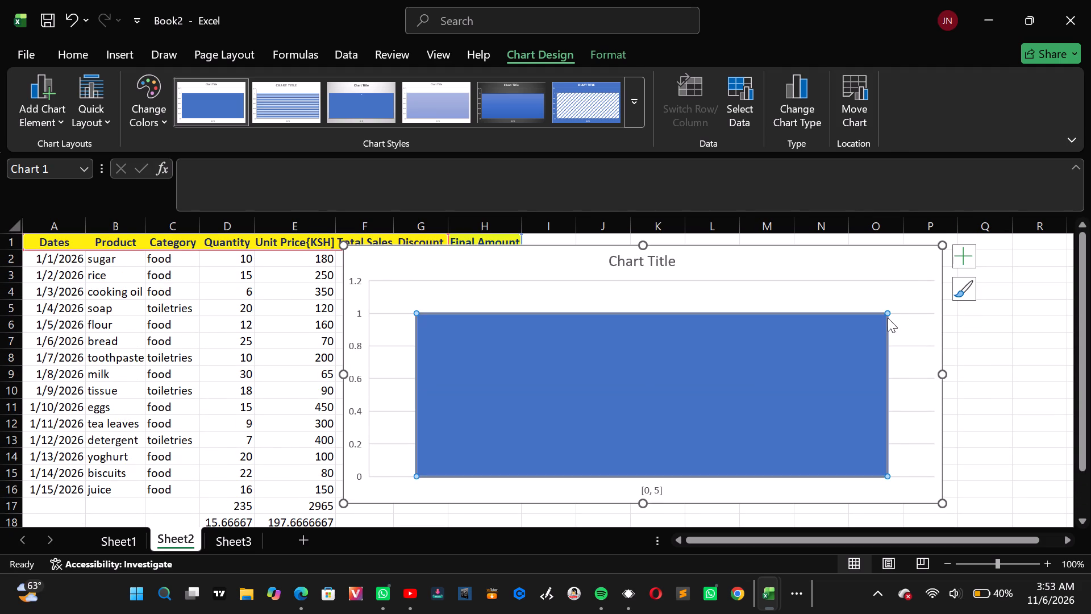
key("BackSpace")
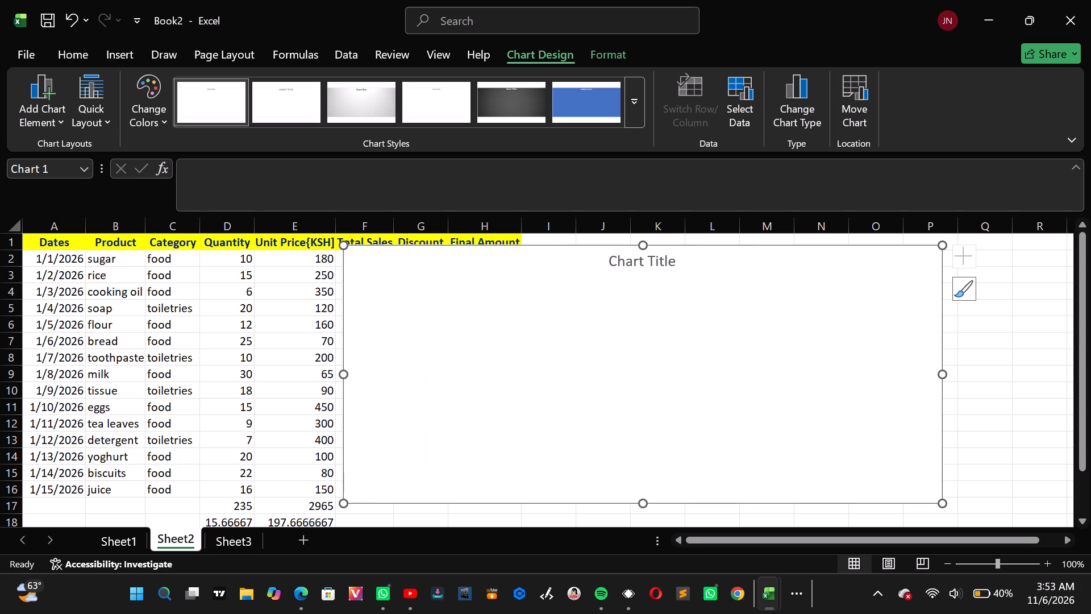
left_click(942, 242)
key("BackSpace")
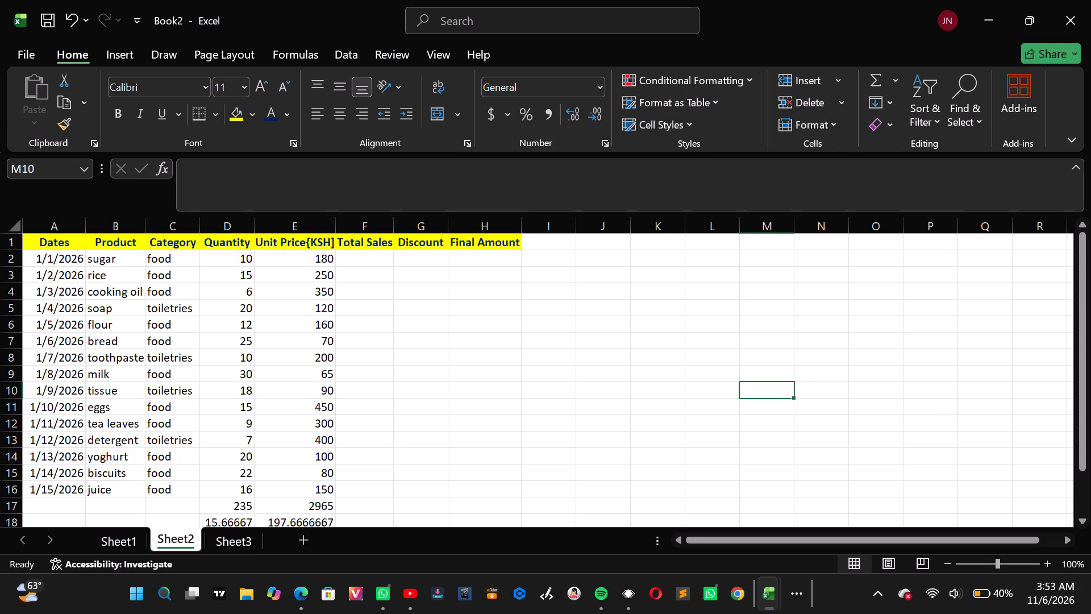
Select the sales data in A1:E16, including the headers but leaving out the totals and averages rows.
left_click(77, 246)
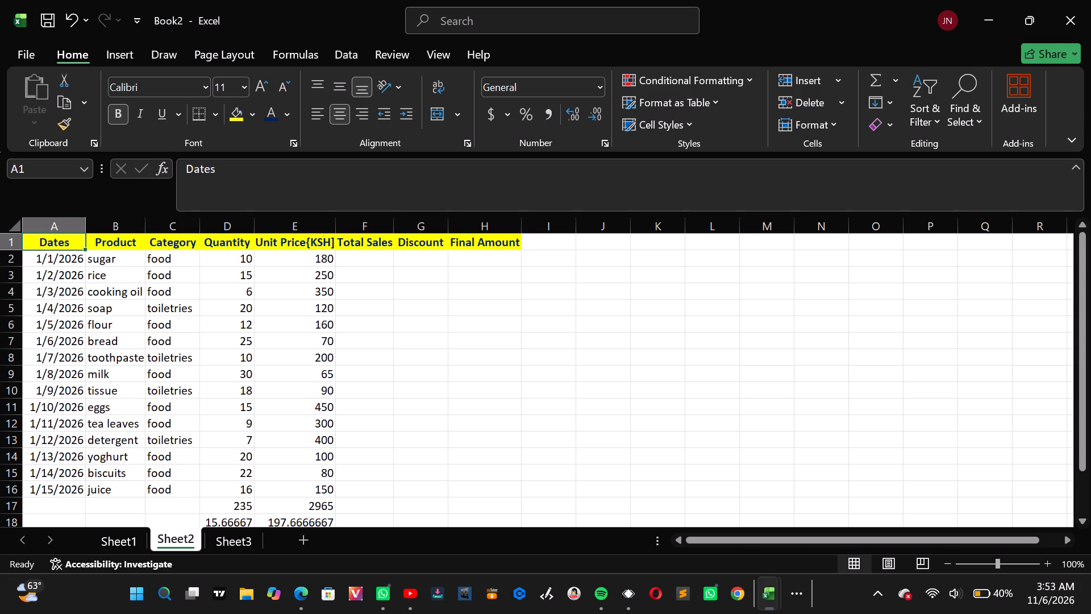
left_click_drag(77, 246, 159, 258)
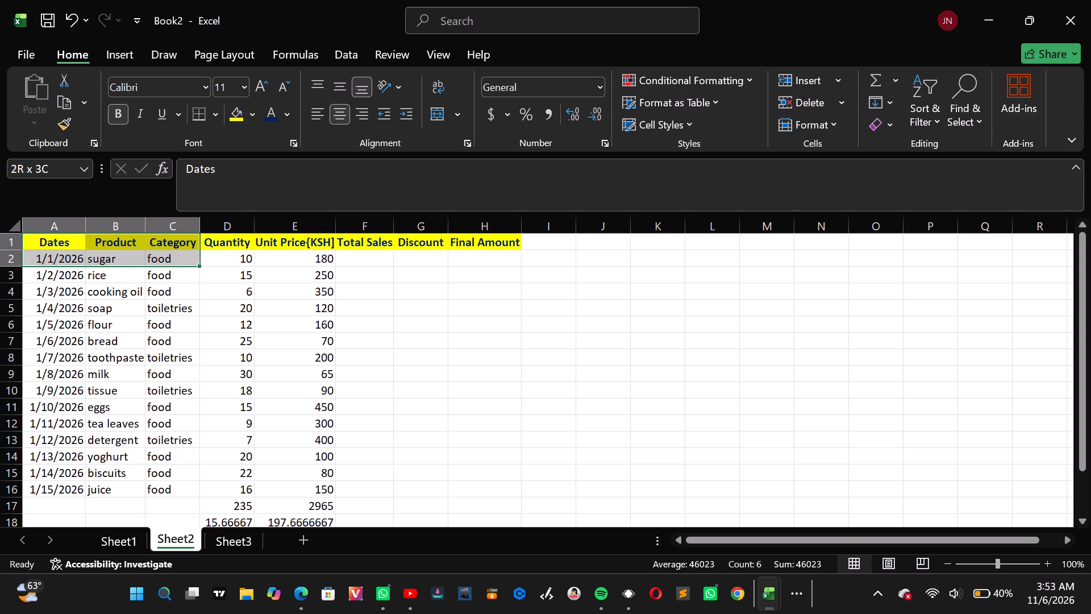
left_click_drag(159, 258, 273, 450)
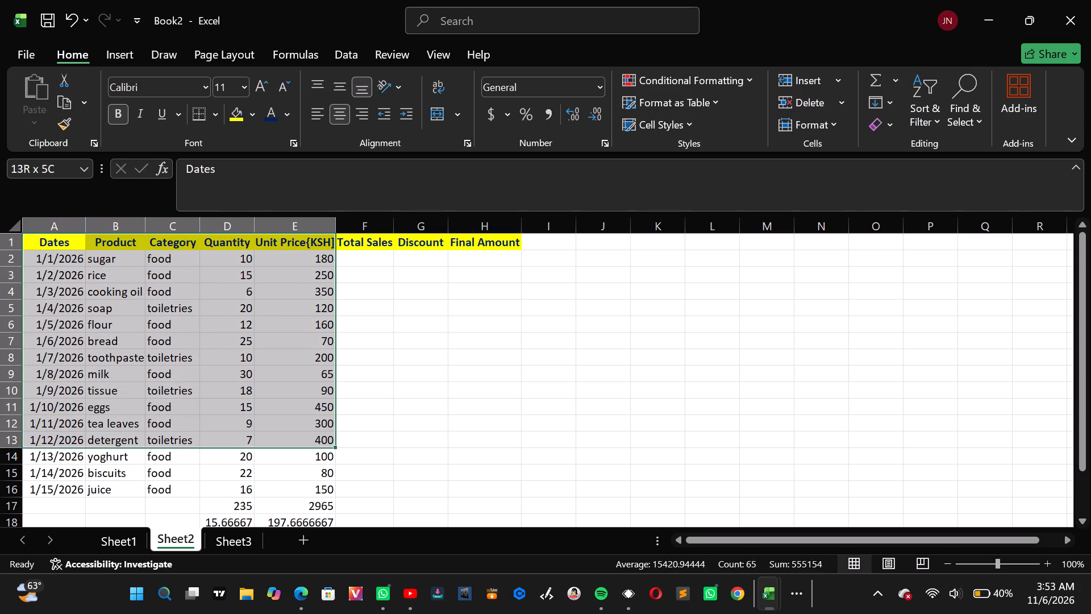
left_click_drag(273, 450, 303, 530)
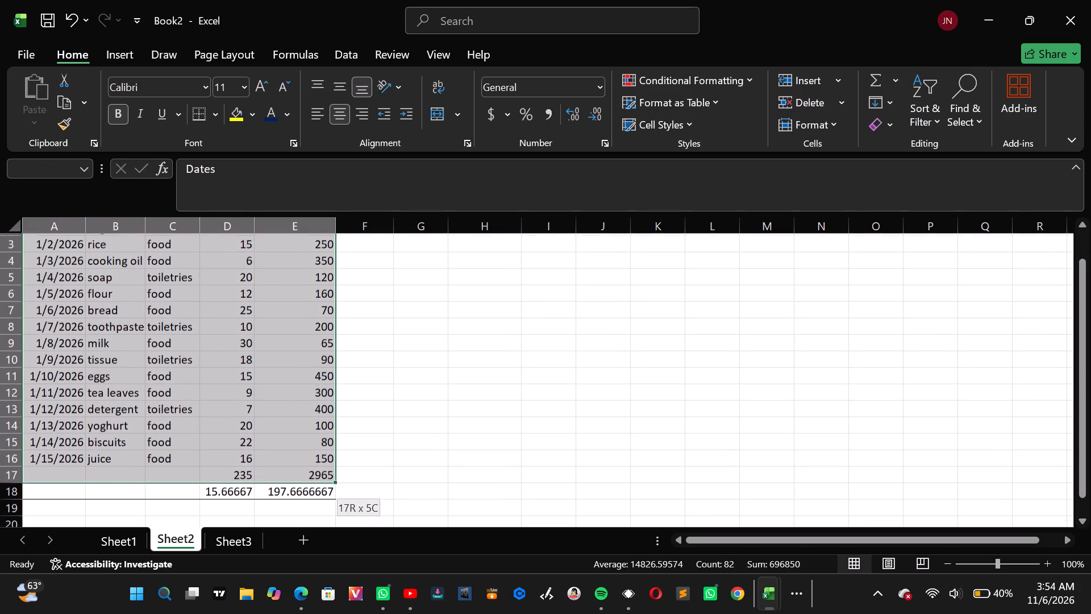
left_click_drag(303, 530, 290, 460)
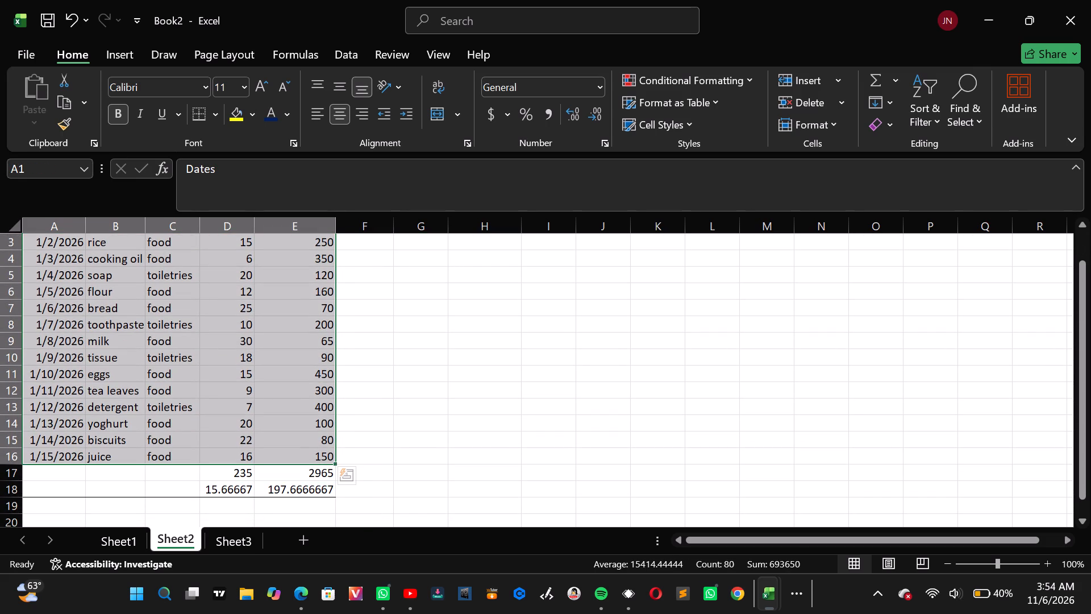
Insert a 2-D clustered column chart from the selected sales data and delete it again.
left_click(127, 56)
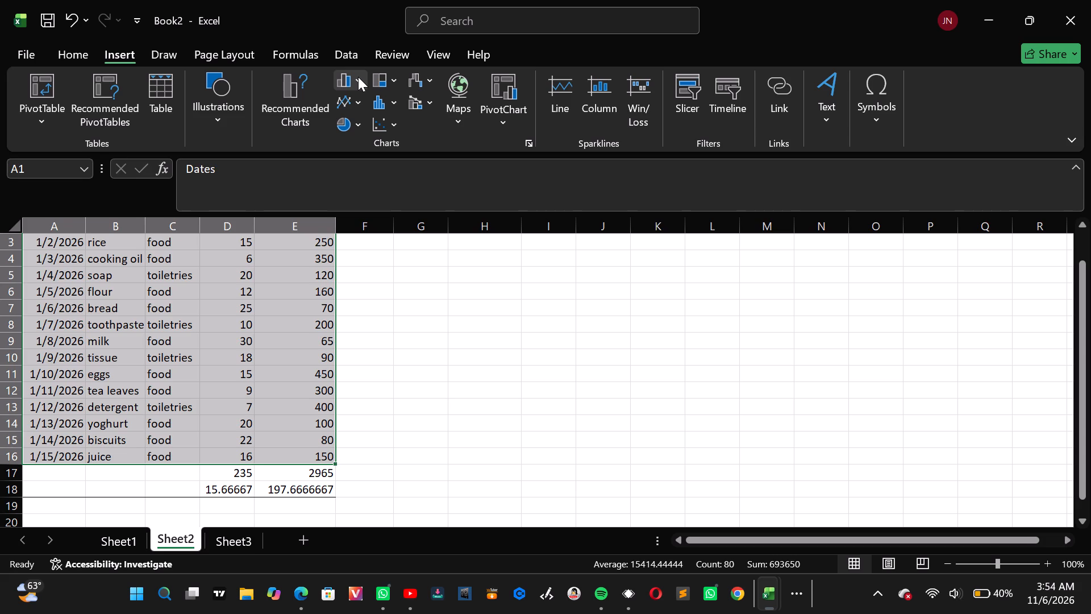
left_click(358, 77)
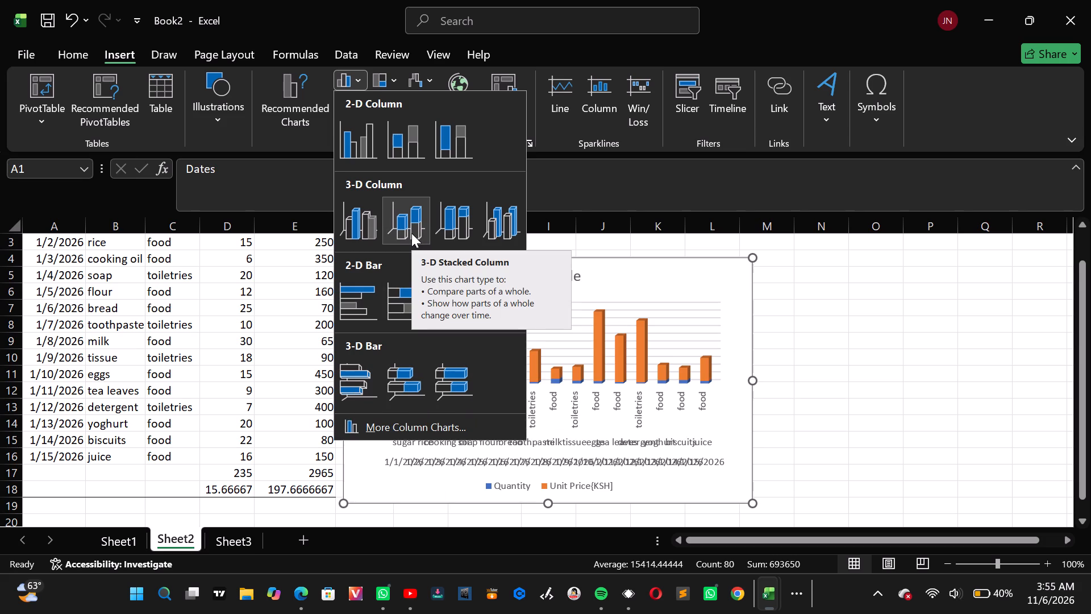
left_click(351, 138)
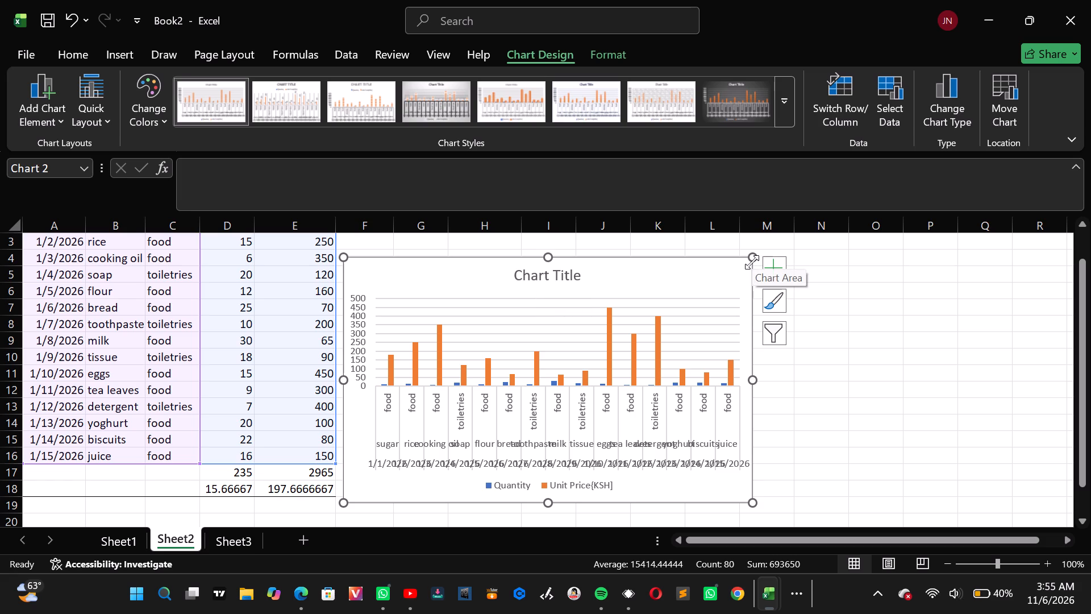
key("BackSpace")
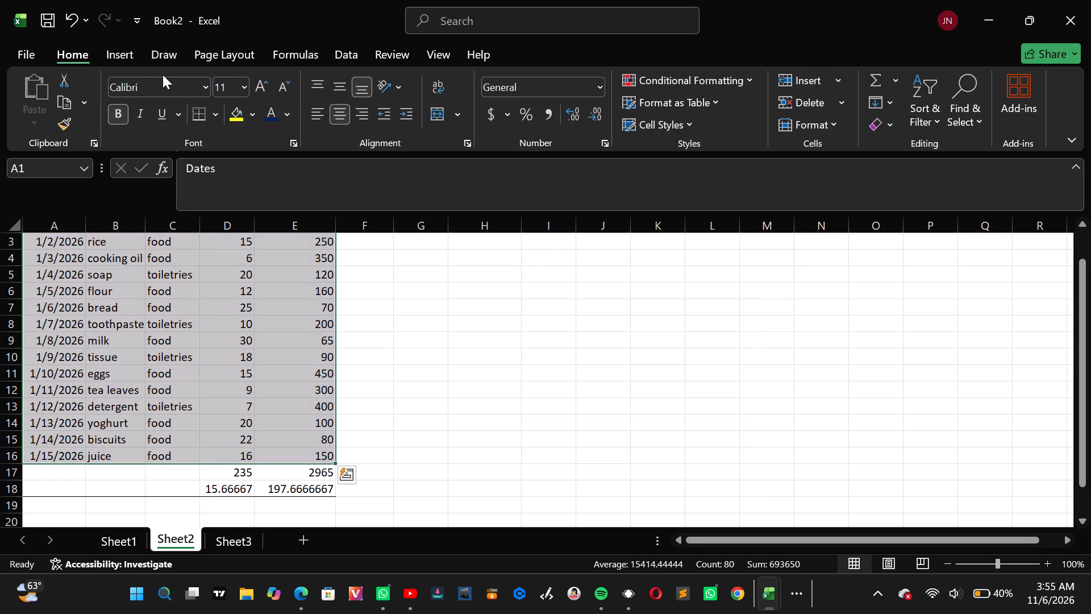
Insert a Pareto chart from the selected sales data.
left_click(124, 52)
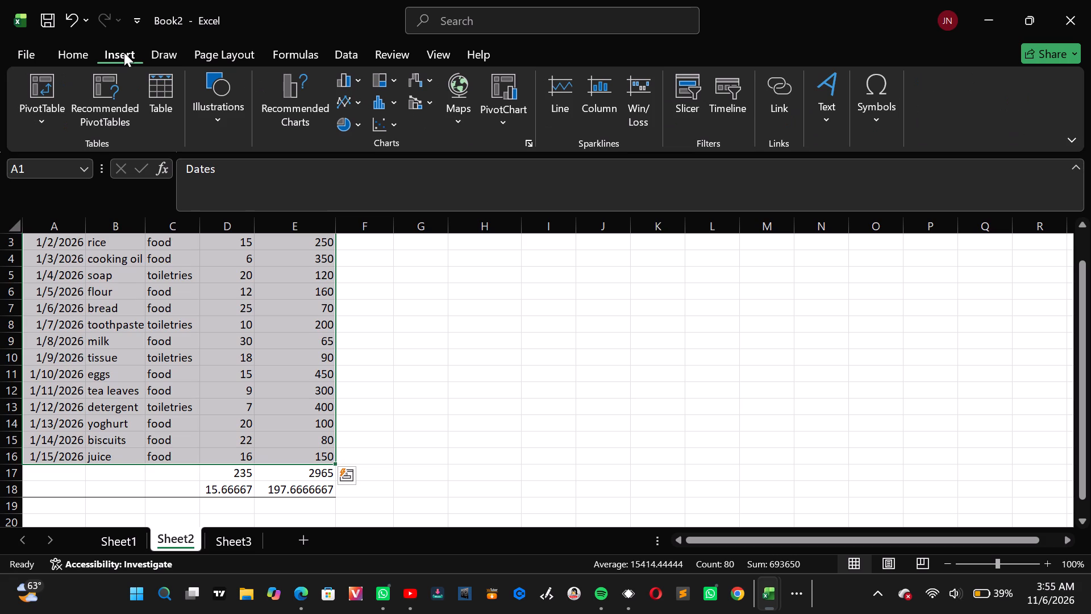
left_click(360, 117)
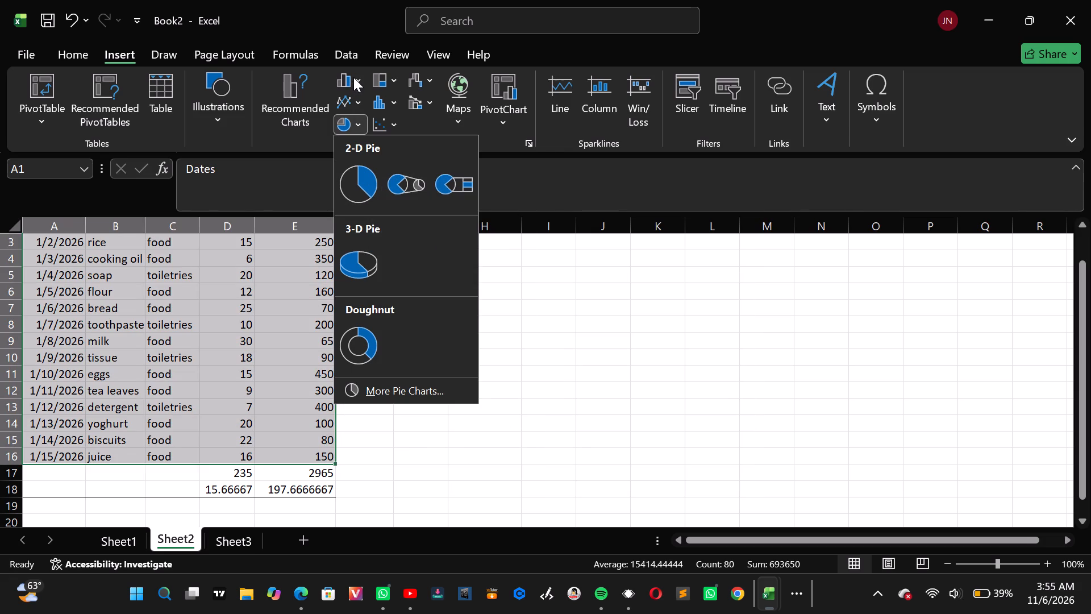
left_click(391, 103)
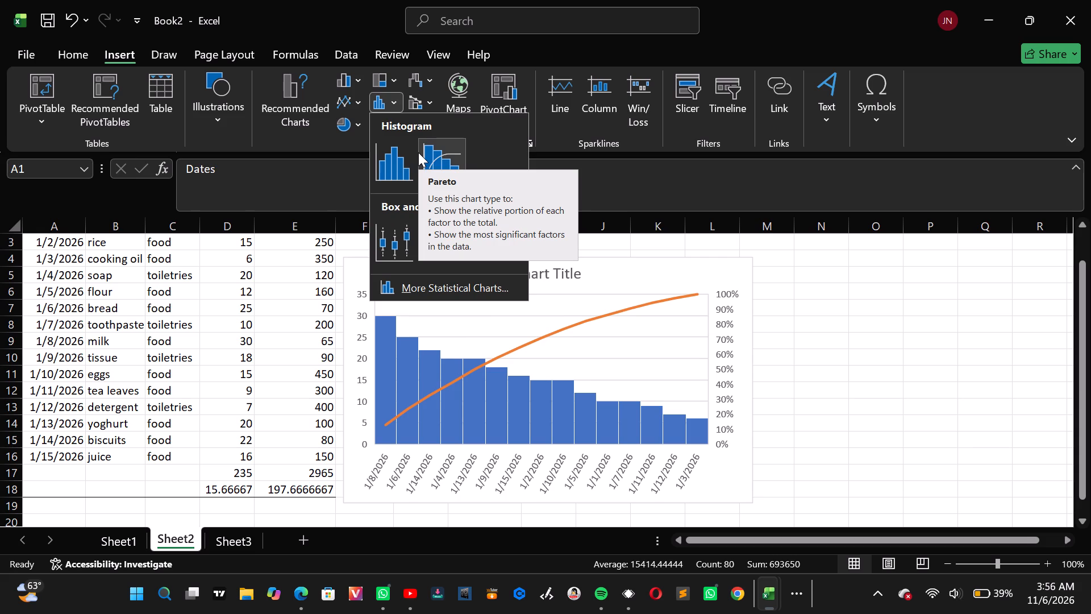
left_click(418, 152)
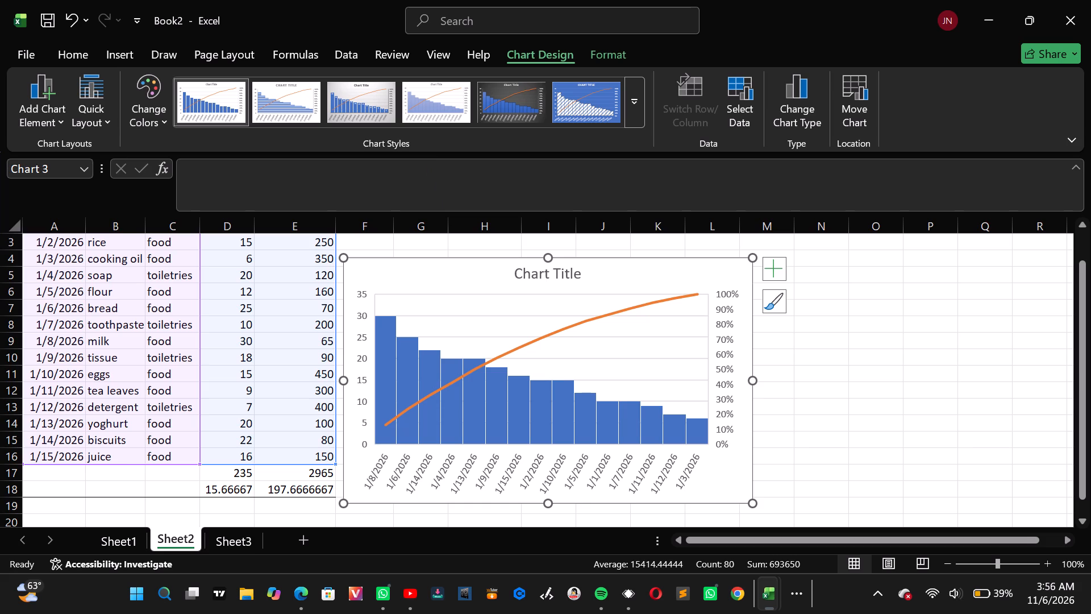
Set the Pareto chart's title to "SALES PERFORMANCES".
left_click(576, 272)
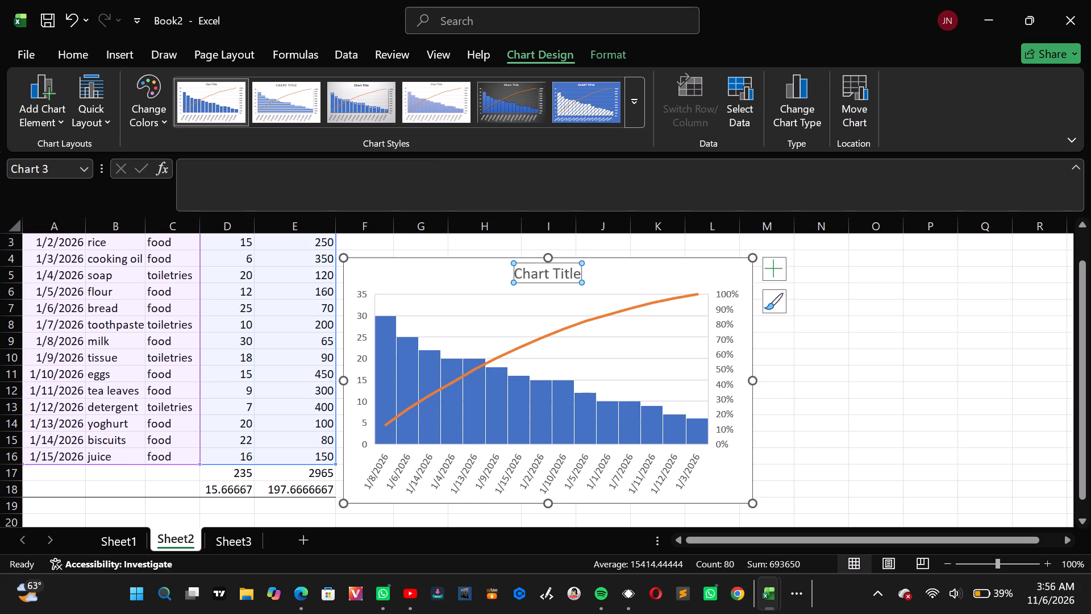
key("g")
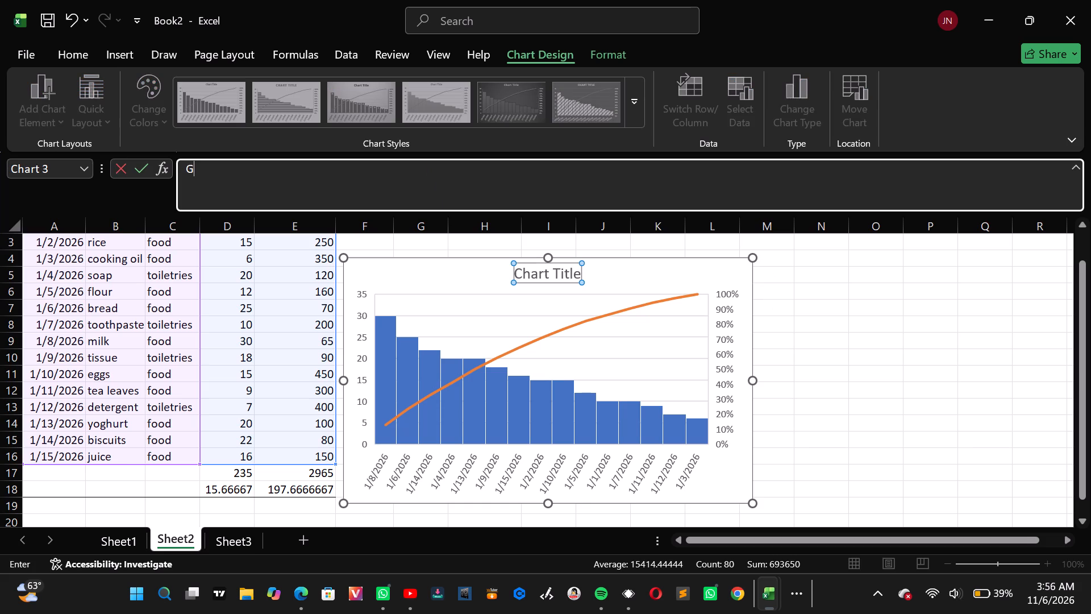
key("r")
key("a")
type("CE")
key("space")
key("BackSpace")
key("BackSpace")
key("BackSpace")
key("BackSpace")
key("BackSpace")
key("BackSpace")
key("BackSpace")
key("BackSpace")
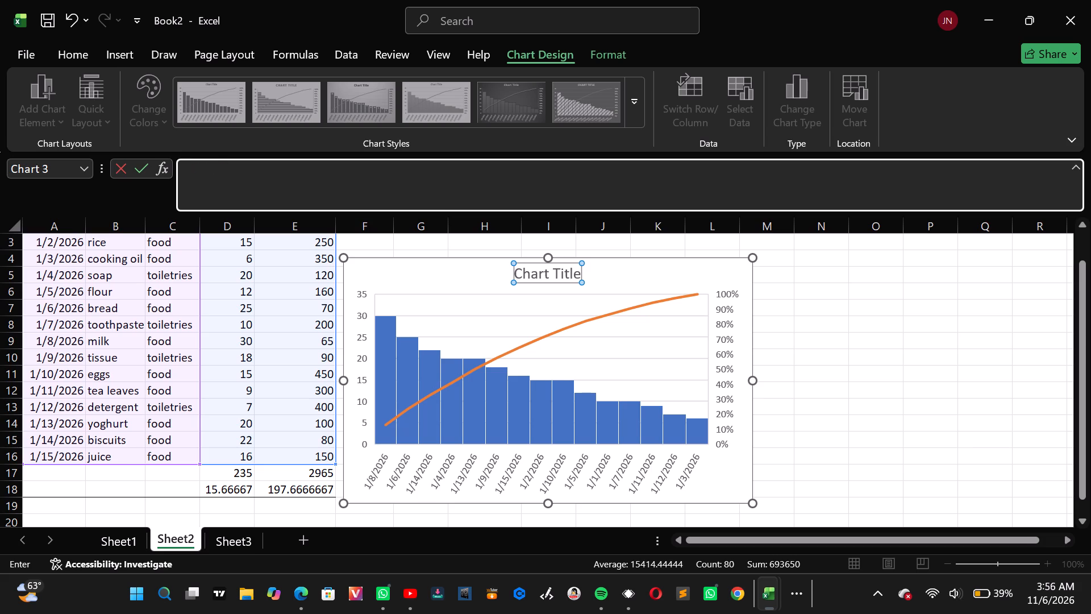
type("SA")
key("l")
type("ES P")
type("ERF")
key("o")
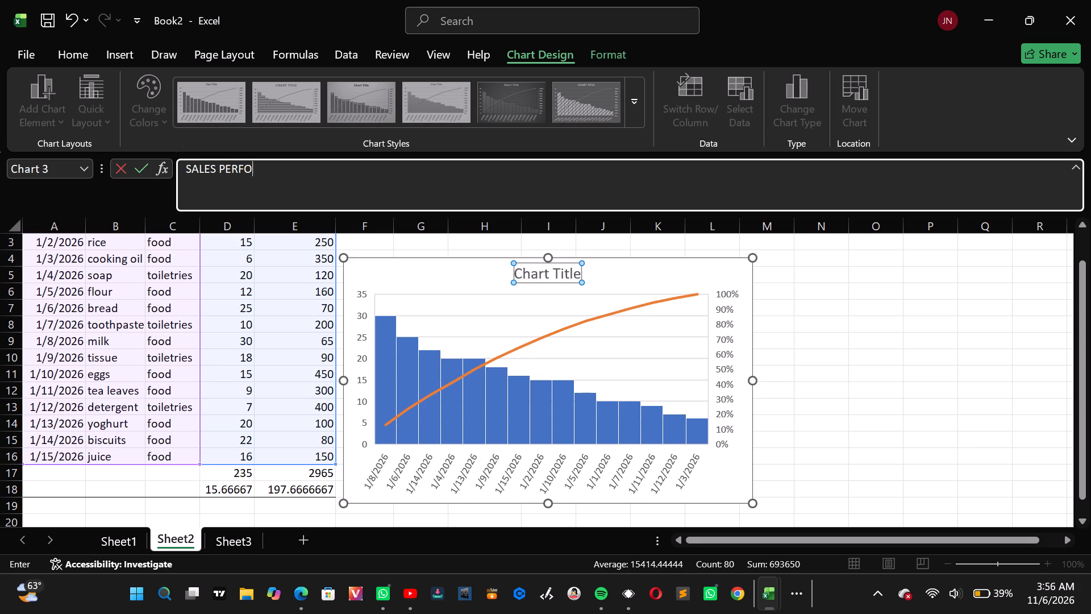
type("RM")
key("a")
type("NCES")
key("Return")
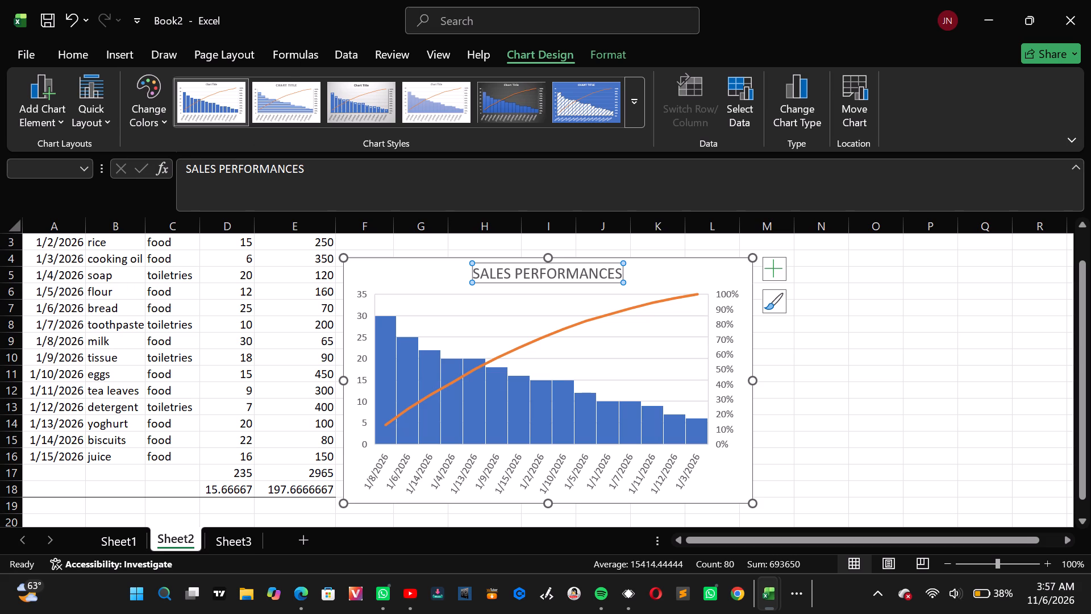
Apply quick layout Layout 1 and the Colorful Palette 1 colours to the Pareto chart.
left_click(109, 124)
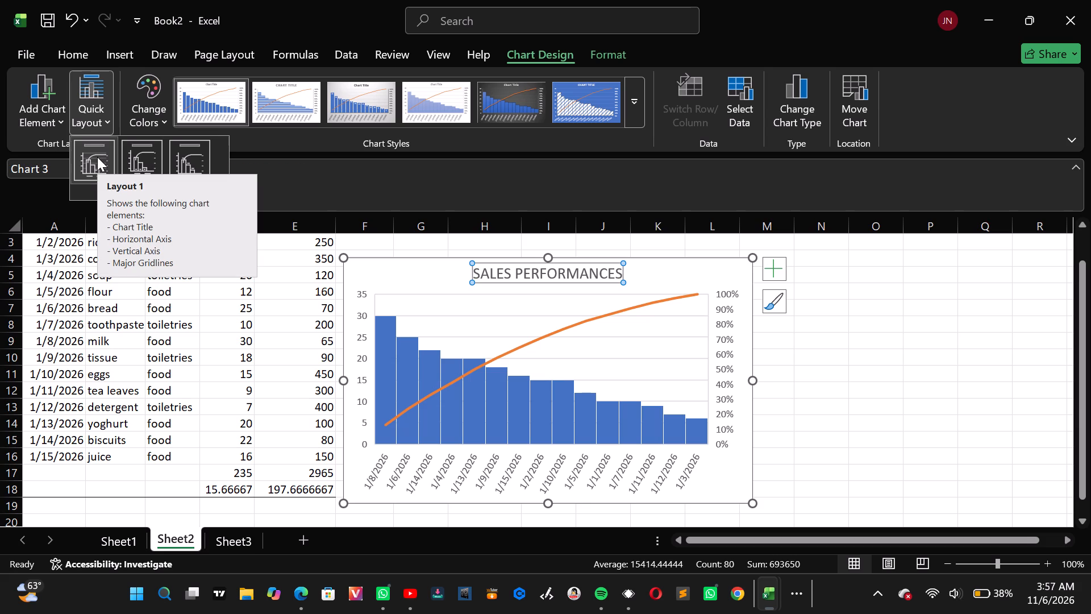
left_click(97, 157)
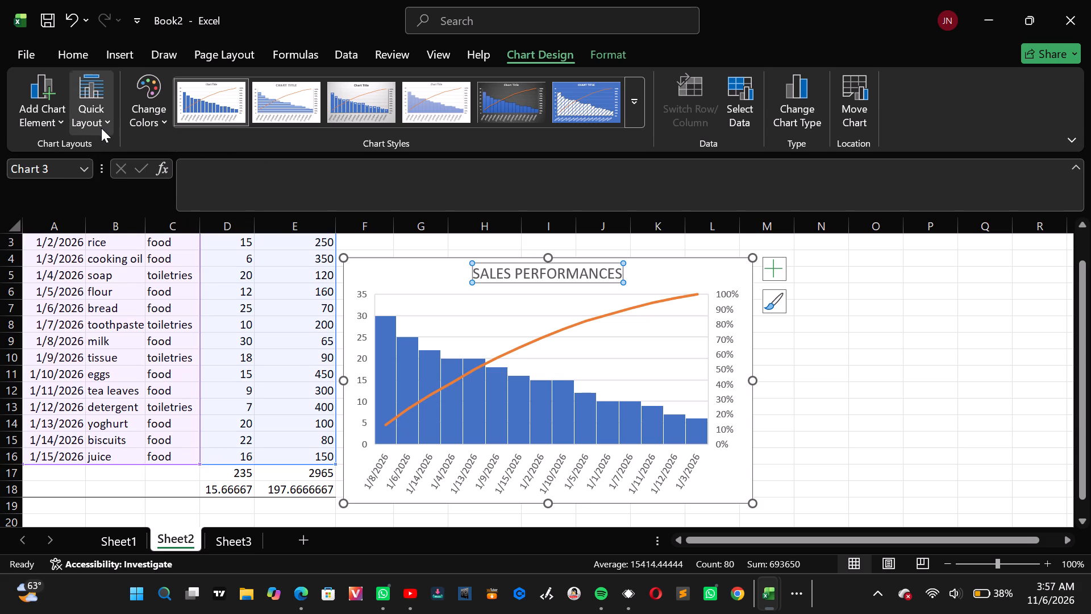
left_click(166, 121)
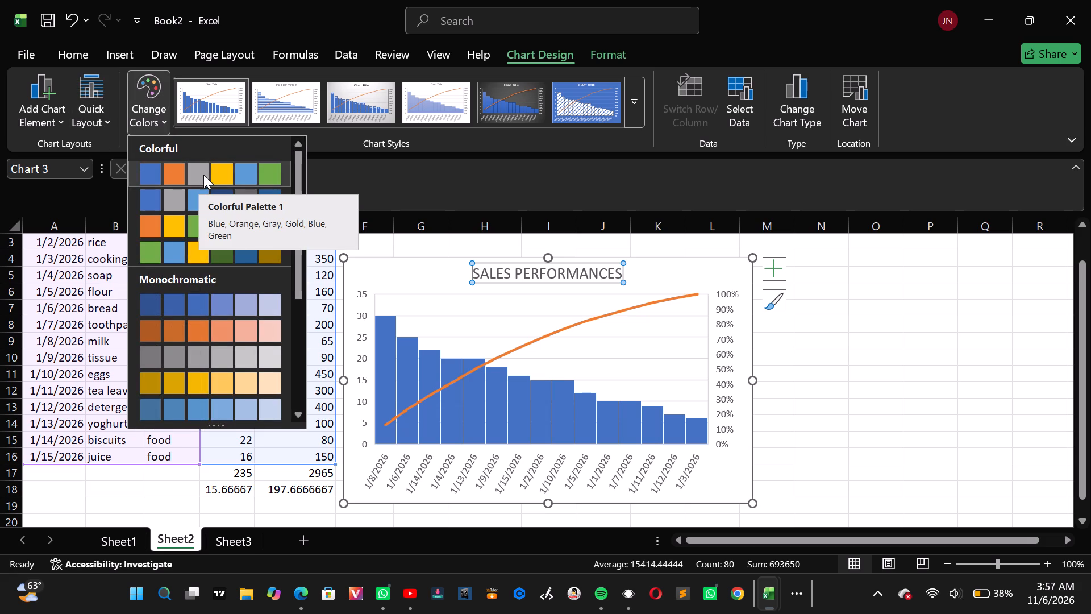
left_click(176, 176)
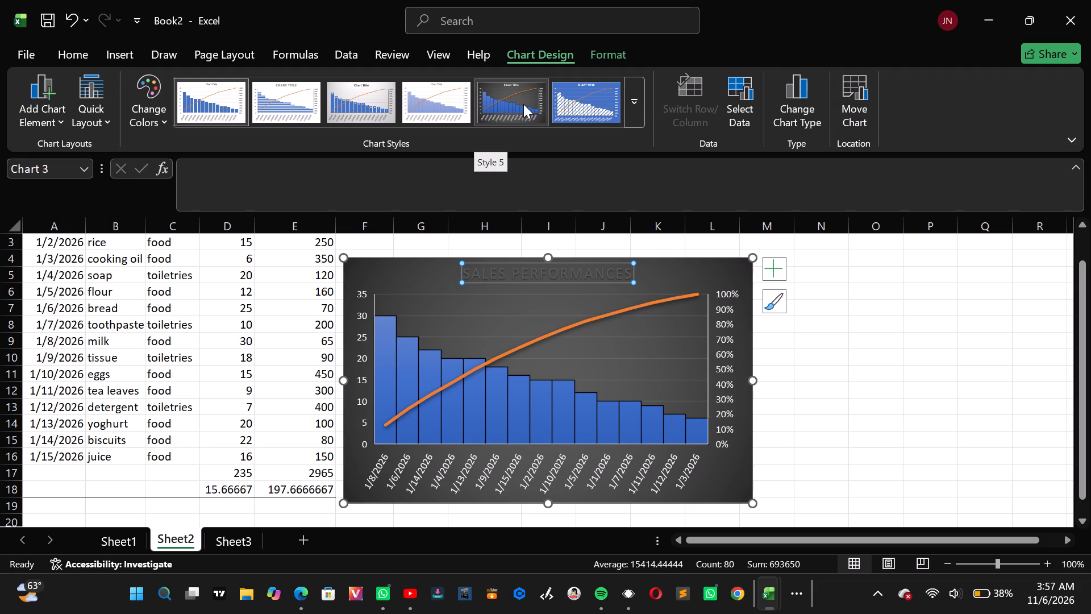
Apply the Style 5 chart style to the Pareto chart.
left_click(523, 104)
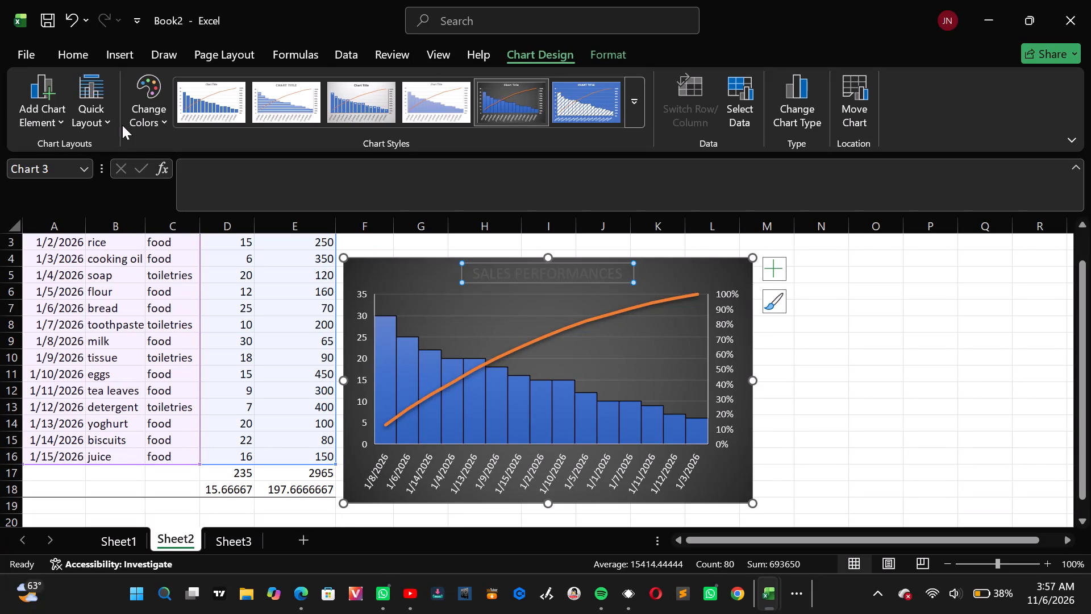
Set the Pareto chart's title position to Above Chart.
left_click(57, 128)
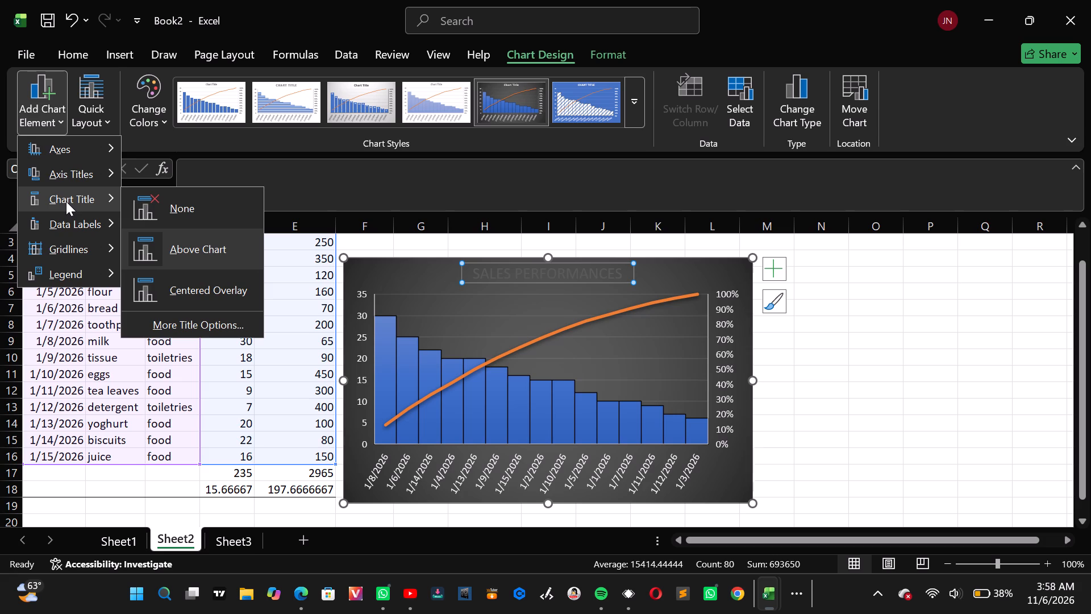
left_click(160, 244)
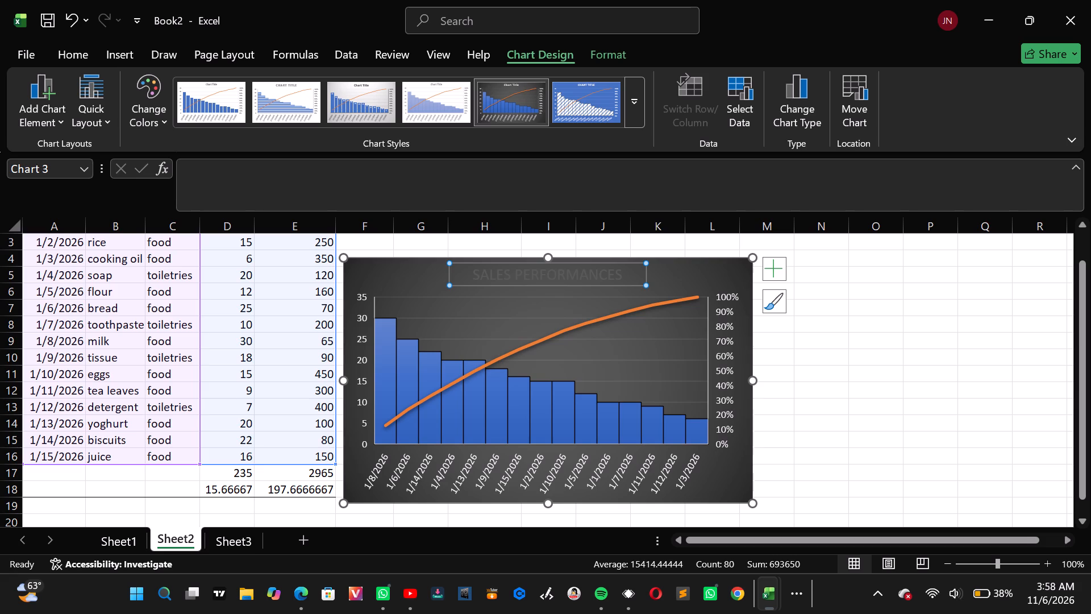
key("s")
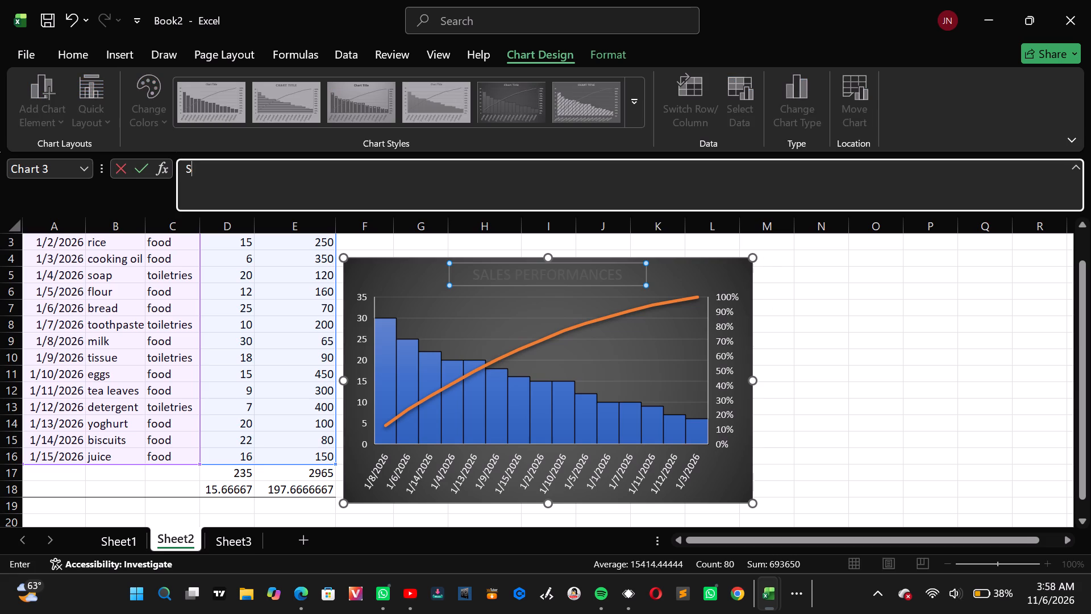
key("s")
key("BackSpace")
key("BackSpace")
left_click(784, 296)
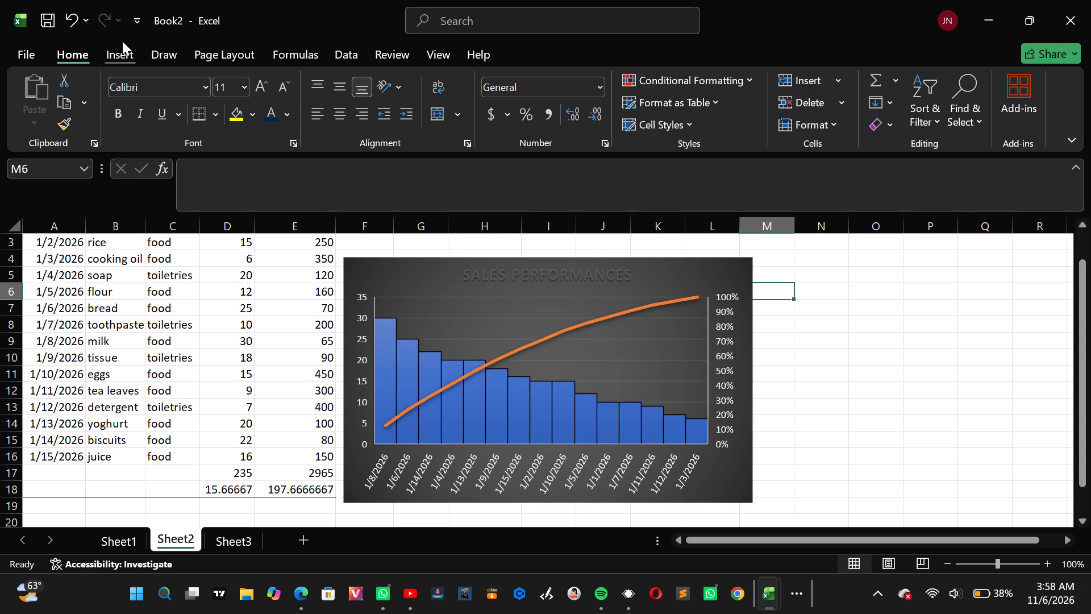
Apply the Style 3 chart style to the Pareto chart.
left_click(454, 327)
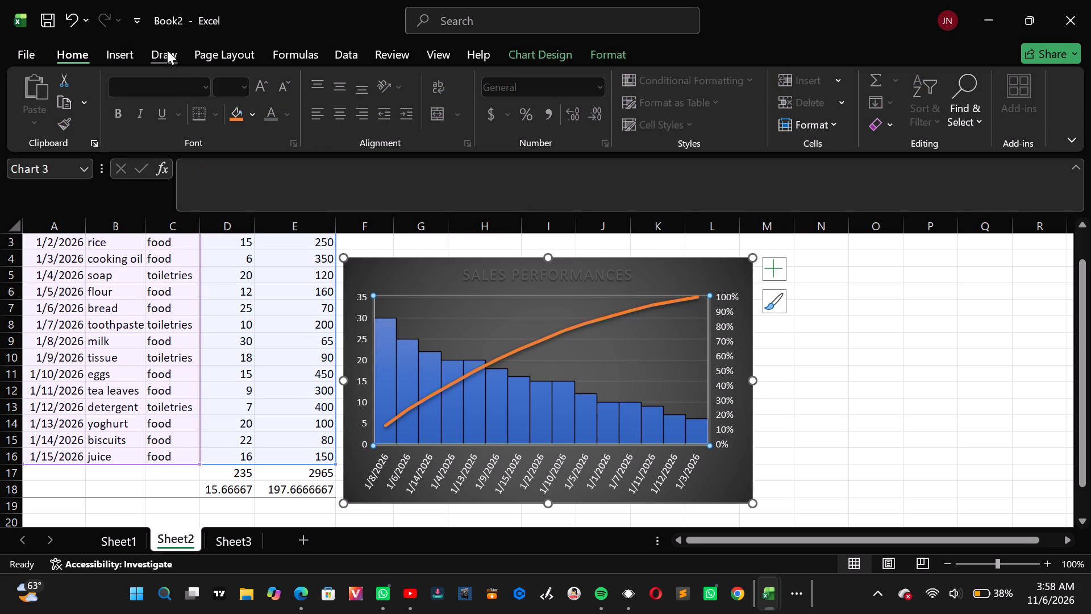
left_click(137, 52)
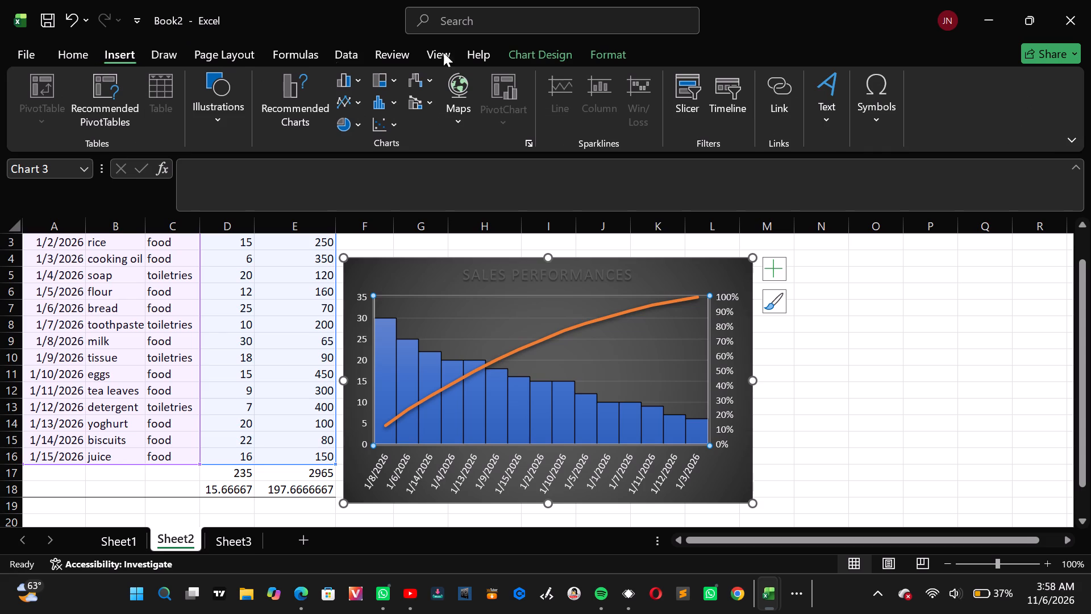
left_click(529, 53)
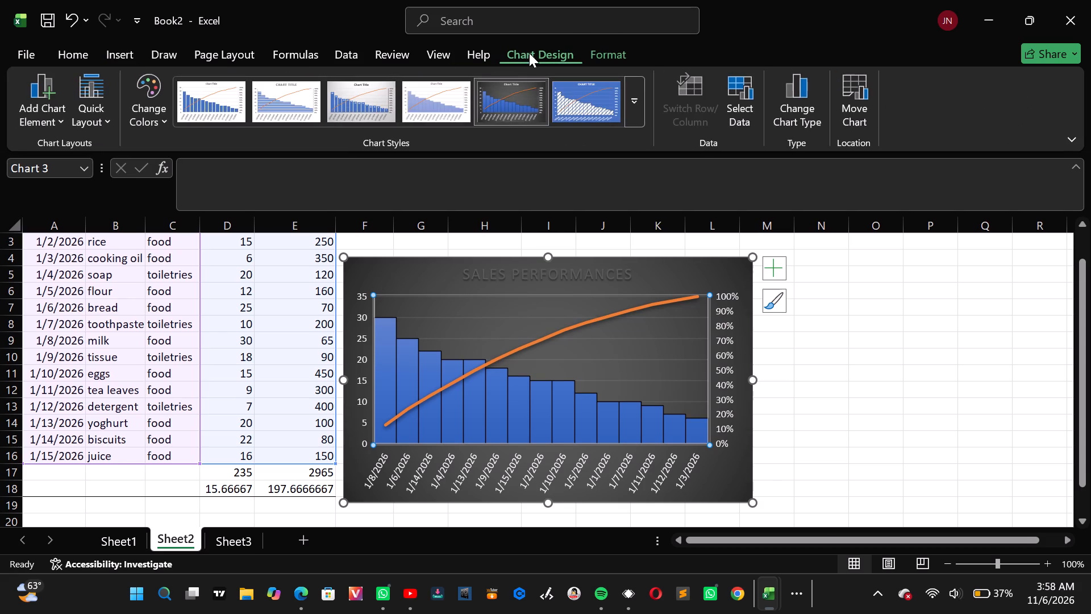
left_click(632, 111)
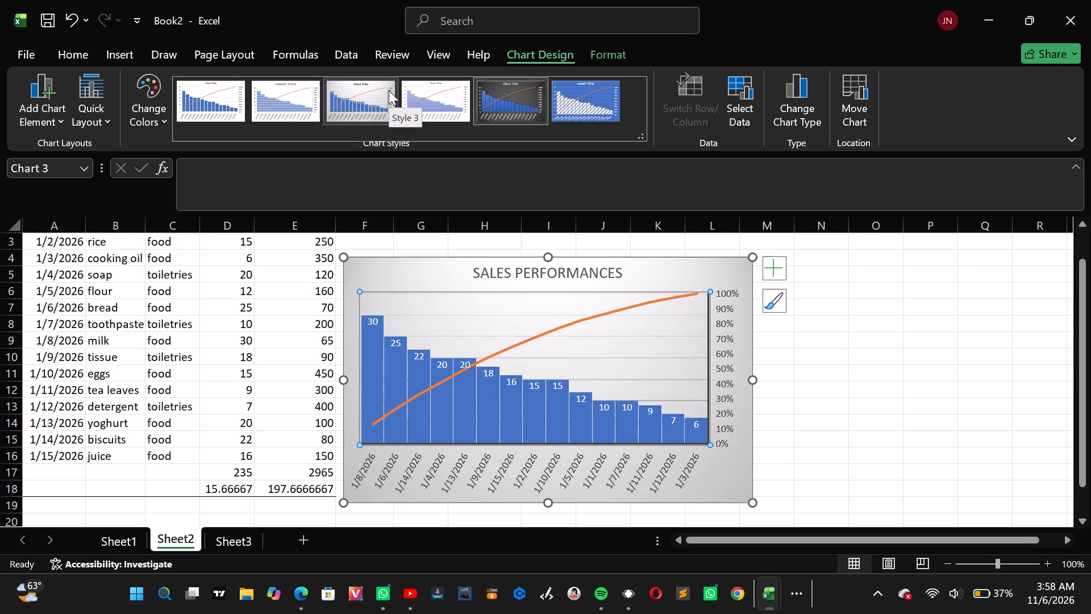
left_click(389, 90)
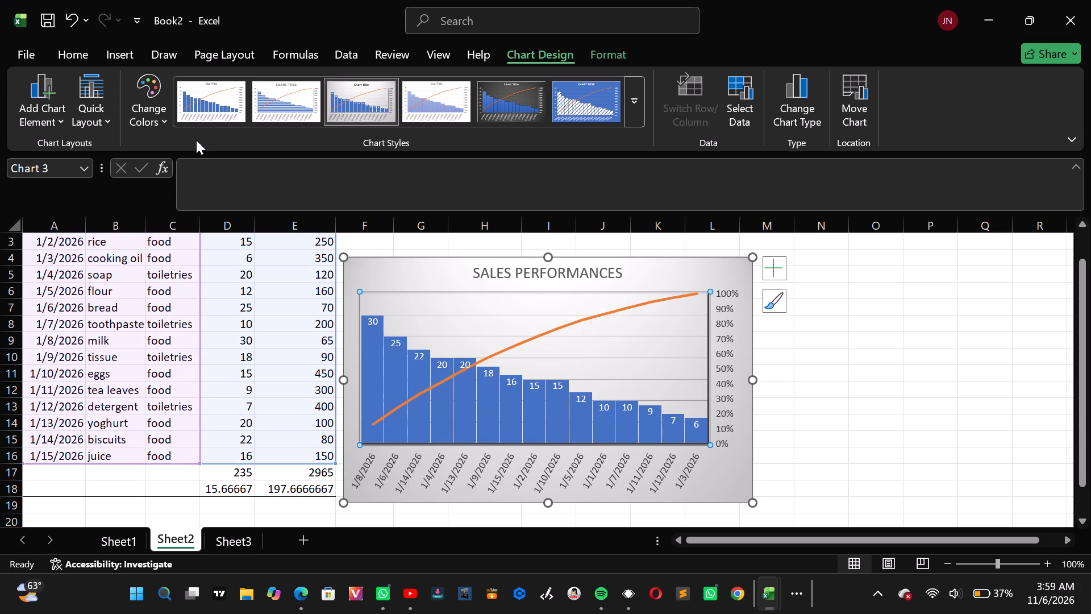
Change the Pareto chart's colours to the first Monochromatic palette, running from dark to light blue.
left_click(165, 117)
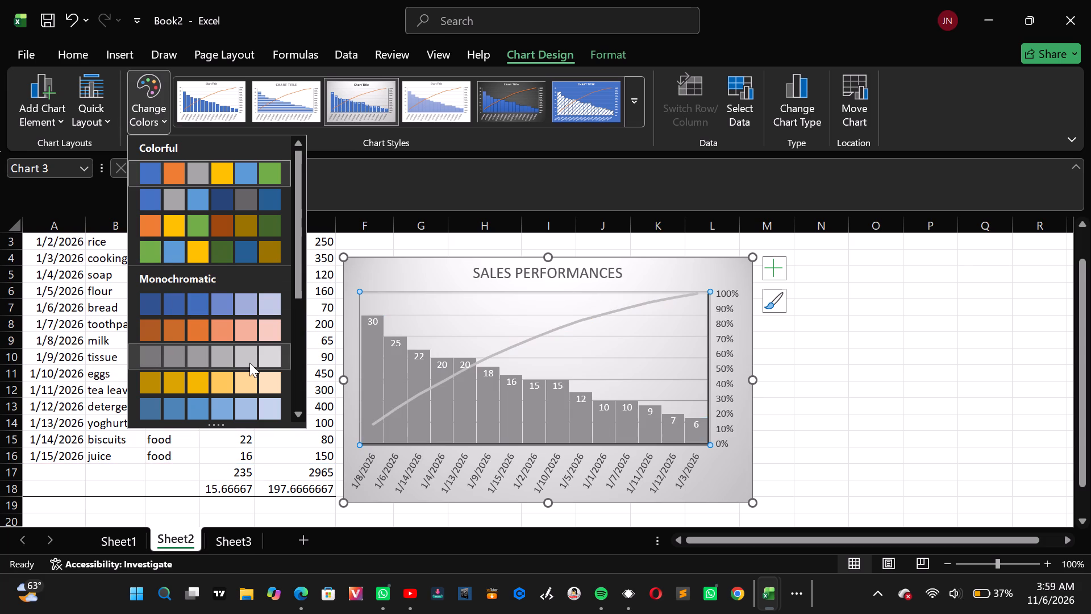
left_click(224, 293)
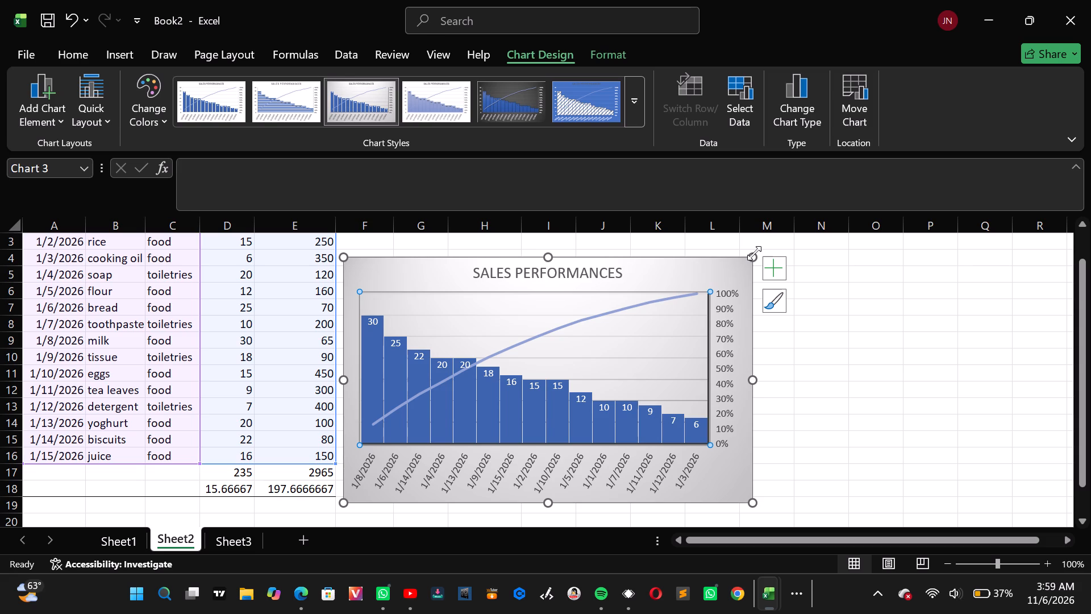
Enlarge the Pareto chart from its upper-right corner so it extends up to row 1 and across to column N.
left_click_drag(754, 253, 852, 234)
scroll(758, 274, "right", 2)
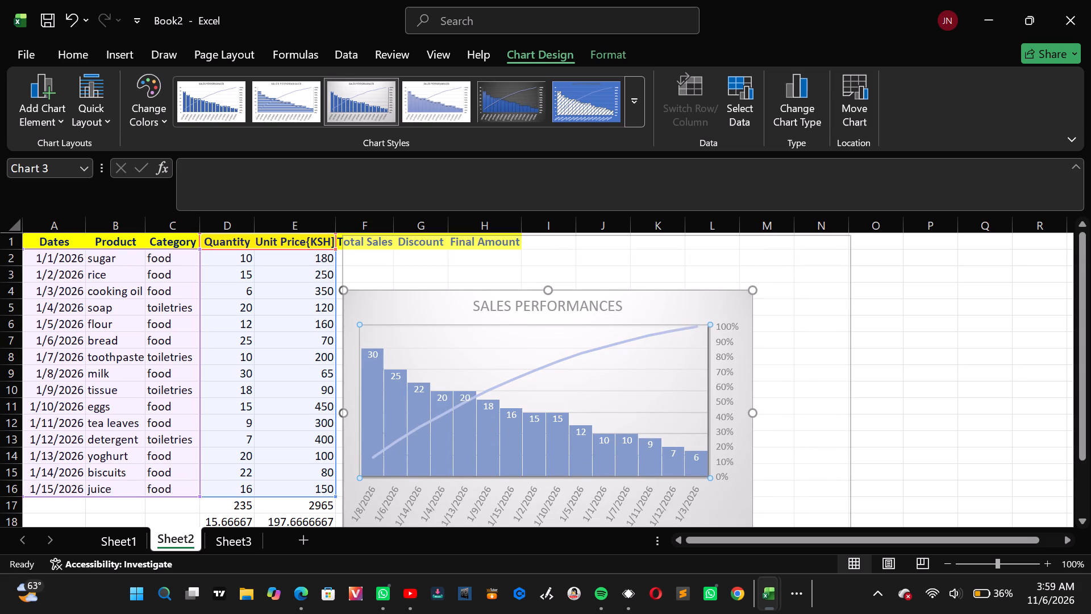
left_click_drag(852, 234, 852, 233)
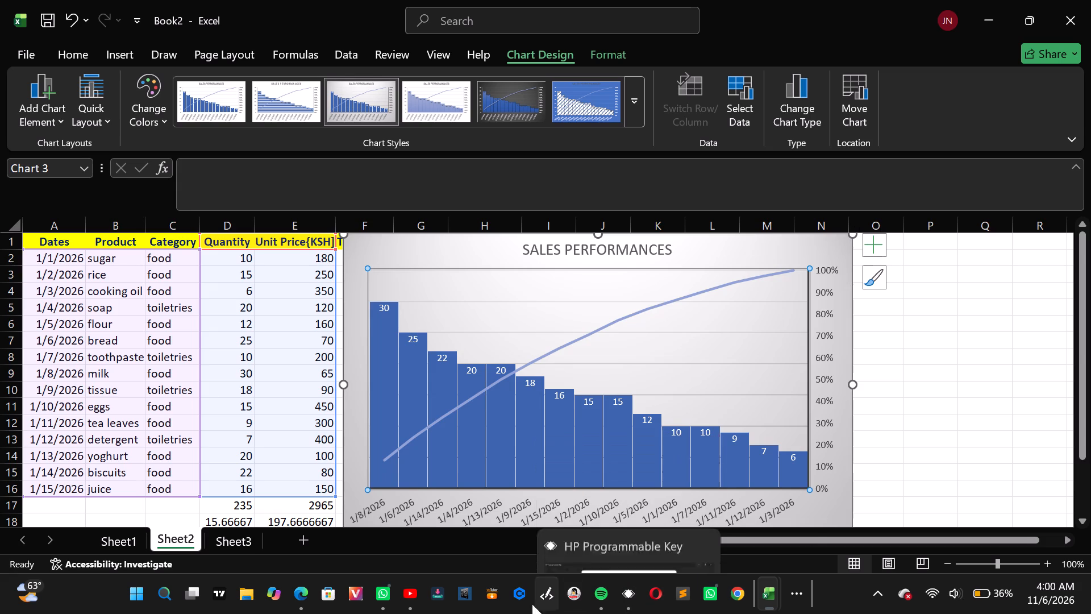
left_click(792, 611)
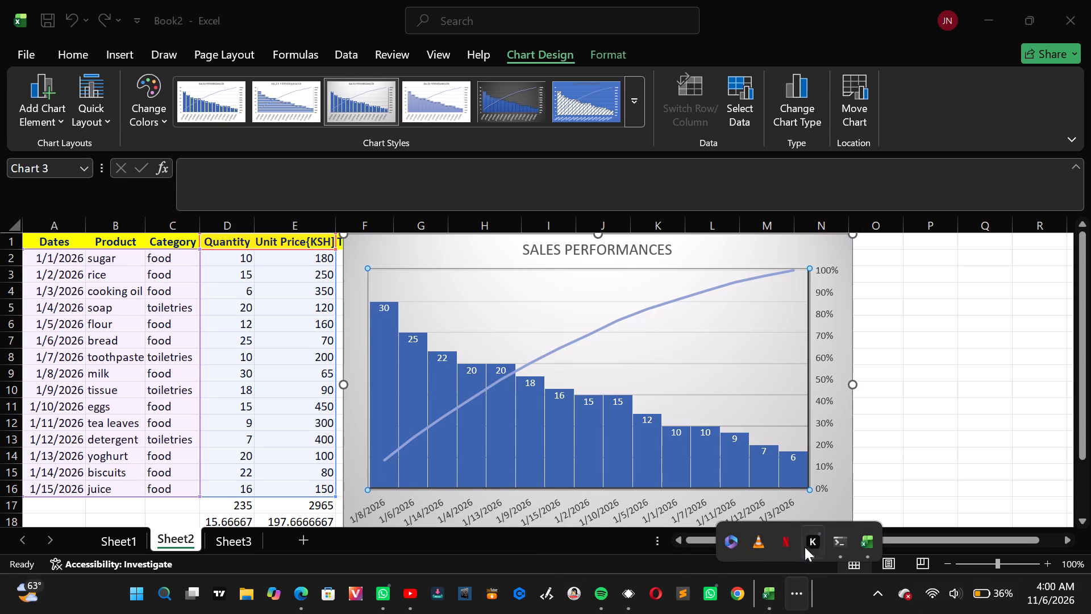
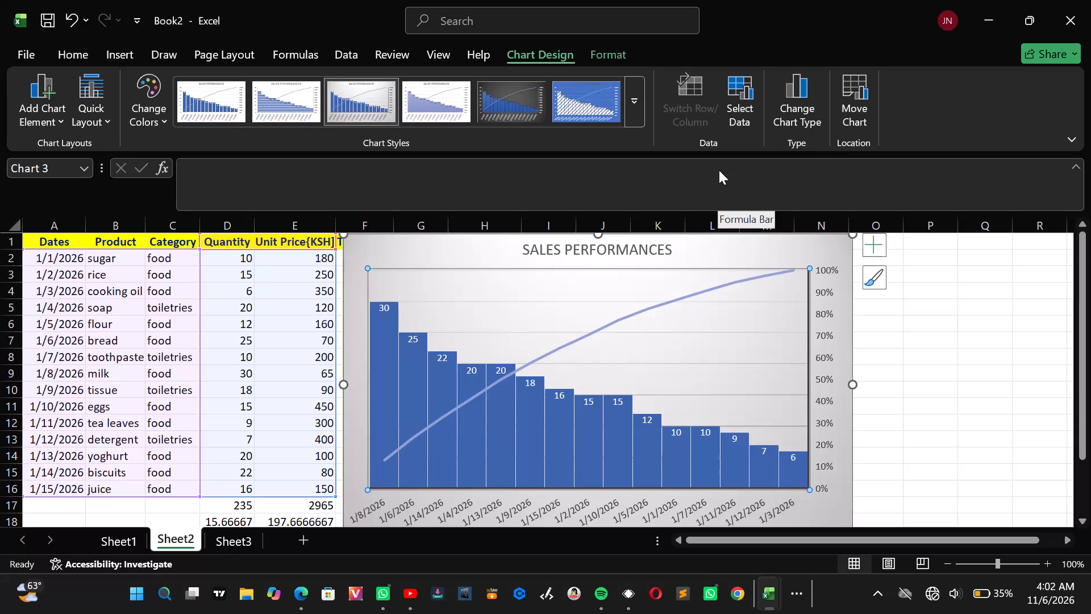
Save the workbook as SALES PERFORMANCES in the personal OneDrive Documents folder.
key("ctrl+s")
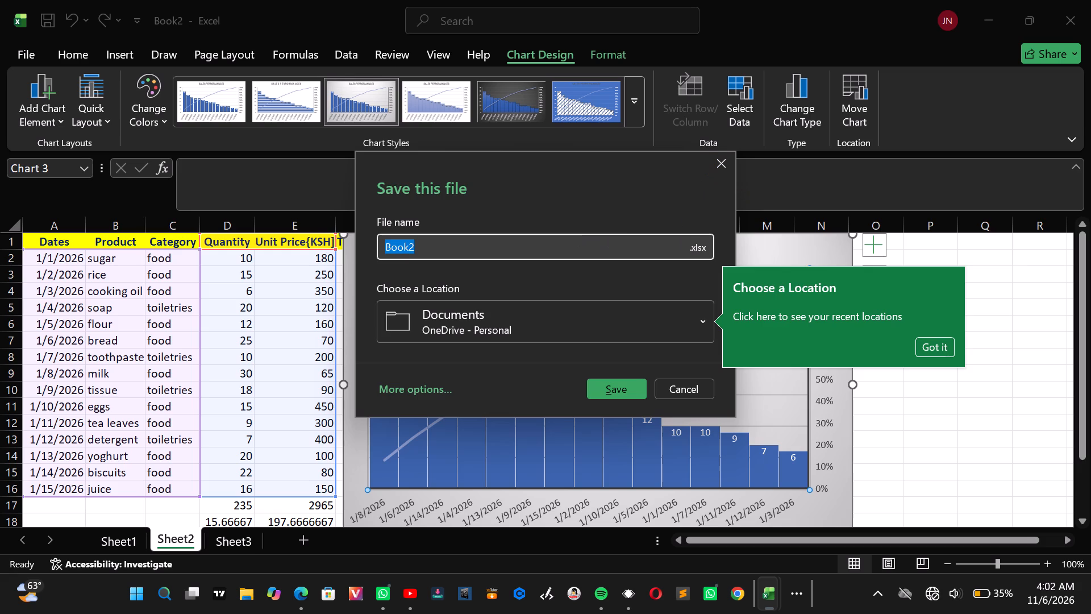
key("BackSpace")
type("SA")
key("l")
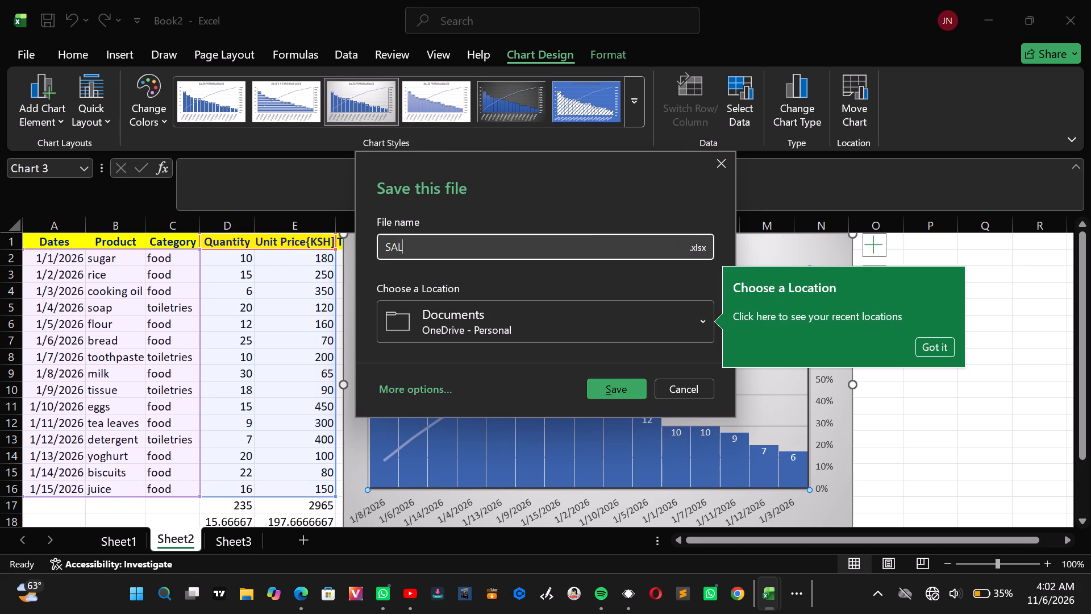
type("ES")
key("space")
type("P")
type("ERFORM")
type("ANCES")
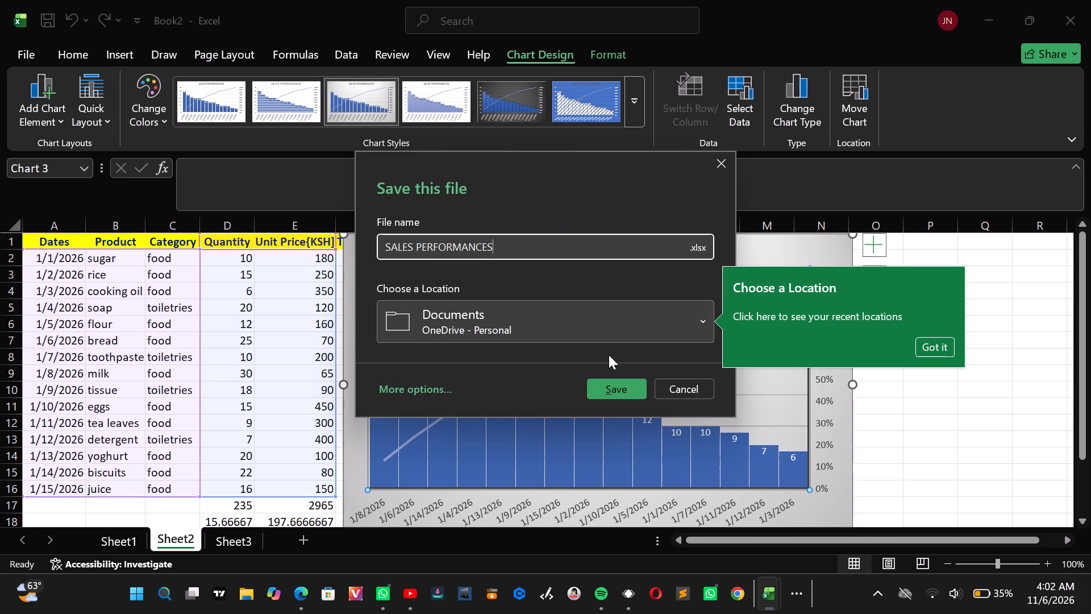
left_click(601, 387)
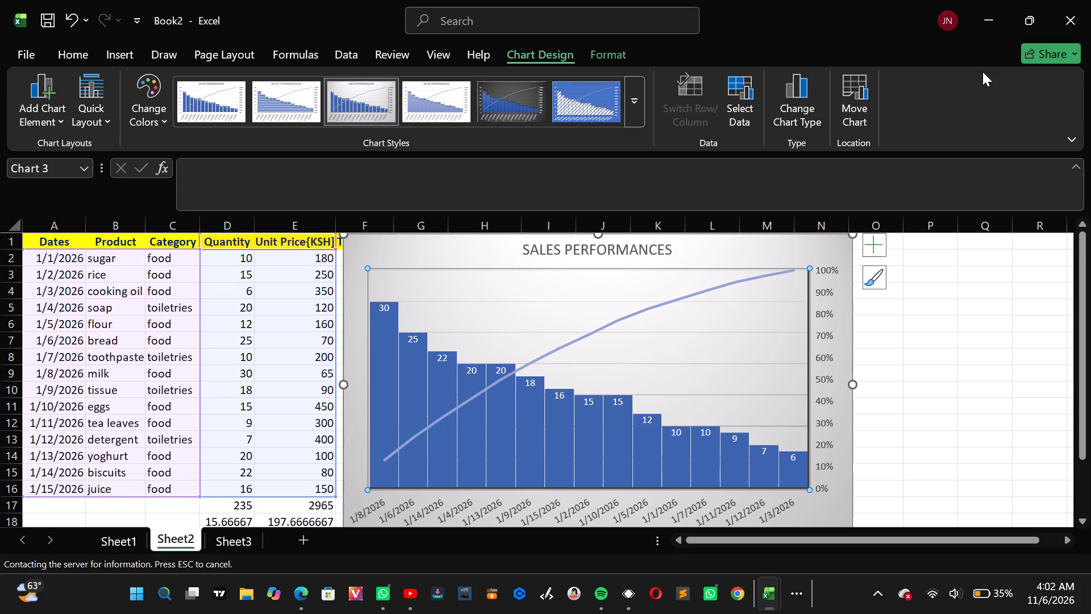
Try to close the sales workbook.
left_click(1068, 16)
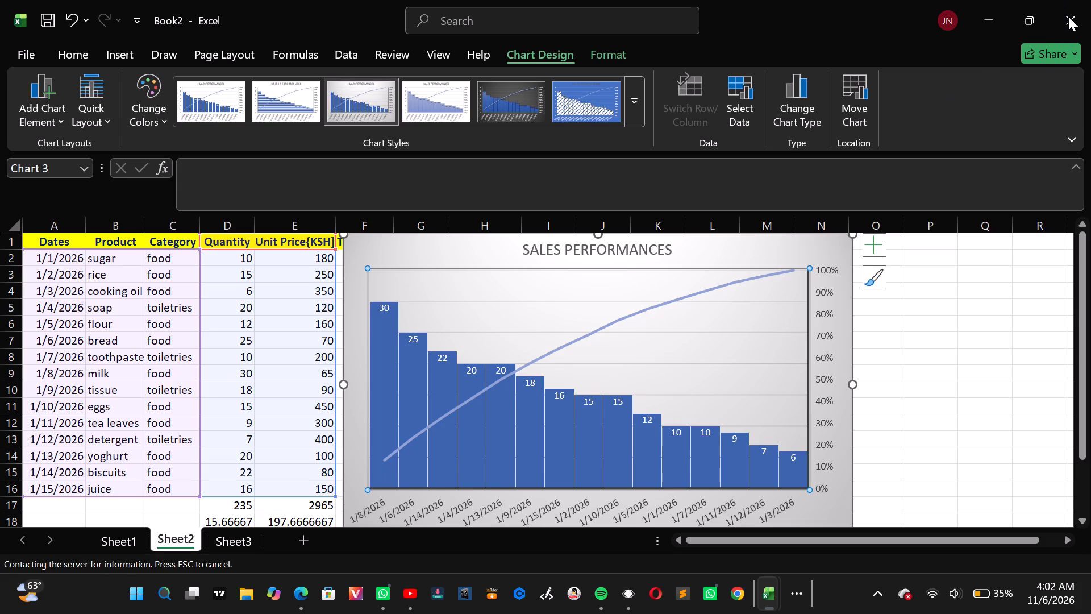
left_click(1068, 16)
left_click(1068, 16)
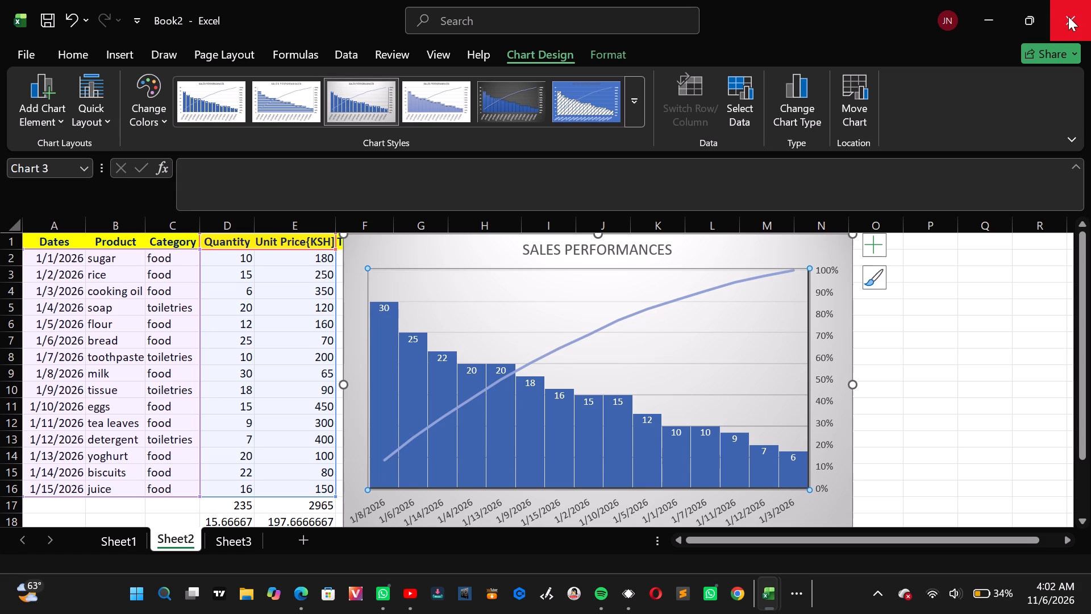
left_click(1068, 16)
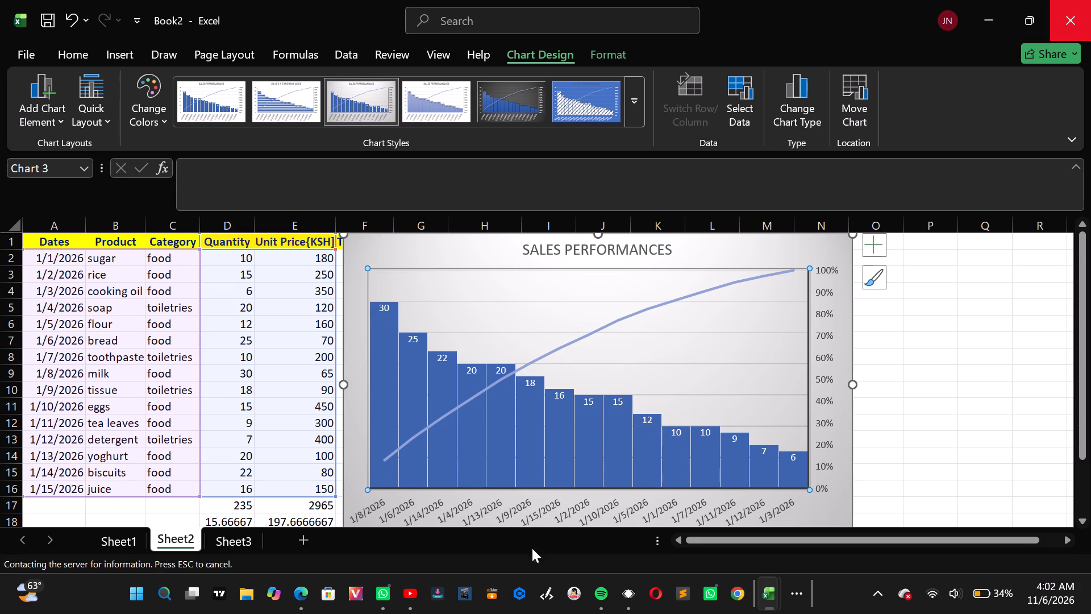
Switch to YouTube in Edge and search for "WI museo" in place of the existing query.
left_click(413, 592)
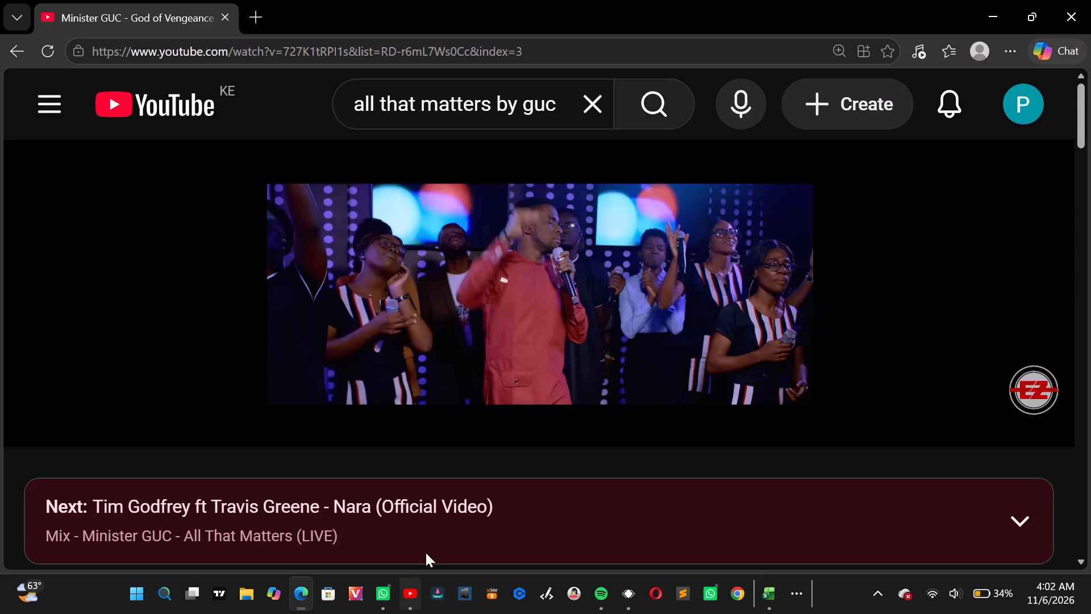
left_click(590, 113)
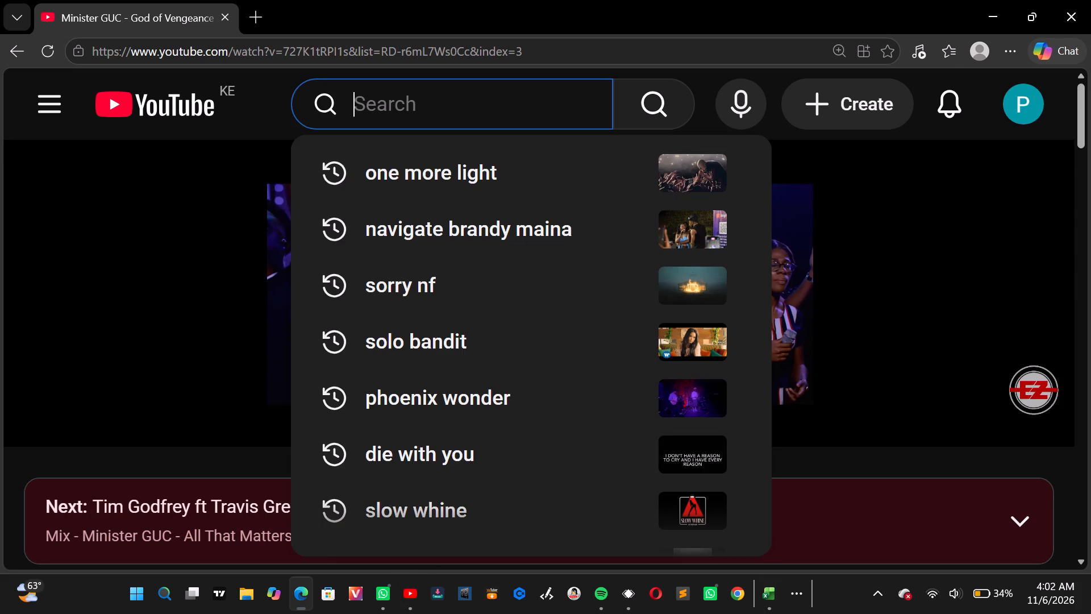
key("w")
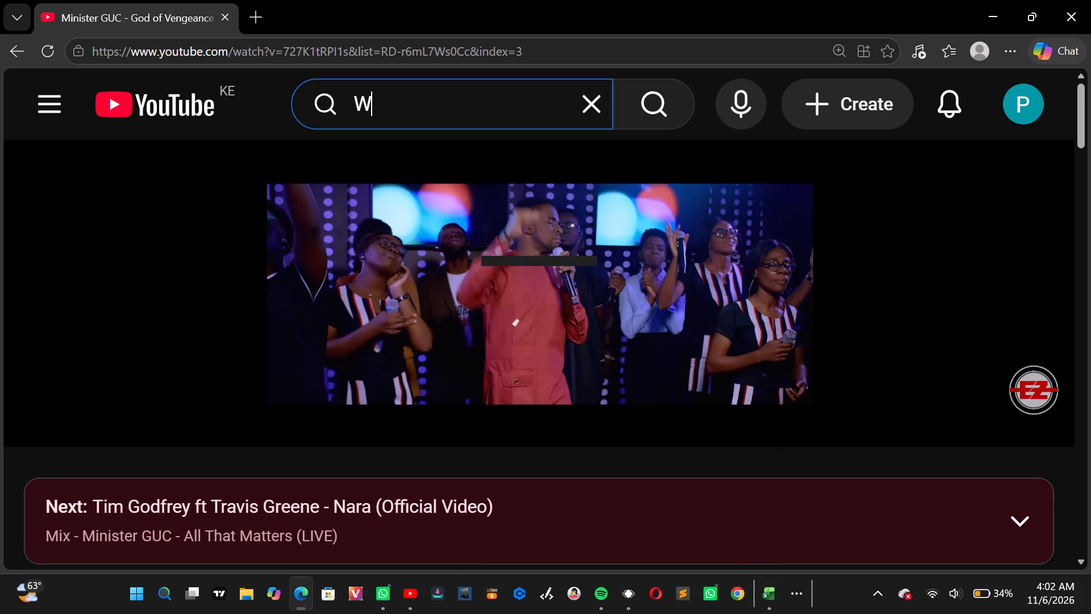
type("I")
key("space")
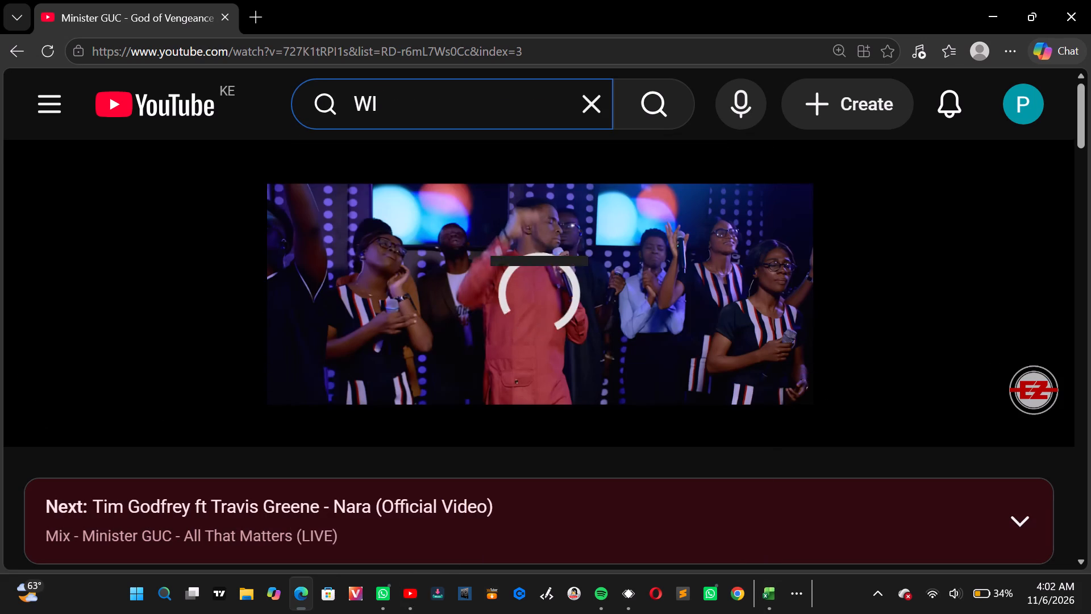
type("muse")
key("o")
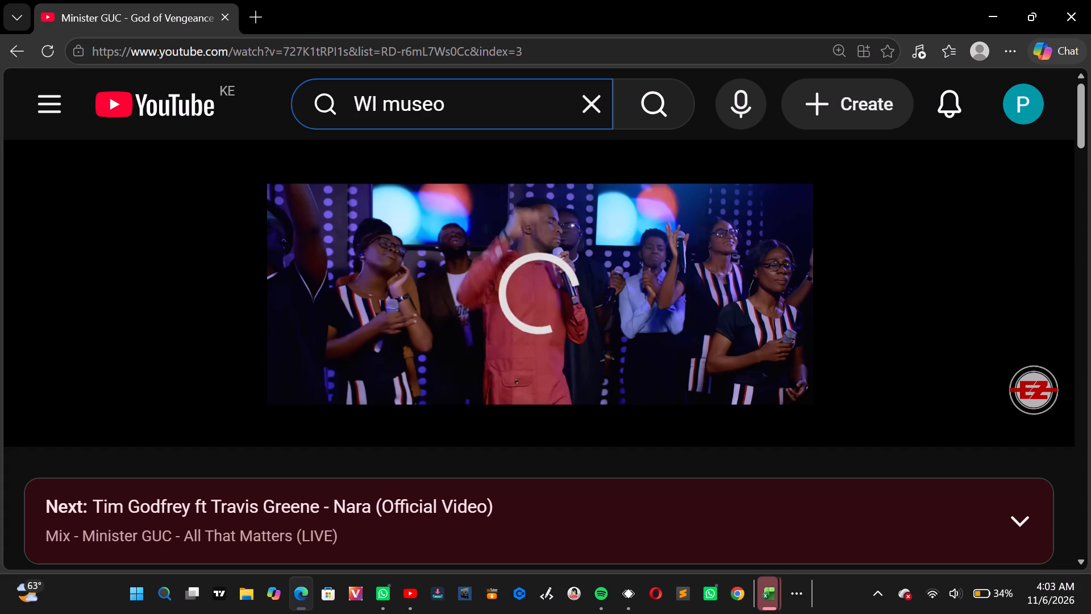
left_click(659, 97)
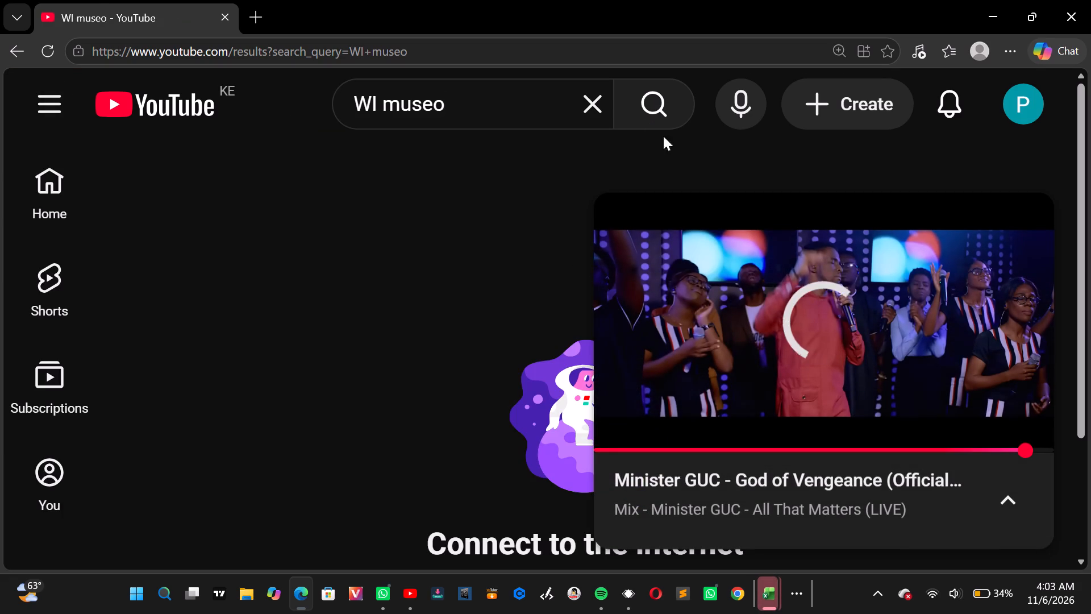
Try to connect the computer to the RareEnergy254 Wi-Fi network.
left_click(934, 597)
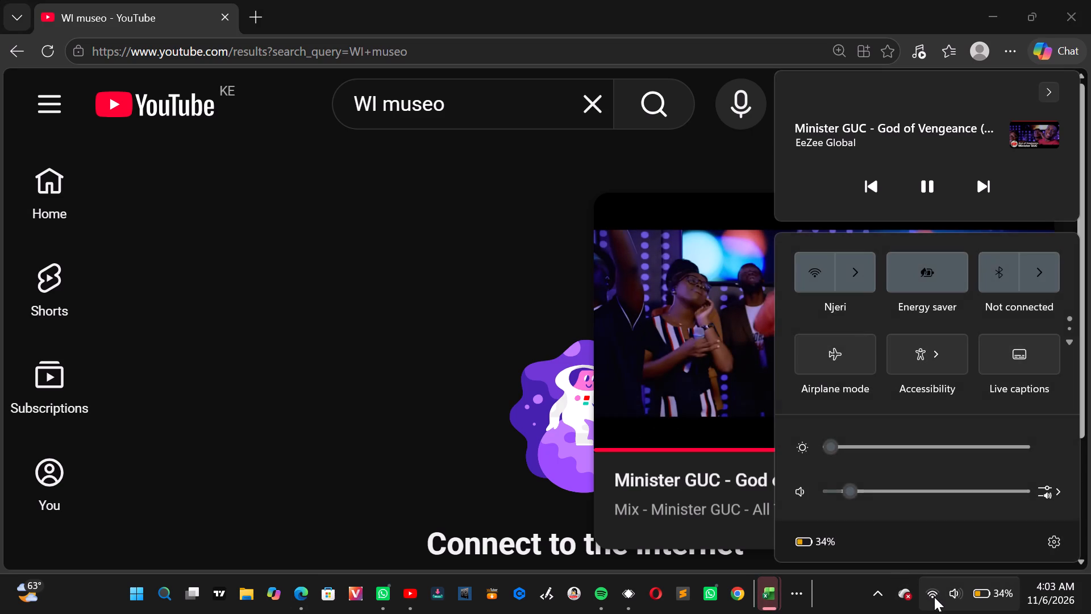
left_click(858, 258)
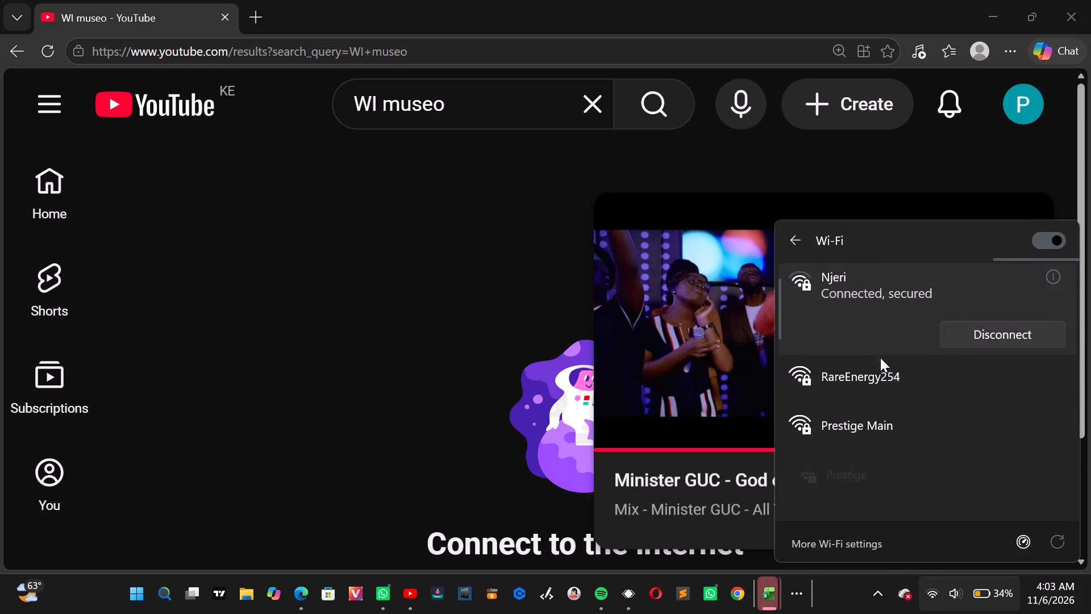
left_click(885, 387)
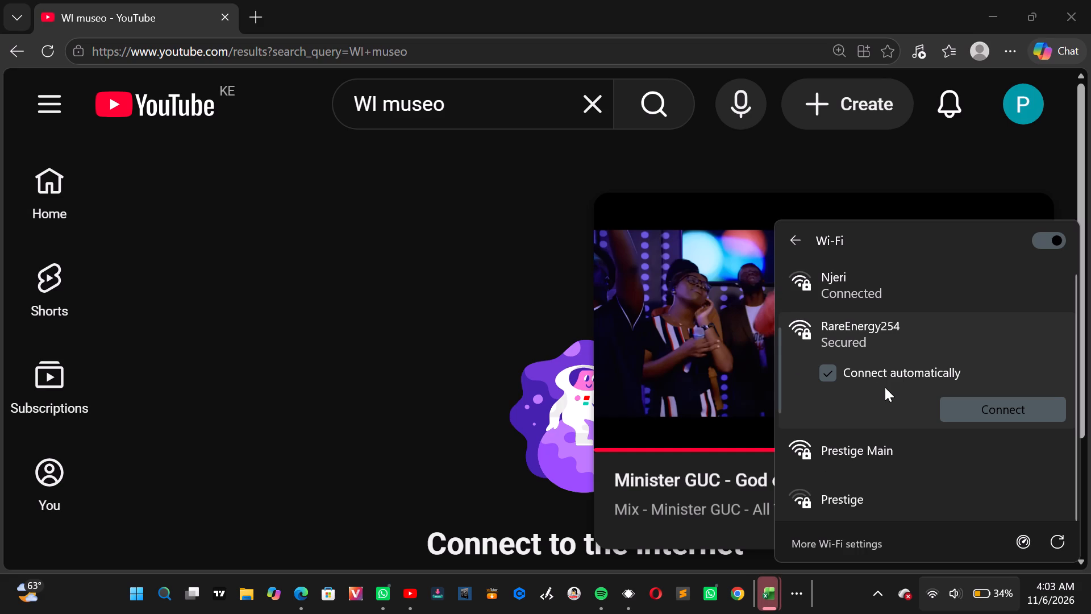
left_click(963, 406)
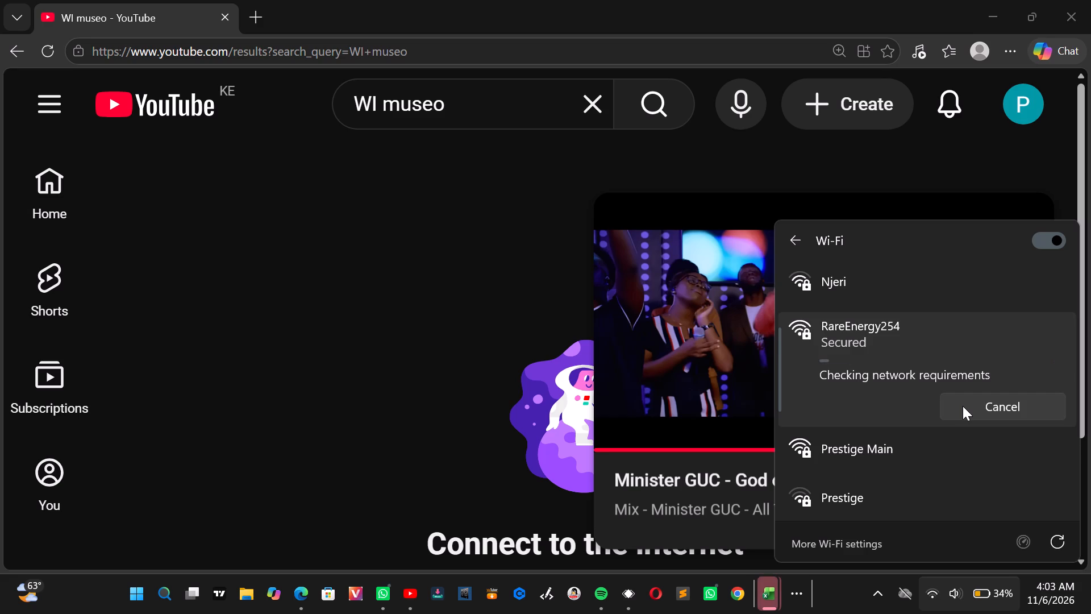
Reconnect the computer to the Njeri Wi-Fi network and return to the YouTube page.
left_click(916, 301)
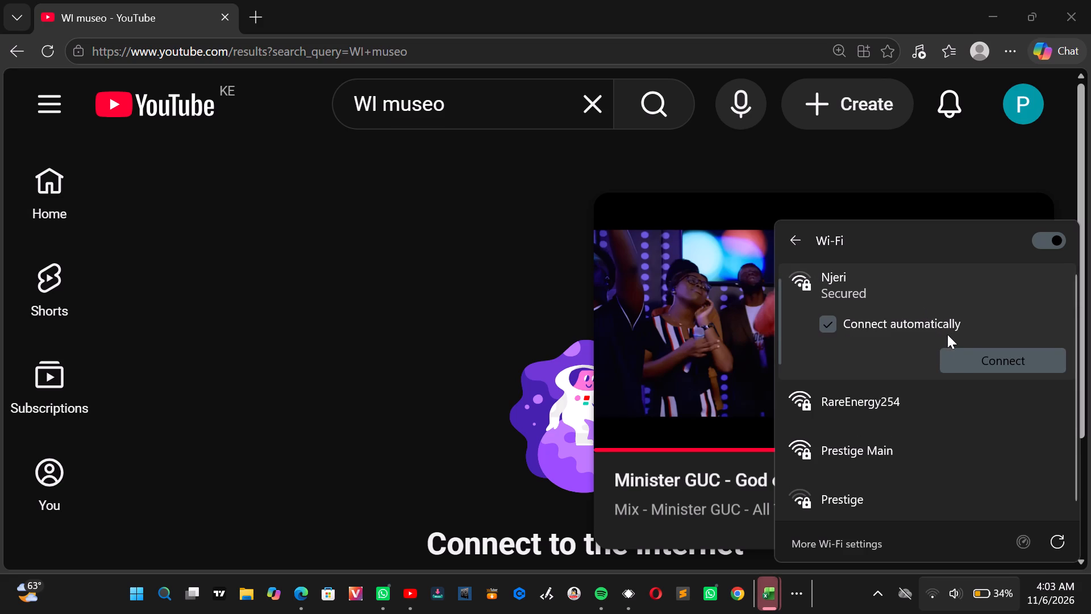
left_click(957, 354)
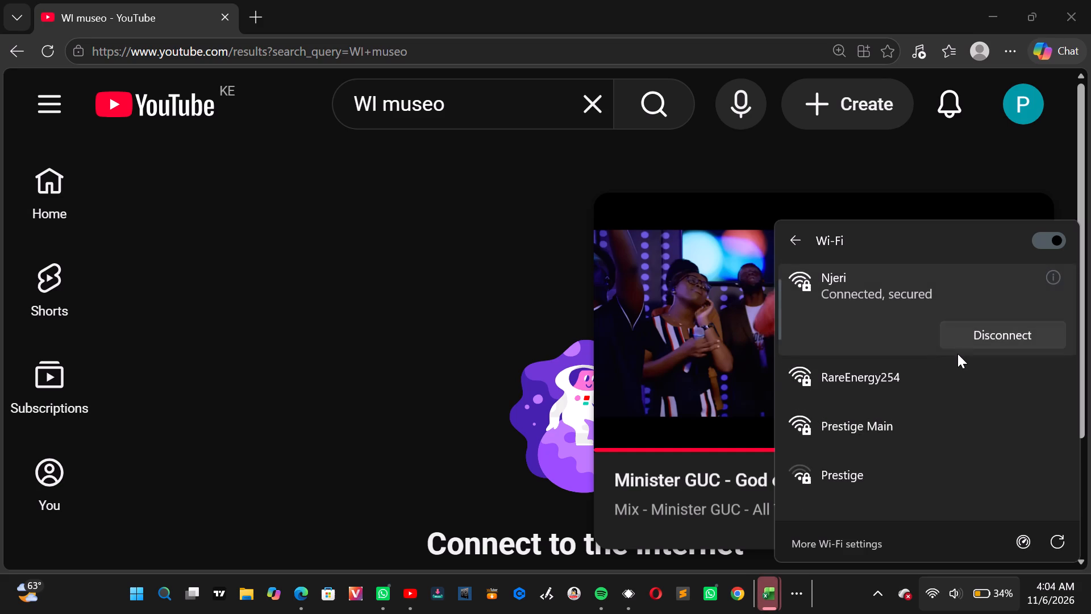
left_click(957, 354)
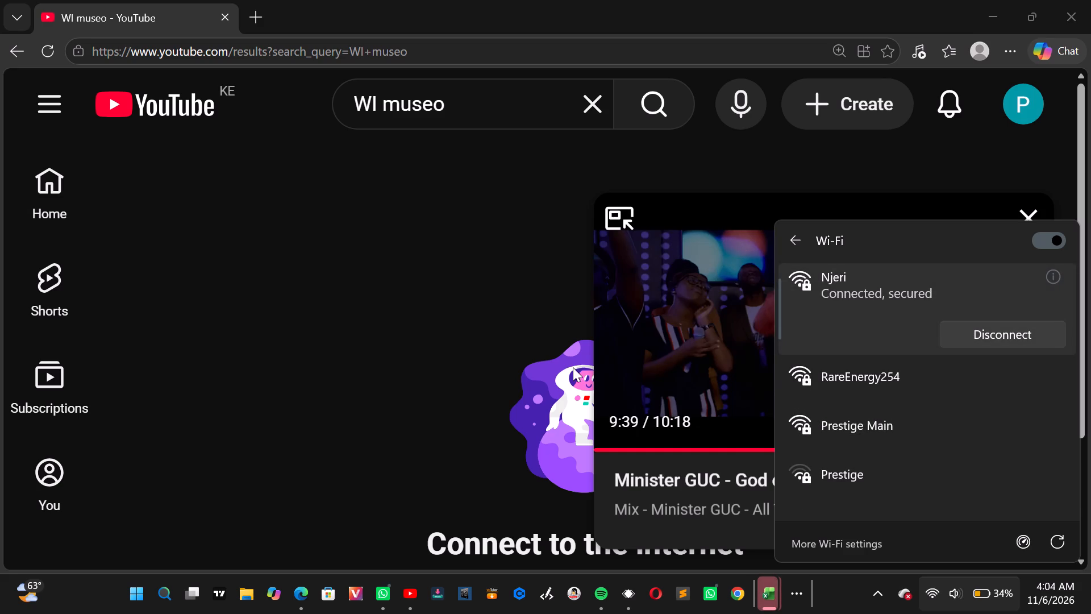
left_click(556, 373)
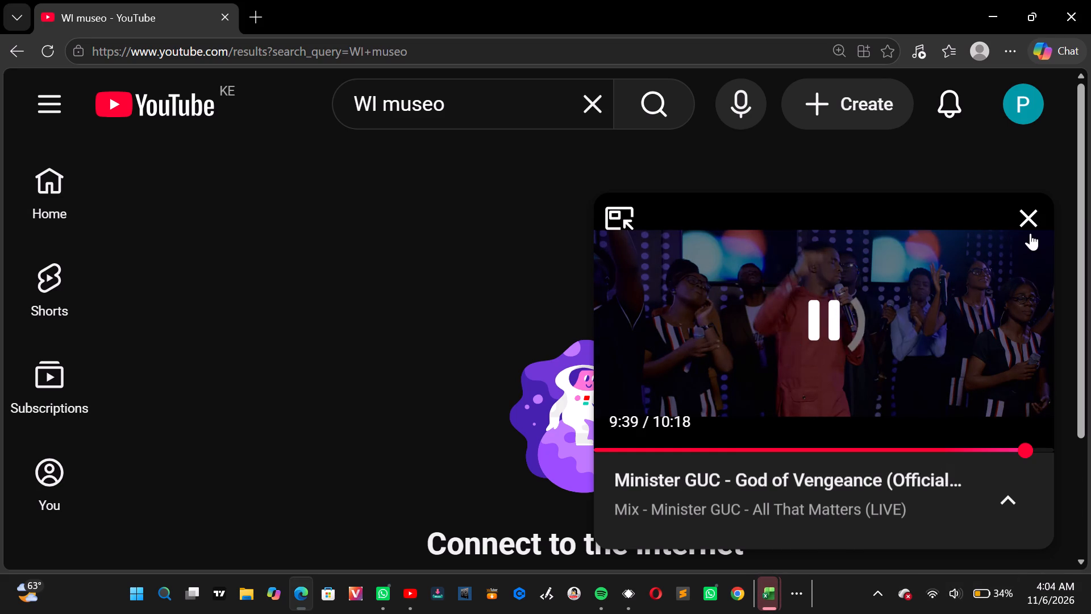
Close the God of Vengeance mini player and retry loading the "WI museo" search results.
left_click(1026, 217)
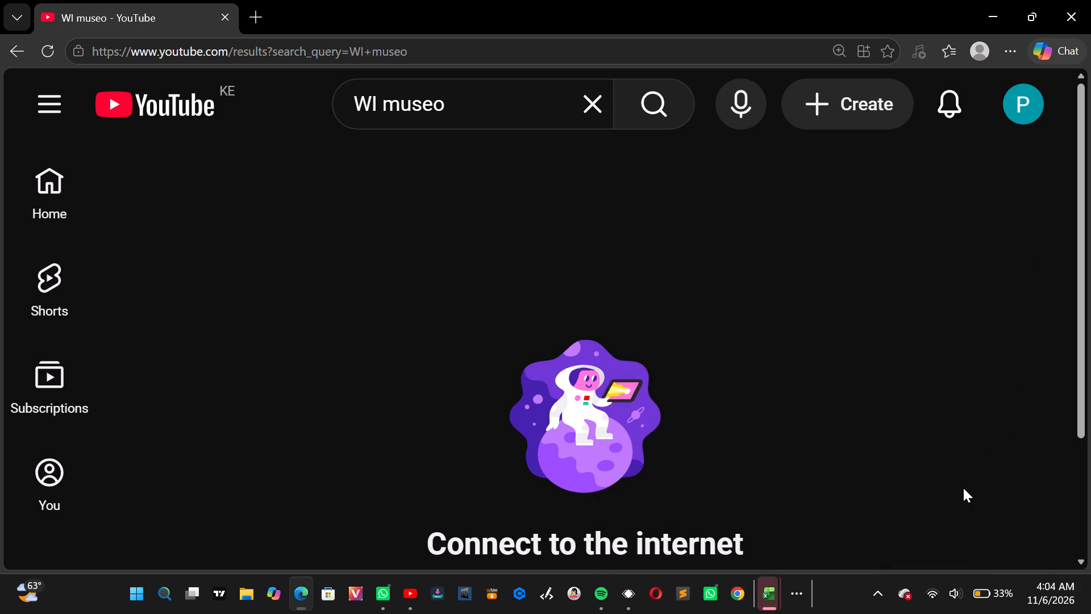
left_click(1078, 551)
left_click(1078, 551)
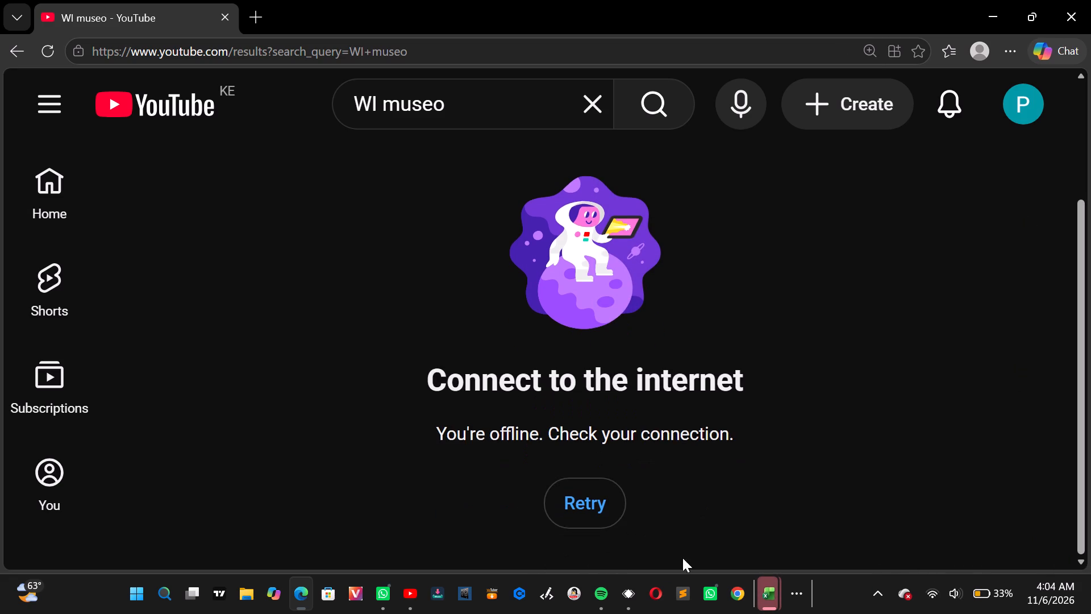
left_click(569, 501)
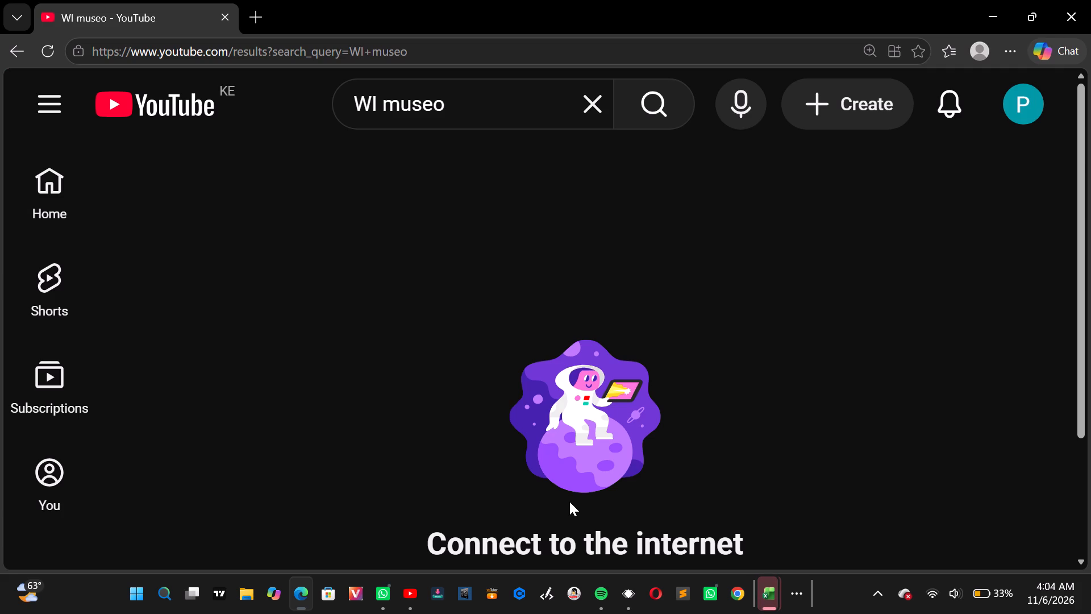
double_click(1077, 566)
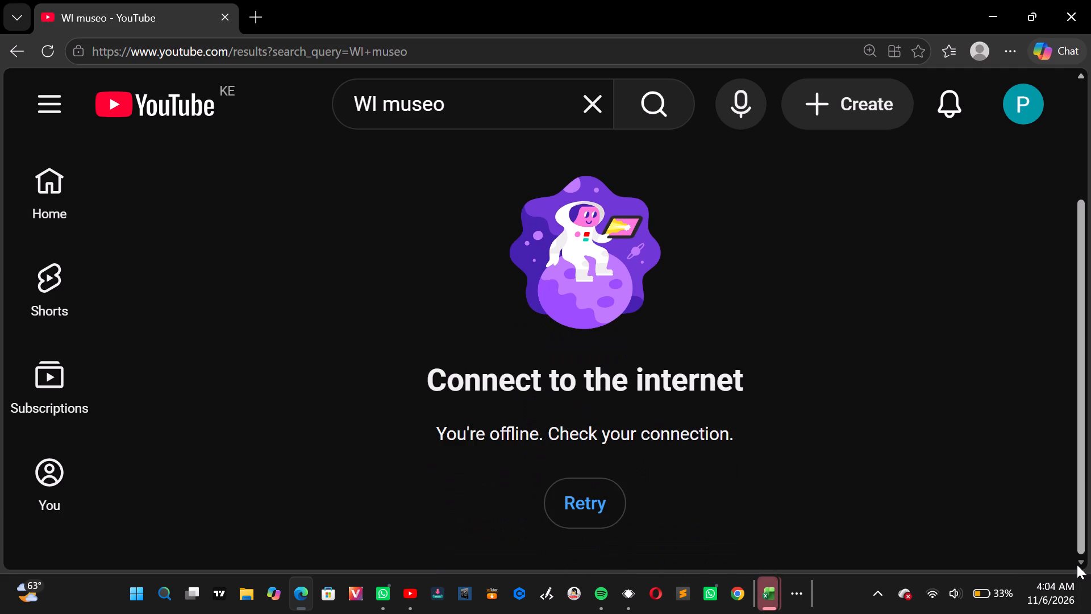
left_click(590, 513)
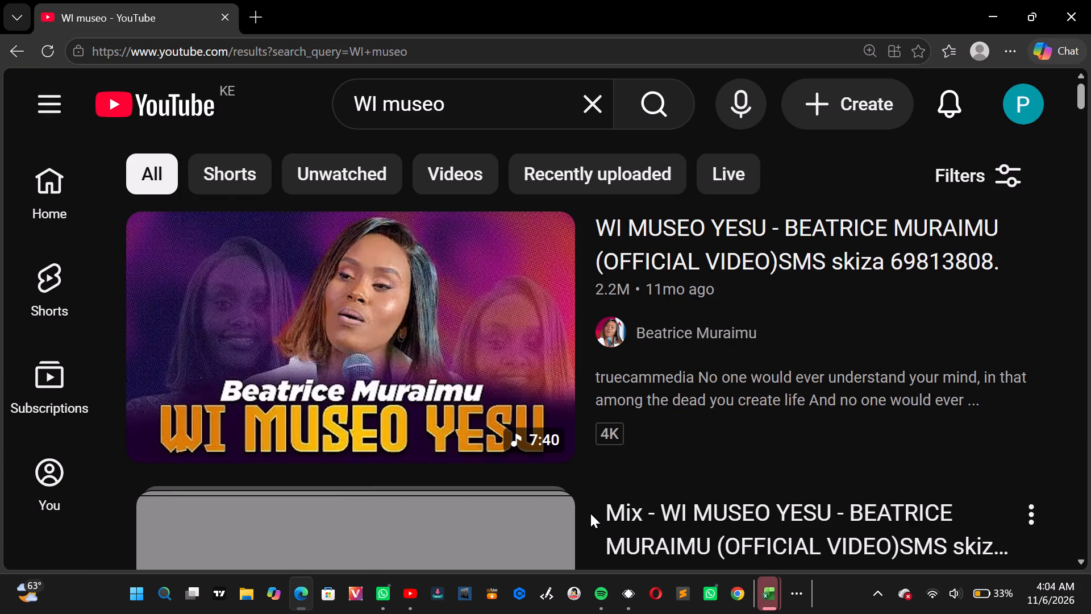
Play the WI MUSEO YESU official video by Beatrice Muraimu from the search results.
left_click(543, 359)
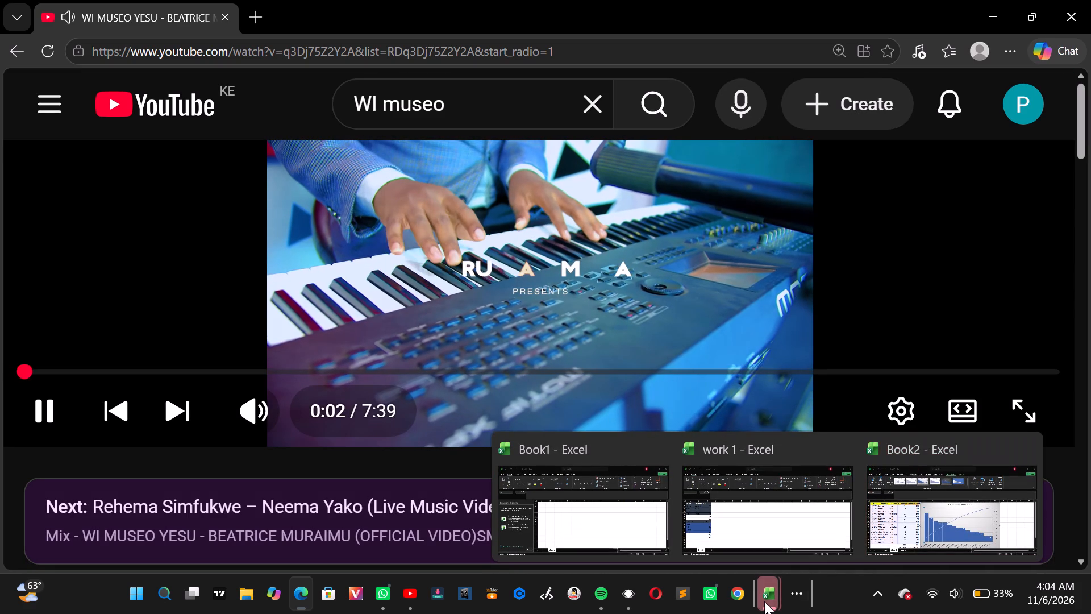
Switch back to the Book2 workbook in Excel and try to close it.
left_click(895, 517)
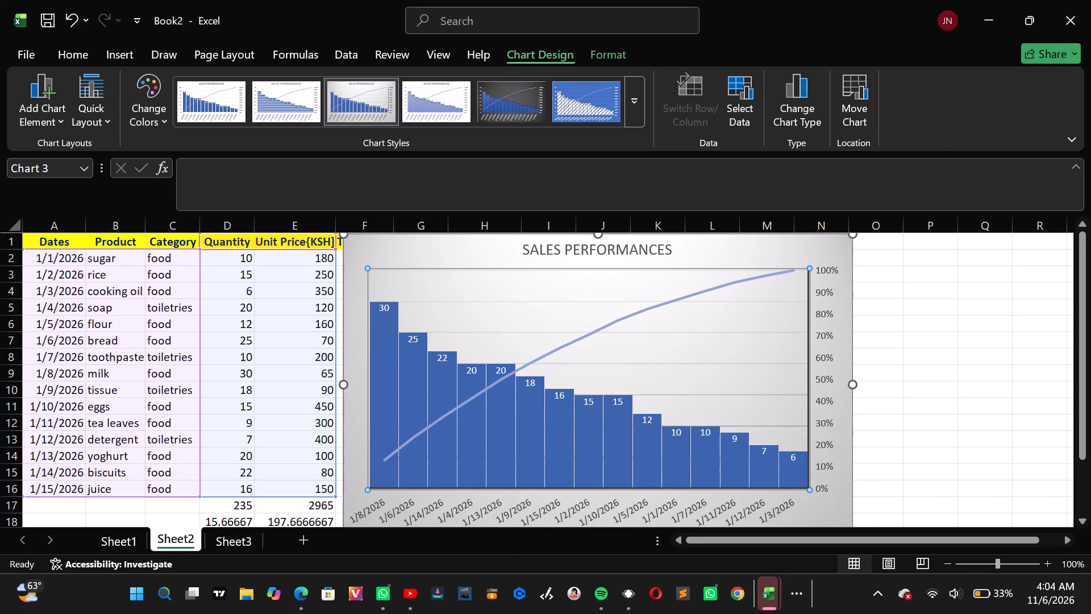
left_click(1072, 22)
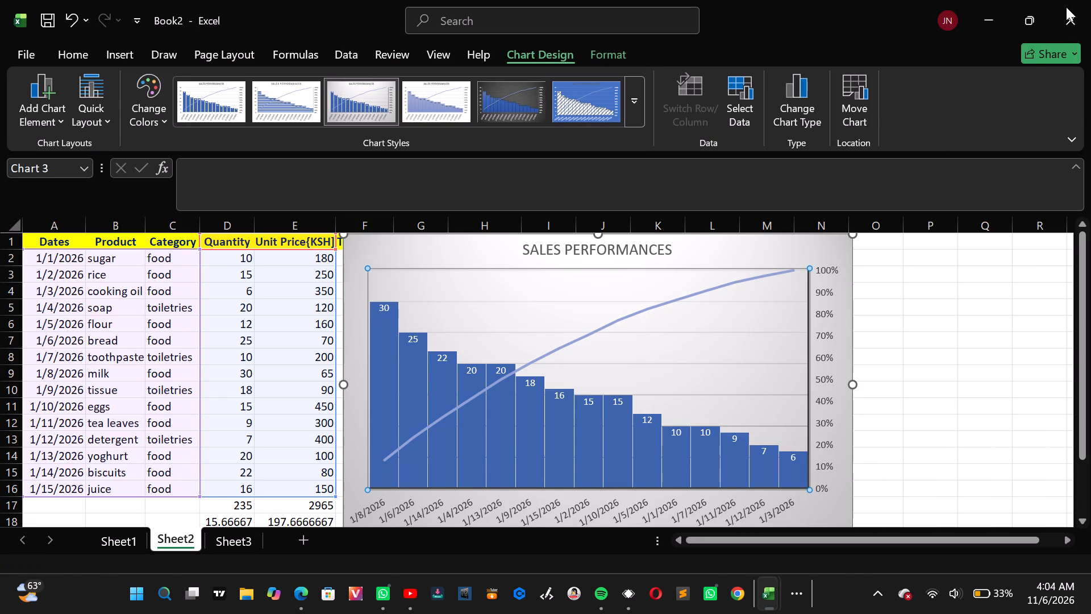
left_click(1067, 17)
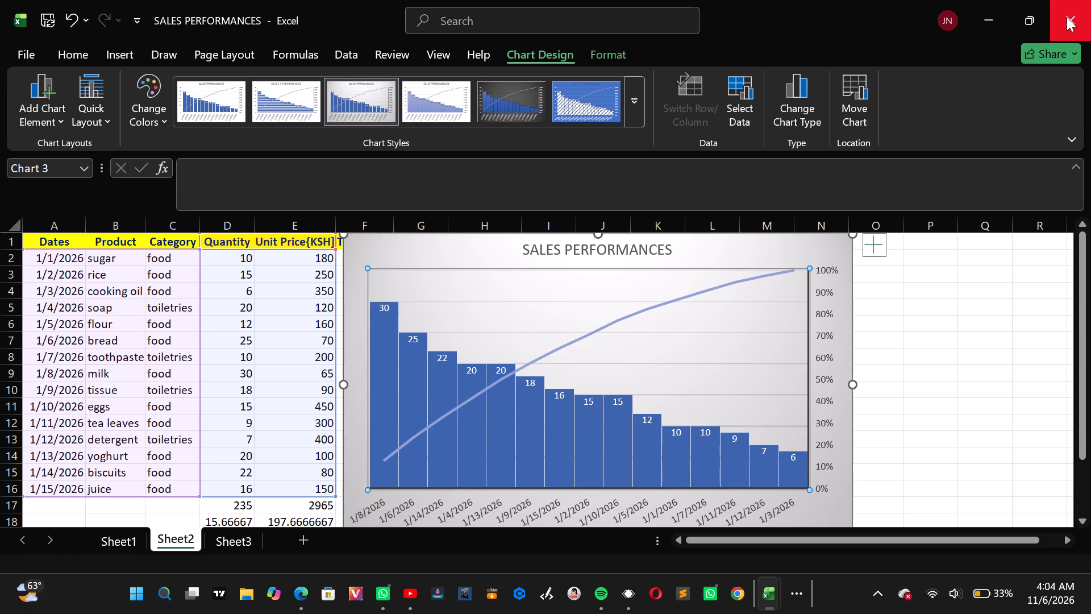
Minimize the SALES PERFORMANCES workbook and show the hidden taskbar apps.
left_click(979, 27)
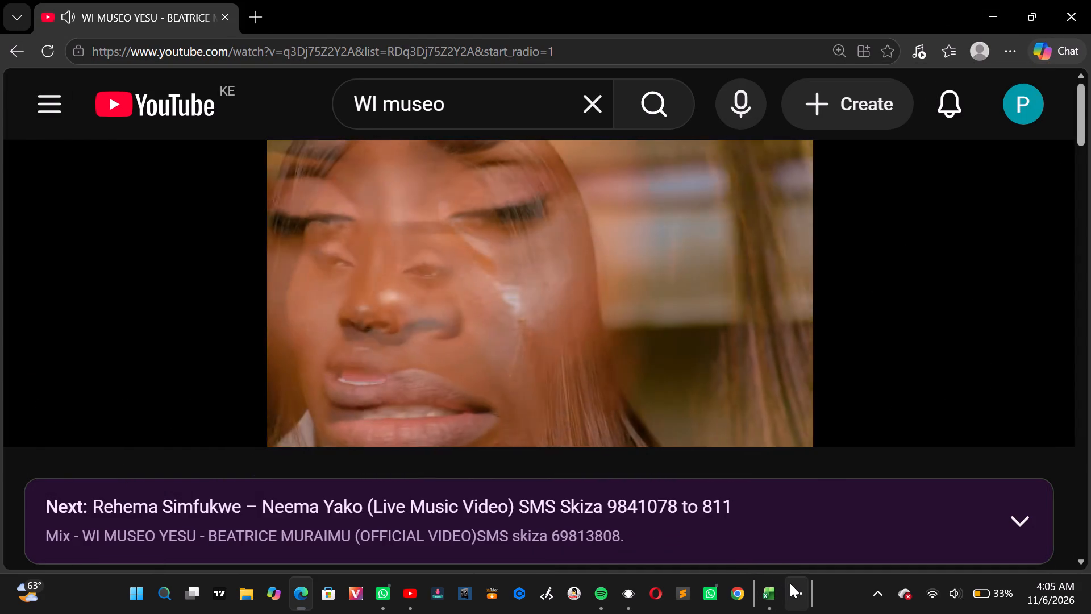
left_click(790, 583)
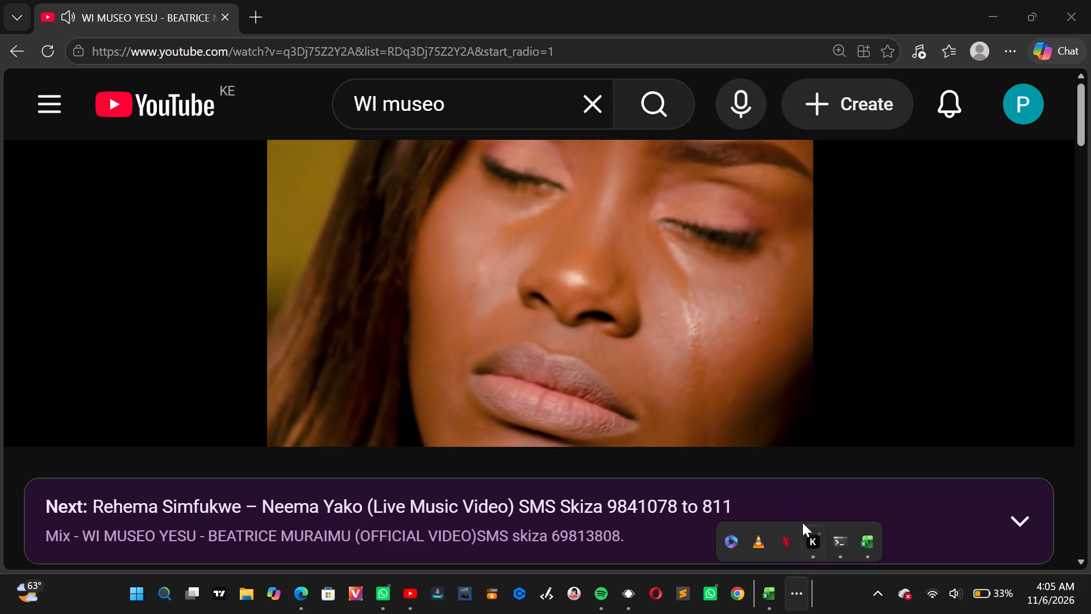